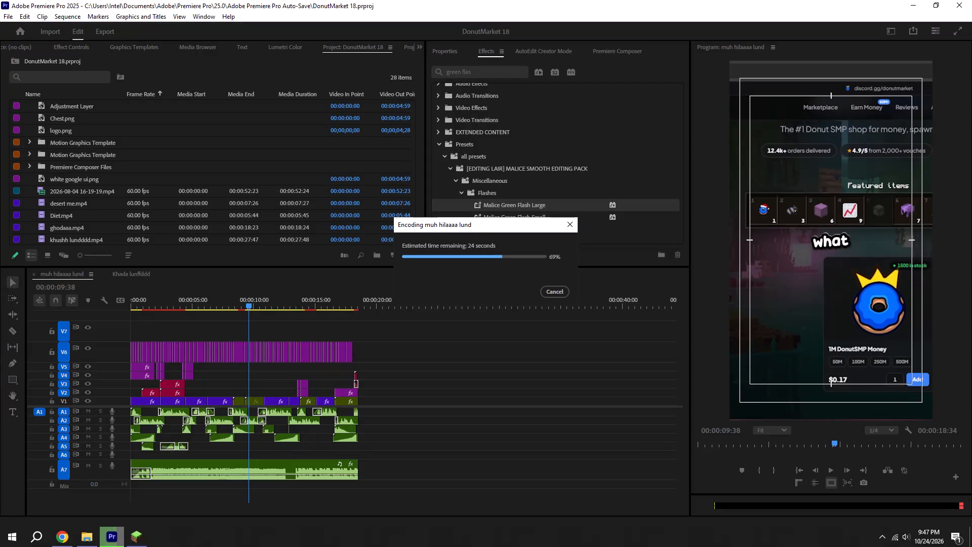
# Switch to Chrome and download the Intel font from the Dafont Free page.
pyautogui.click(65, 545)
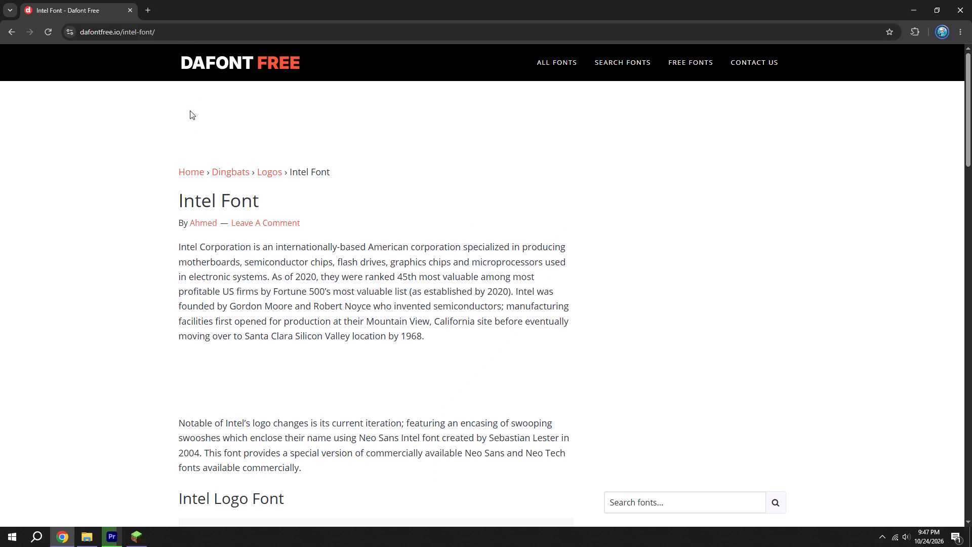
pyautogui.scroll(-9, 219, 240)
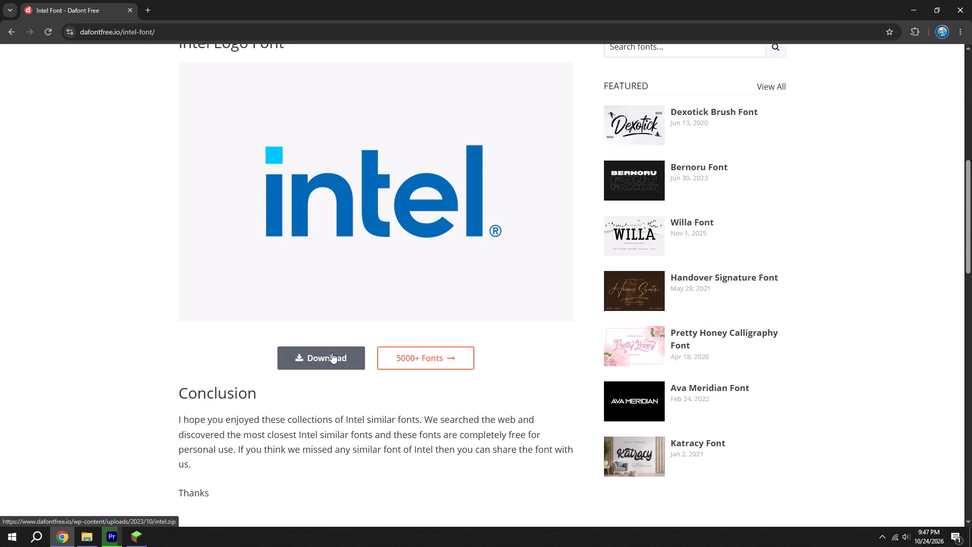
pyautogui.click(332, 353)
pyautogui.scroll(-5, 271, 244)
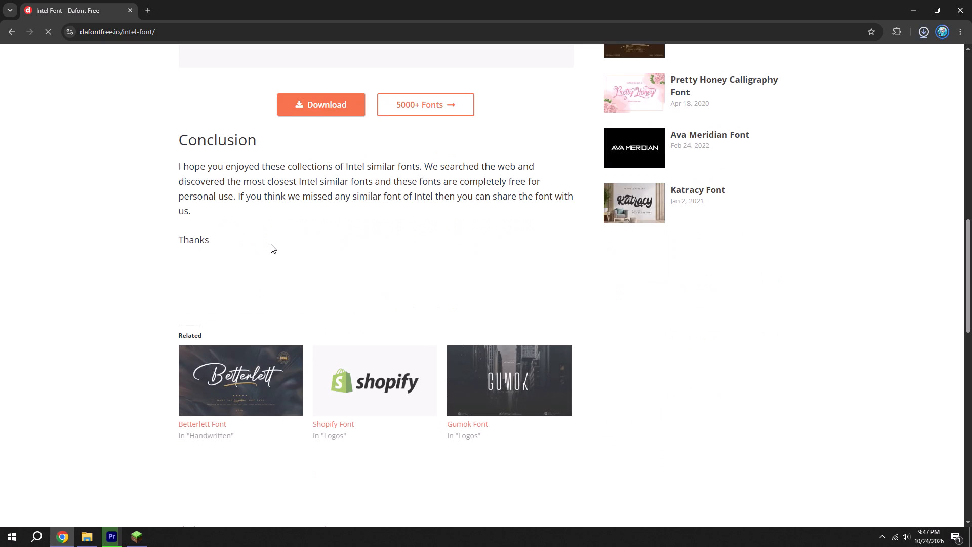
pyautogui.scroll(-3, 269, 238)
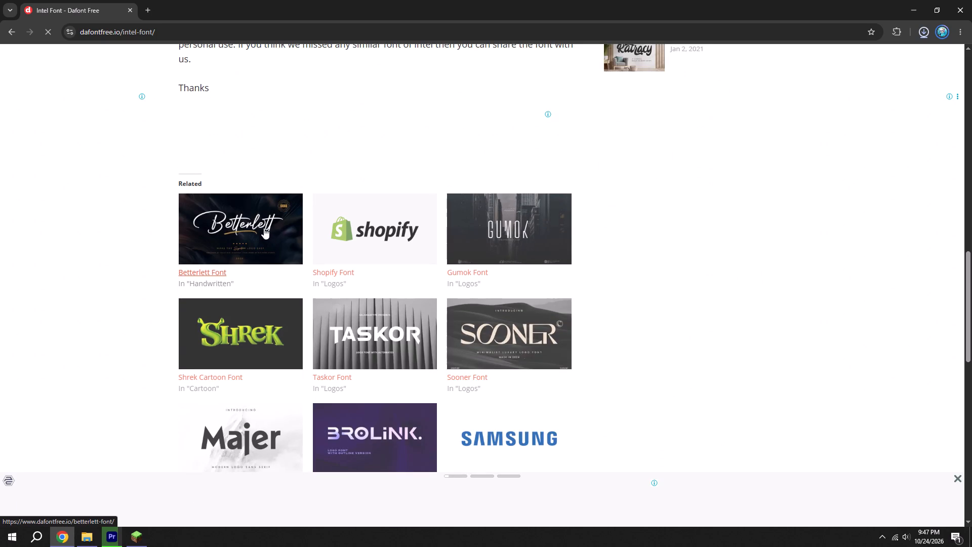
pyautogui.scroll(10, 264, 228)
# Open the Google Drive home page in a new browser tab.
pyautogui.click(144, 3)
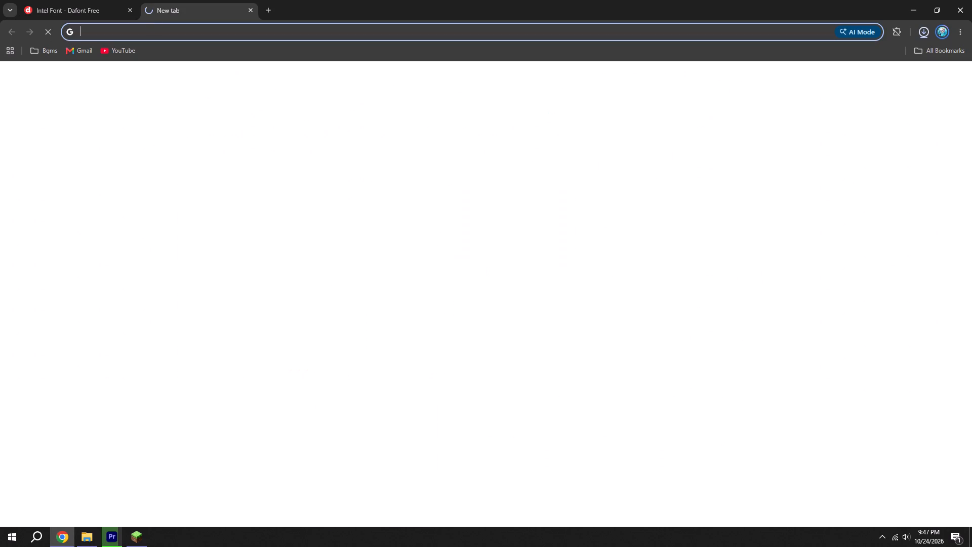
pyautogui.click(147, 30)
pyautogui.write('dri')
pyautogui.click(143, 18)
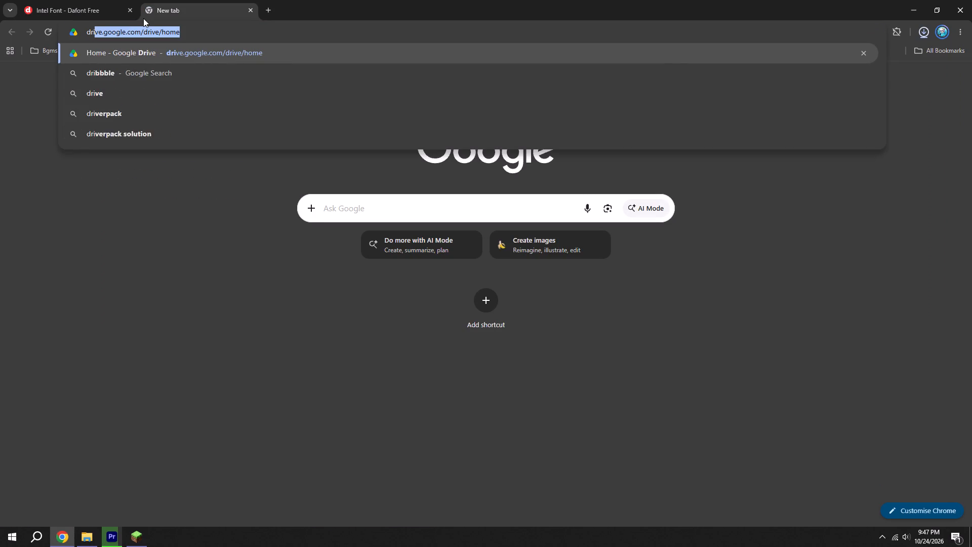
pyautogui.click(146, 27)
pyautogui.press('Return')
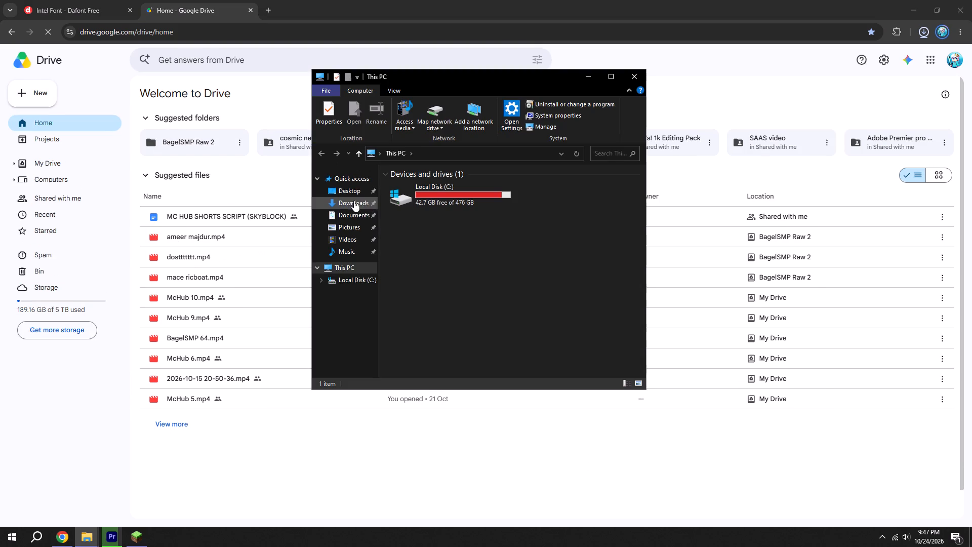
# In File Explorer, open Documents > Adobe > Premiere Pro > 25.0 > PR EXPORTS, then minimise the window.
pyautogui.click(338, 208)
pyautogui.click(347, 221)
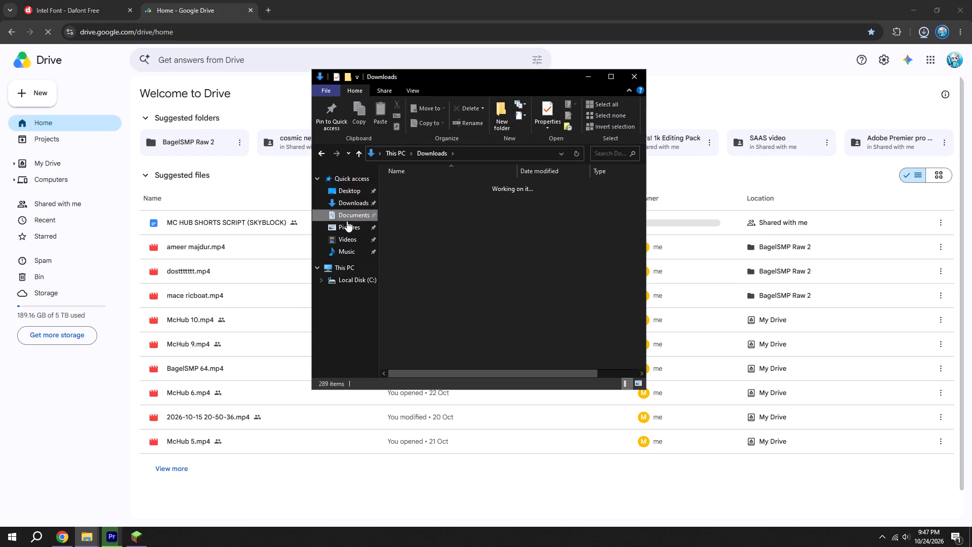
pyautogui.doubleClick(416, 180)
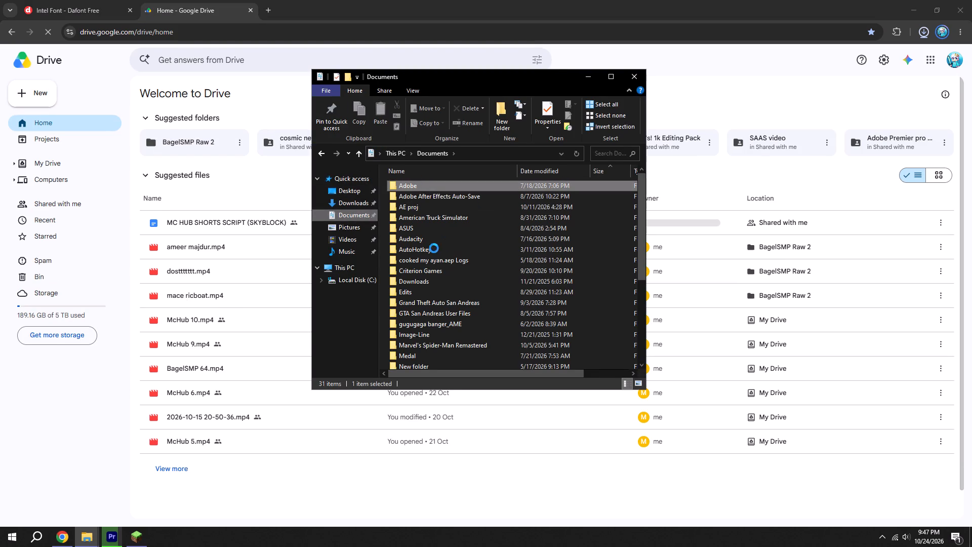
pyautogui.doubleClick(425, 236)
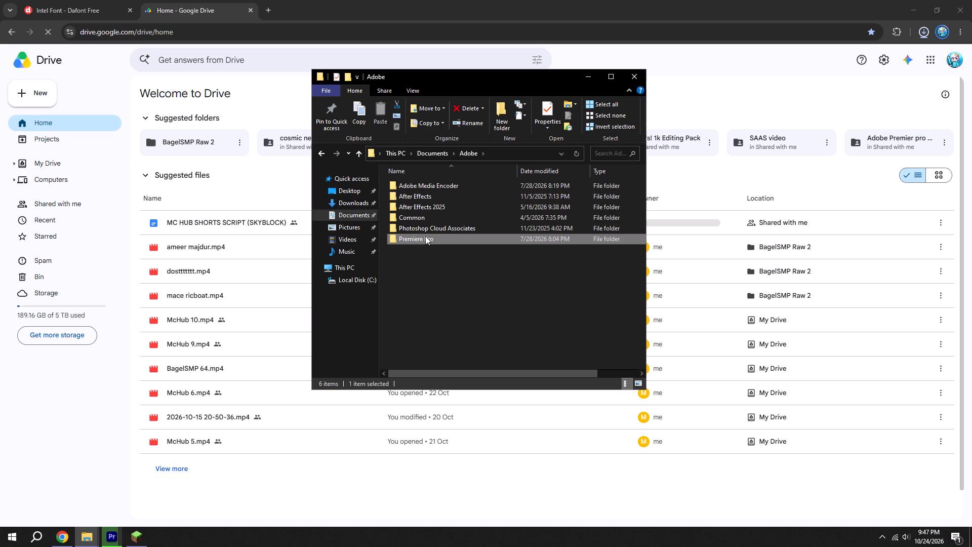
pyautogui.doubleClick(435, 190)
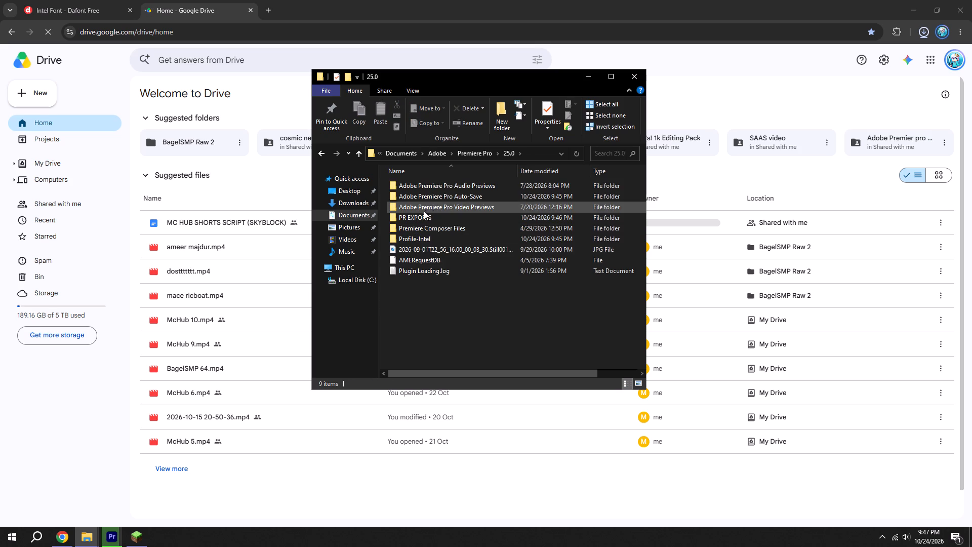
pyautogui.doubleClick(420, 217)
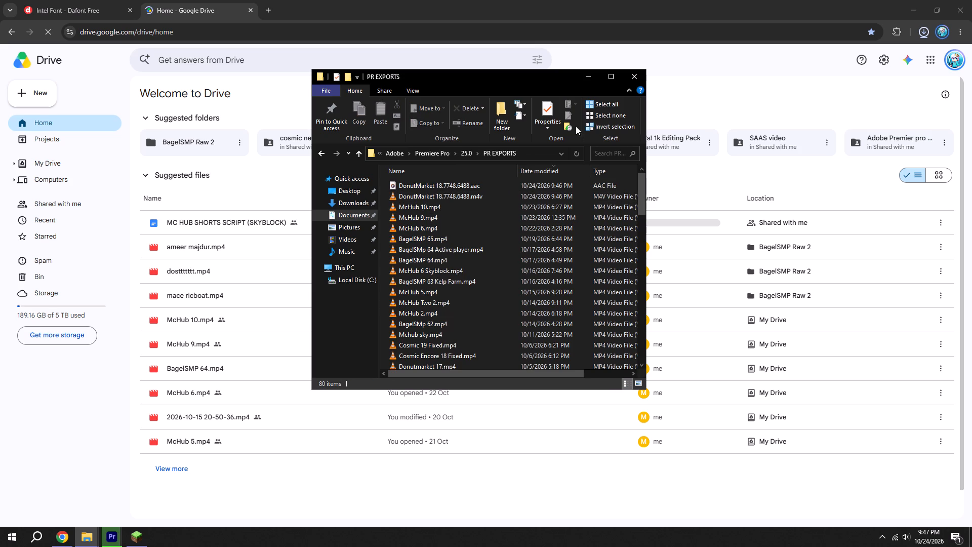
pyautogui.click(592, 80)
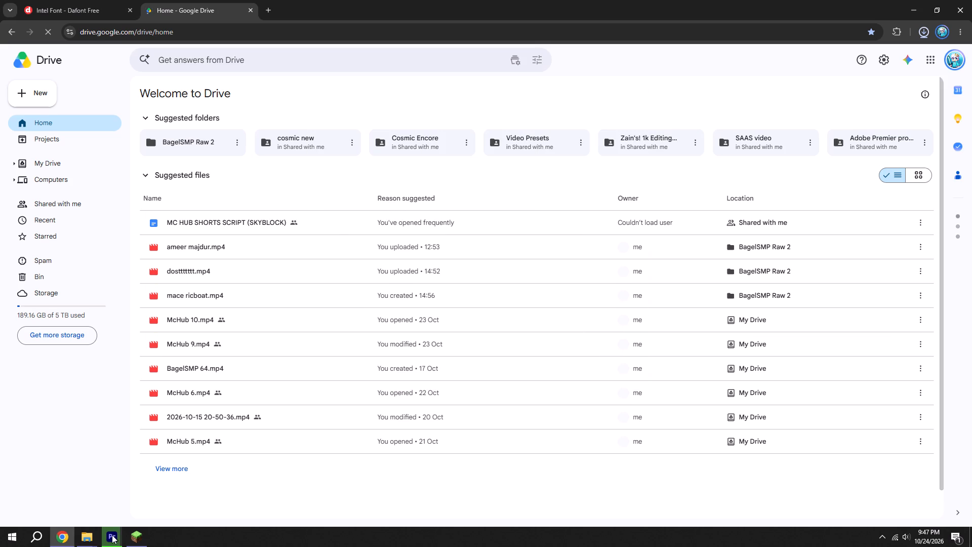
# Switch to Premiere Pro and check the progress of the sequence export.
pyautogui.click(114, 545)
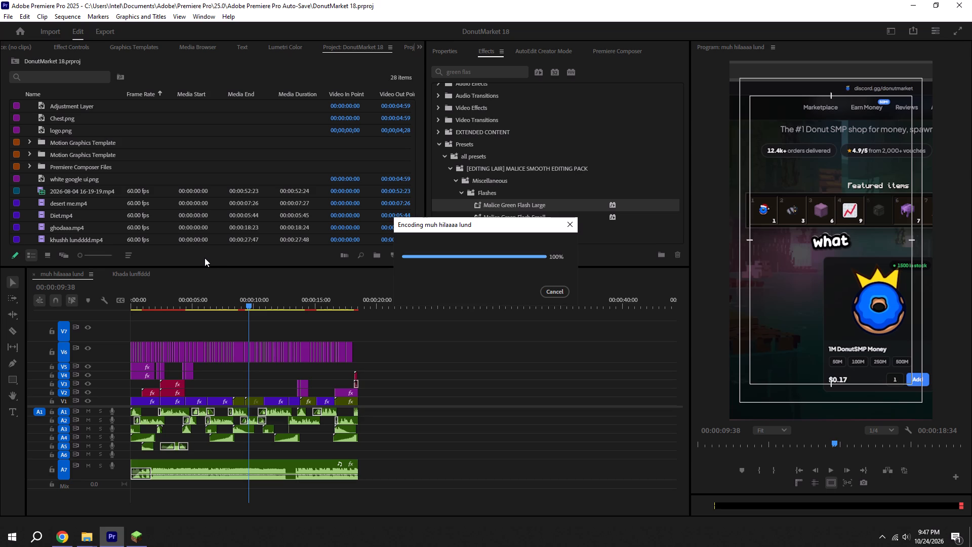
pyautogui.click(511, 381)
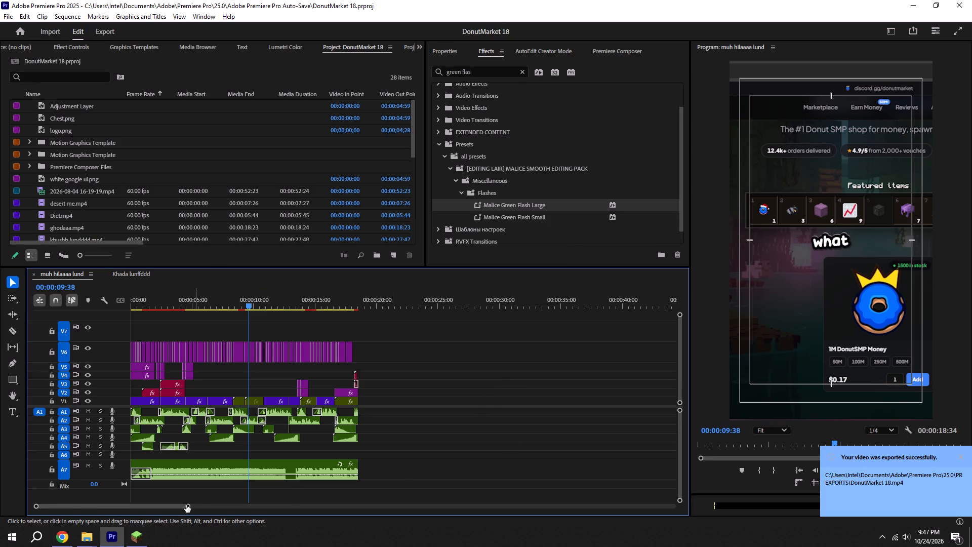
# Upload DonutMarket 18.mp4 from the PR EXPORTS folder to Google Drive.
pyautogui.click(69, 546)
pyautogui.click(87, 546)
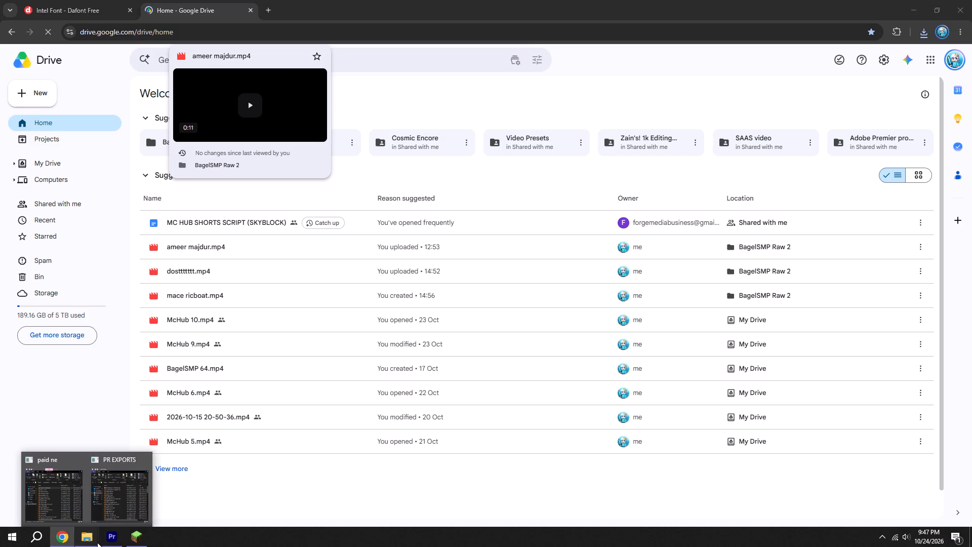
pyautogui.click(127, 498)
pyautogui.moveTo(436, 187); pyautogui.dragTo(239, 272)
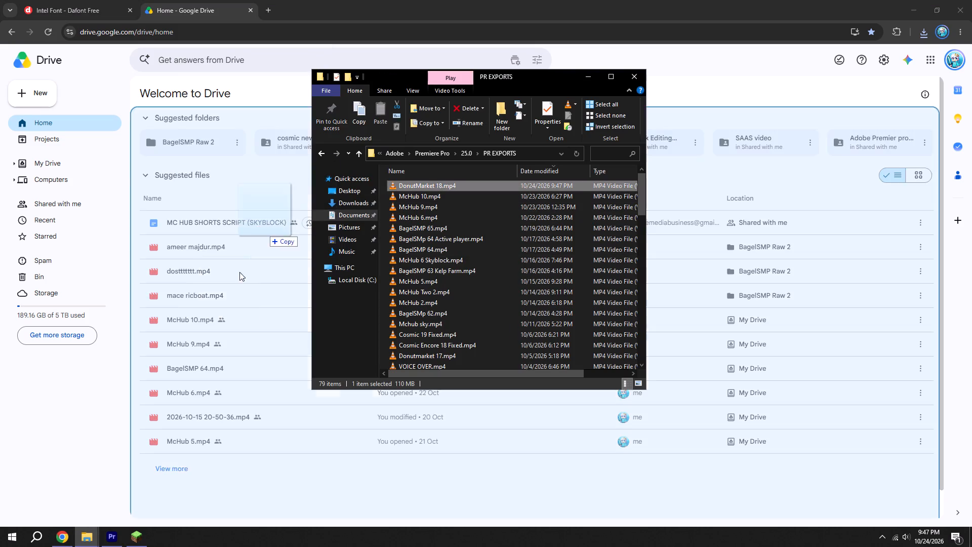
pyautogui.moveTo(239, 272); pyautogui.dragTo(221, 314)
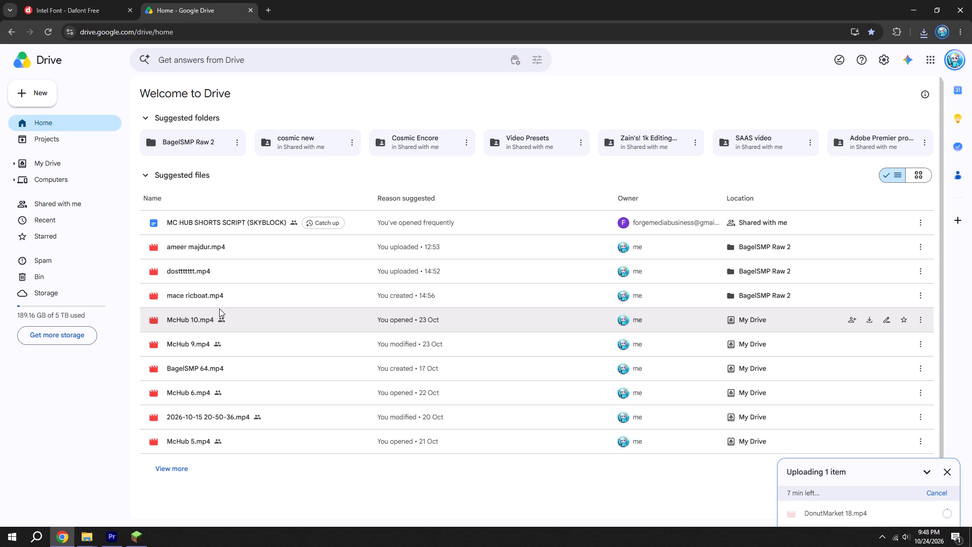
# Switch back to Premiere Pro and save the DonutMarket 18 project.
pyautogui.click(114, 540)
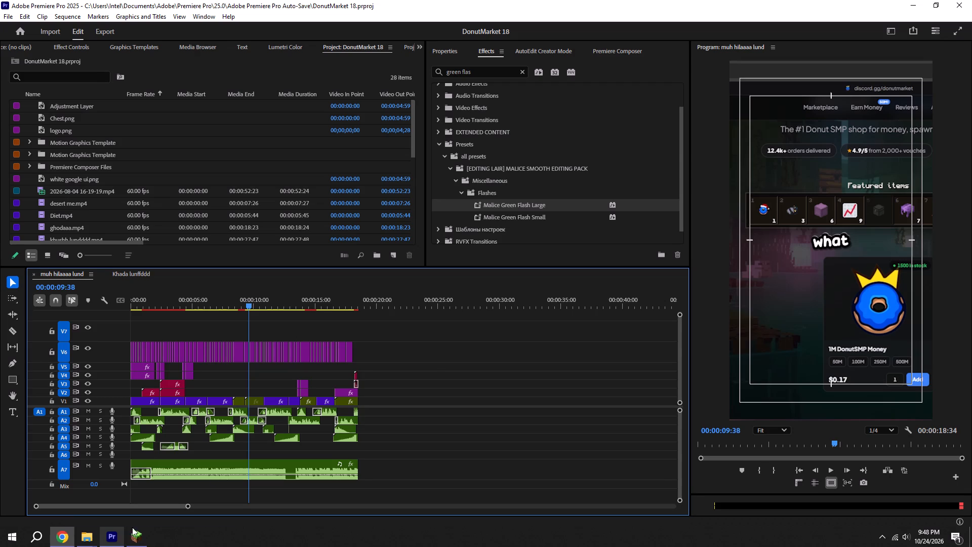
pyautogui.click(486, 414)
pyautogui.hotkey('ctrl', 's')
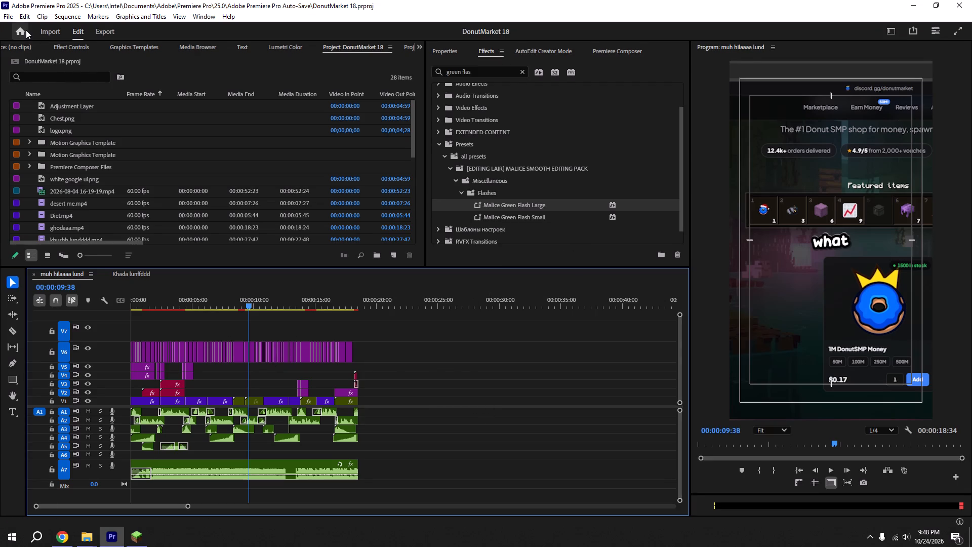
# Open the recent project DonutMarket 19 from the home screen.
pyautogui.click(26, 30)
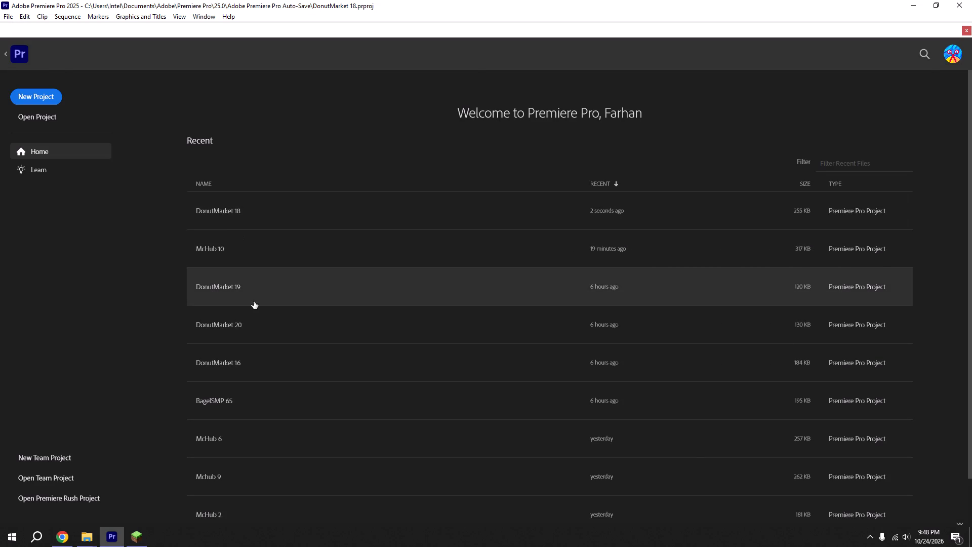
pyautogui.click(254, 300)
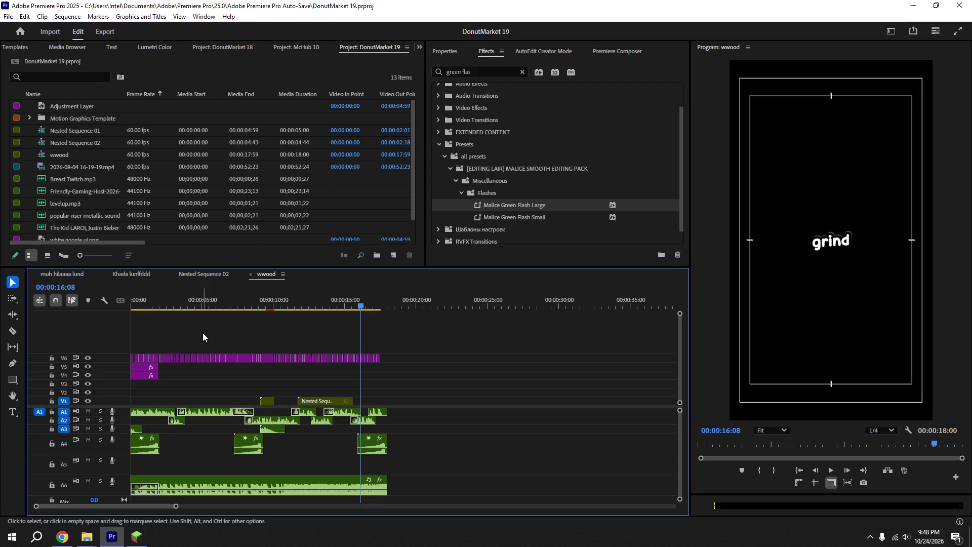
# Preview the opening of the wwood sequence, save the project and return the playhead to the start.
pyautogui.moveTo(189, 289); pyautogui.dragTo(41, 301)
pyautogui.press('space')
pyautogui.keyDown('alt'); pyautogui.scroll(5, 227, 365); pyautogui.keyUp('alt')
pyautogui.scroll(5, 207, 344)
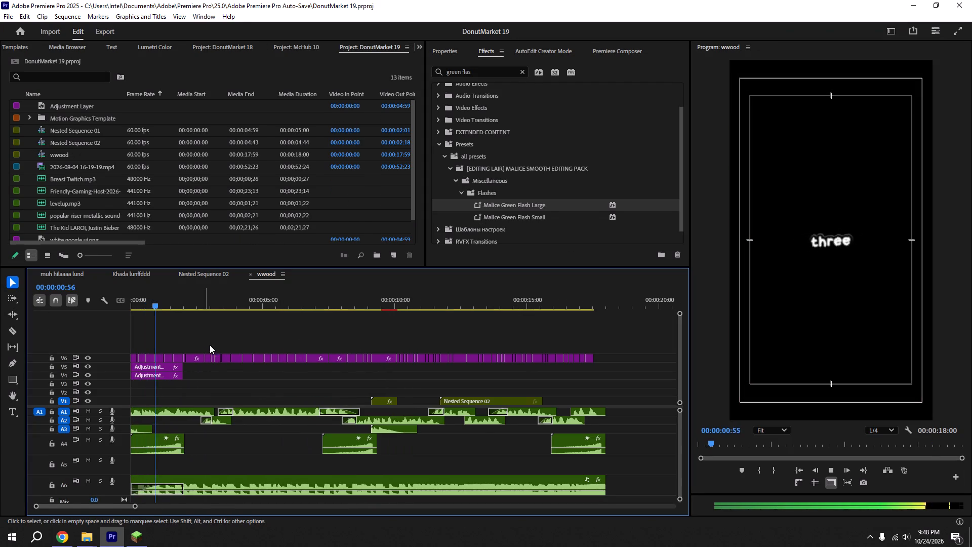
pyautogui.hotkey('ctrl', 's')
pyautogui.moveTo(164, 302); pyautogui.dragTo(73, 301)
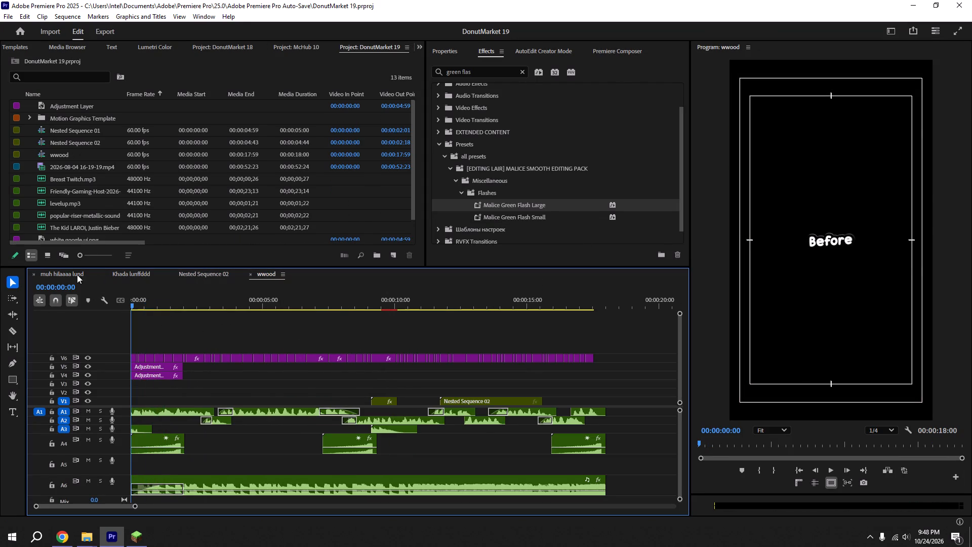
# Copy the opening ghodaaa.mp4 clip from the muh hilaaaa lund sequence and paste it at the start of V1 in wwood.
pyautogui.click(77, 275)
pyautogui.moveTo(166, 305); pyautogui.dragTo(47, 311)
pyautogui.keyDown('alt'); pyautogui.scroll(3, 187, 384); pyautogui.keyUp('alt')
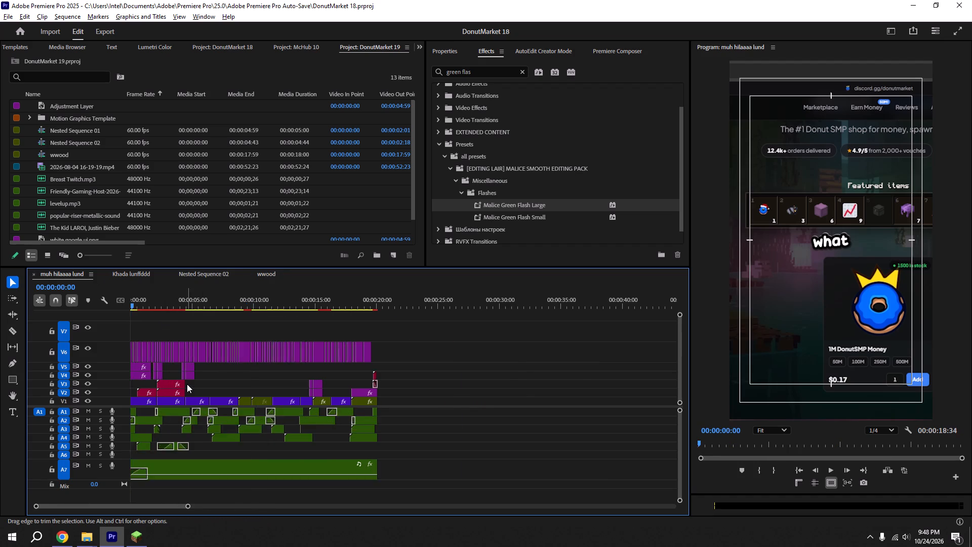
pyautogui.keyDown('alt'); pyautogui.scroll(8, 187, 384); pyautogui.keyUp('alt')
pyautogui.press('space')
pyautogui.click(158, 403)
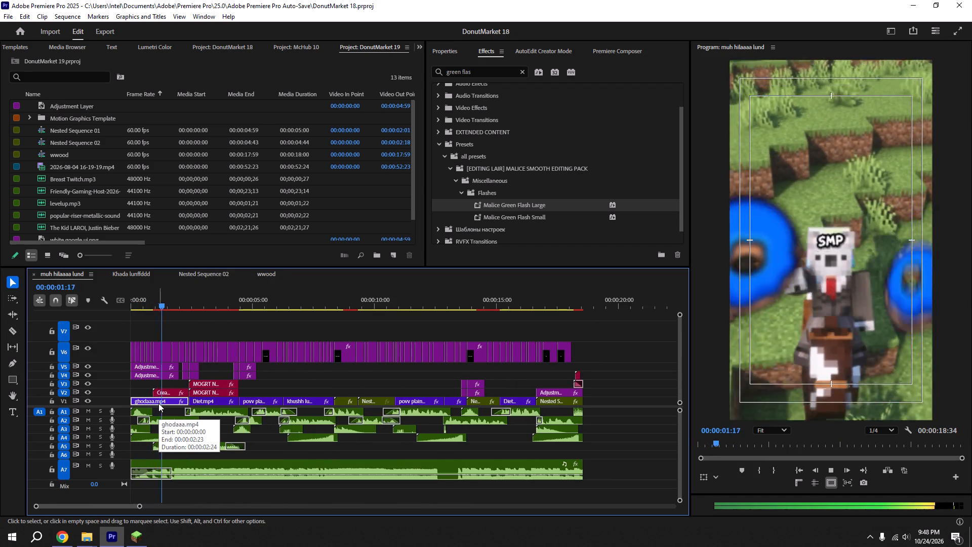
pyautogui.press('space')
pyautogui.hotkey('ctrl', 'c')
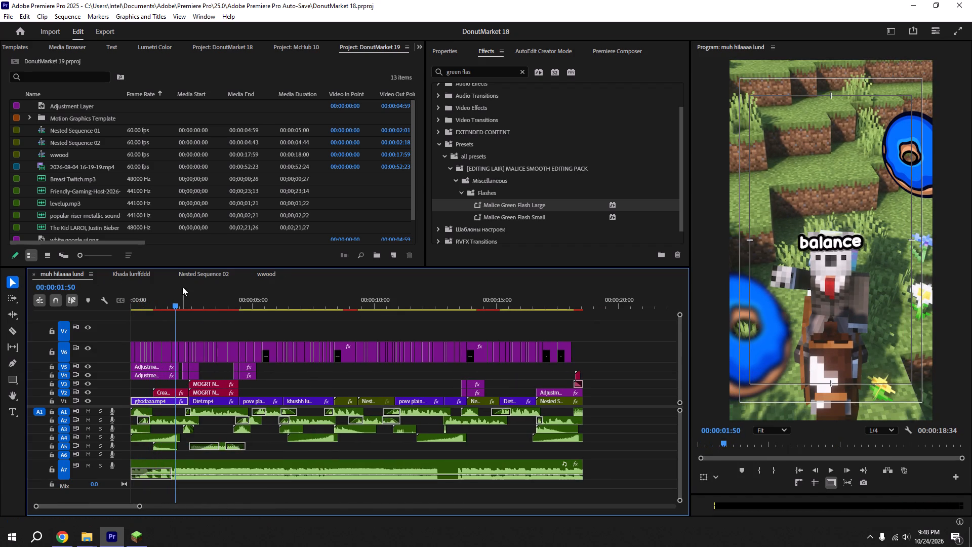
pyautogui.click(138, 279)
pyautogui.click(217, 270)
pyautogui.click(279, 274)
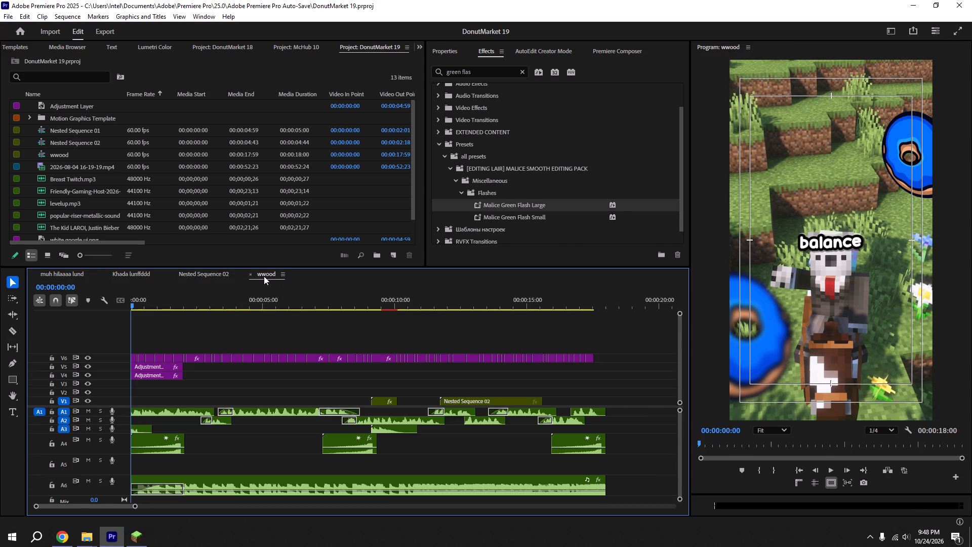
pyautogui.hotkey('ctrl', 'v')
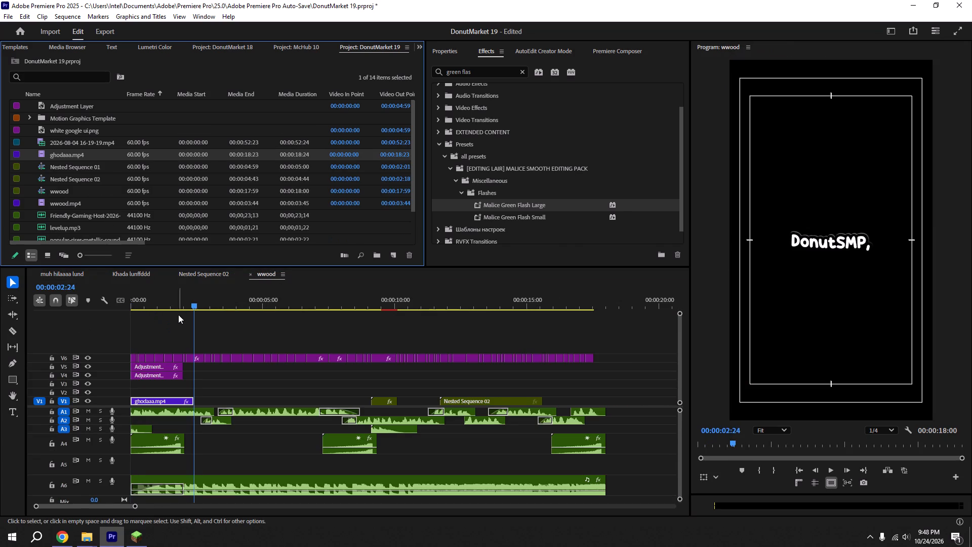
# Play wwood from the start to review the pasted ghodaaa.mp4 clip, and save the project.
pyautogui.moveTo(178, 304); pyautogui.dragTo(53, 300)
pyautogui.press('space')
pyautogui.keyDown('alt'); pyautogui.scroll(5, 199, 396); pyautogui.keyUp('alt')
pyautogui.scroll(5, 199, 396)
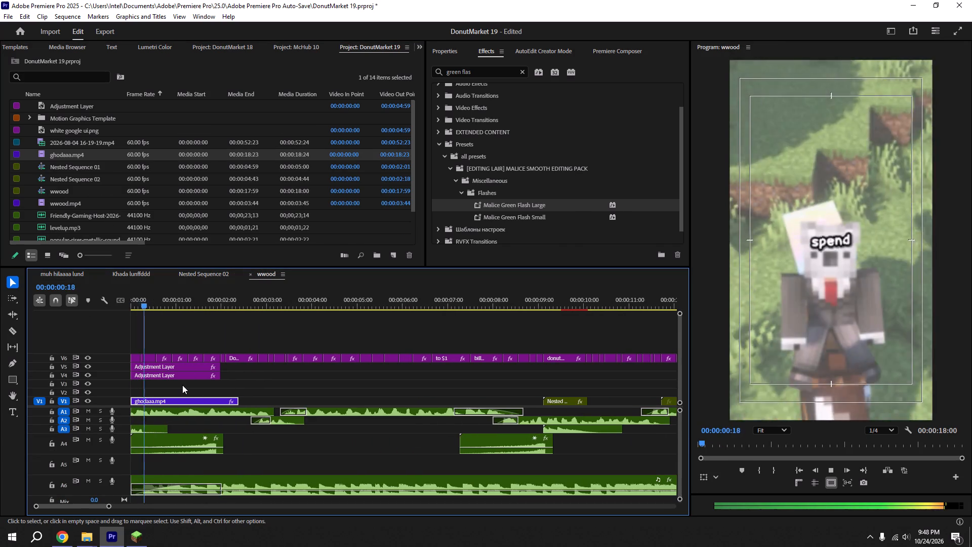
pyautogui.press('space')
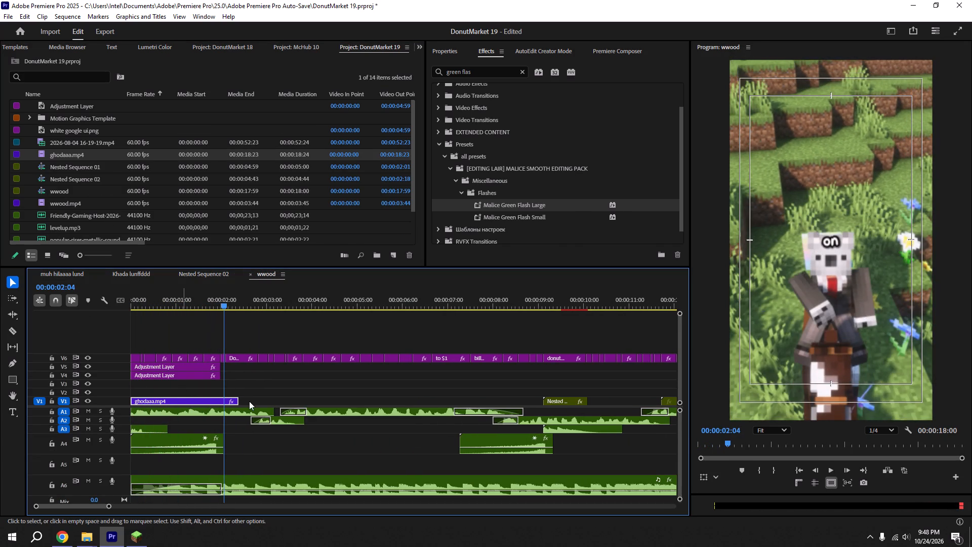
pyautogui.hotkey('ctrl', 's')
# Trim the end of the ghodaaa.mp4 clip on V1 back to 00:00:01:37 and save the project.
pyautogui.keyDown('alt'); pyautogui.scroll(4, 235, 390); pyautogui.keyUp('alt')
pyautogui.keyDown('alt'); pyautogui.scroll(5, 198, 371); pyautogui.keyUp('alt')
pyautogui.scroll(5, 193, 365)
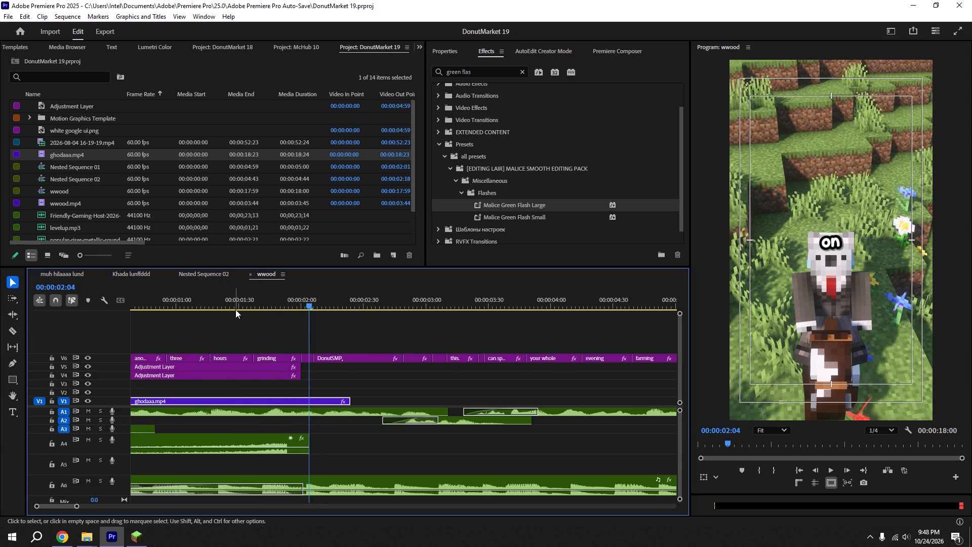
pyautogui.keyDown('shift'); pyautogui.click(248, 299); pyautogui.keyUp('shift')
pyautogui.moveTo(351, 401); pyautogui.dragTo(318, 402)
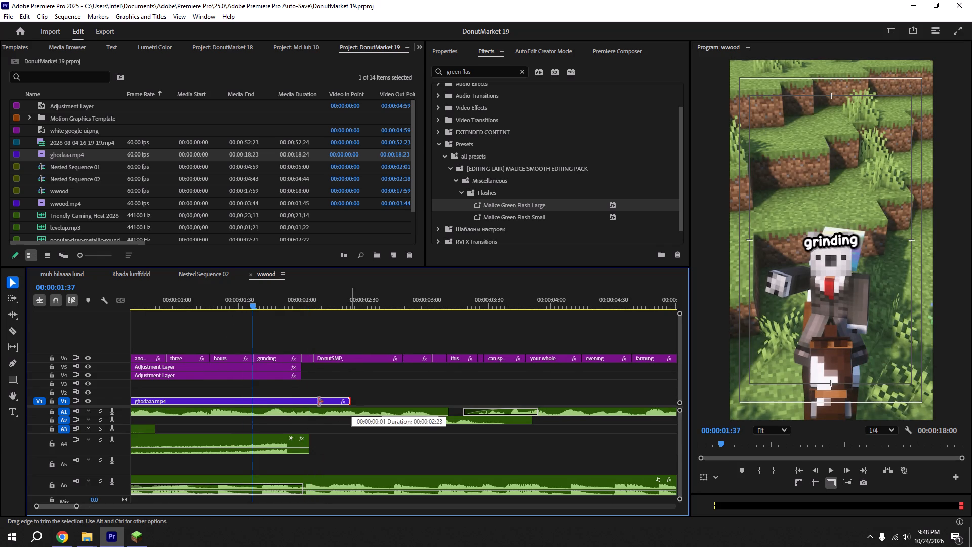
pyautogui.moveTo(318, 402); pyautogui.dragTo(256, 402)
pyautogui.click(286, 401)
pyautogui.hotkey('ctrl', 's')
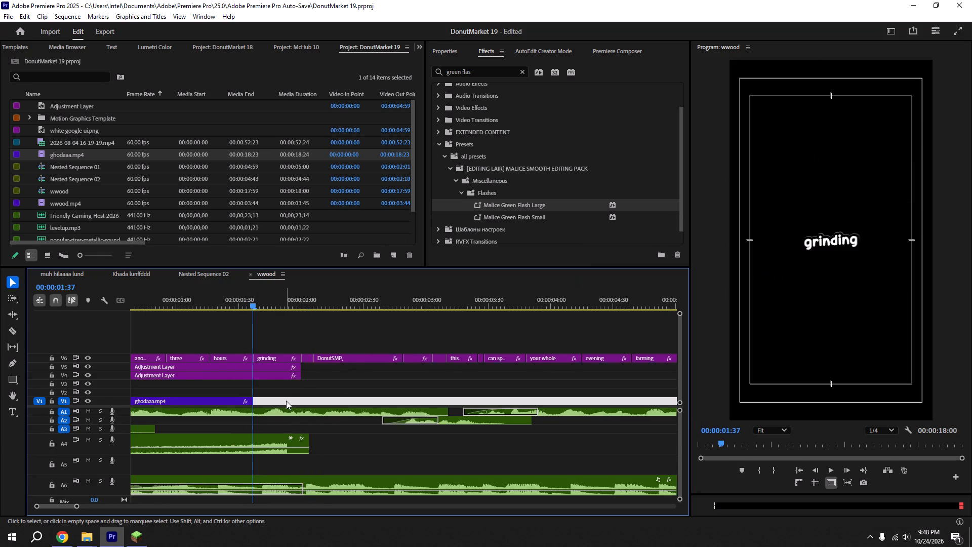
pyautogui.keyDown('alt'); pyautogui.scroll(-6, 286, 401); pyautogui.keyUp('alt')
pyautogui.hotkey('ctrl', 's')
pyautogui.keyDown('alt'); pyautogui.scroll(-5, 286, 401); pyautogui.keyUp('alt')
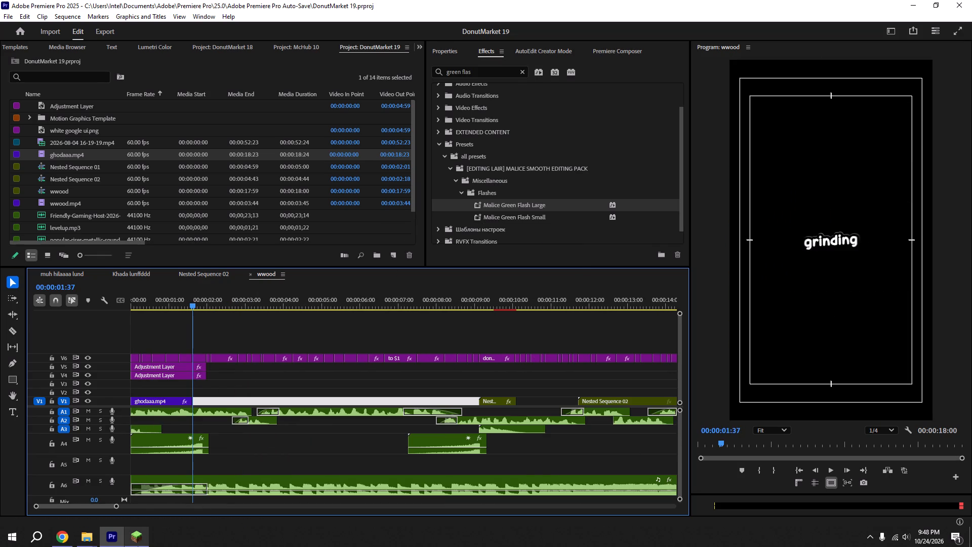
# Switch to Minecraft and open the 17-second replay 2026-10-14T15:14:56 (mace) from the replay list.
pyautogui.click(137, 546)
pyautogui.click(602, 237)
pyautogui.click(598, 248)
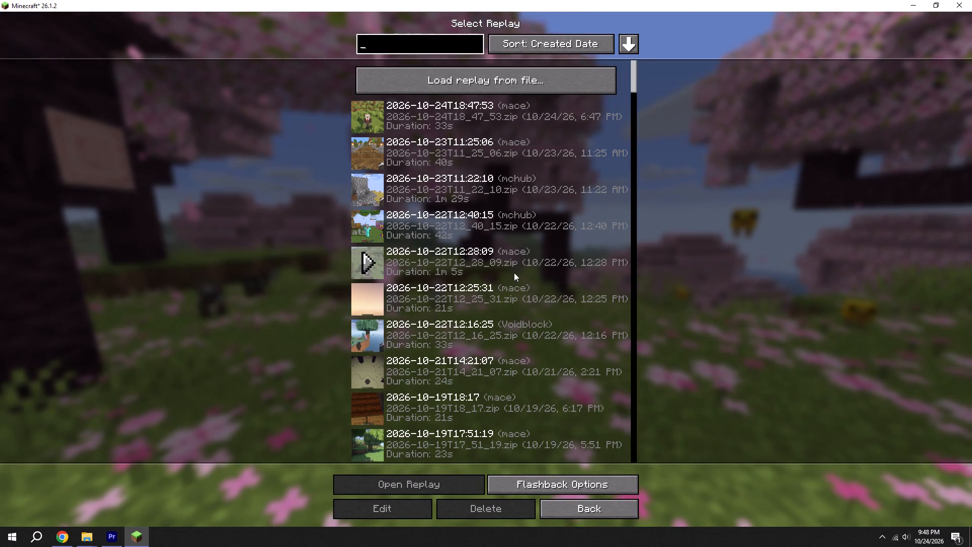
pyautogui.scroll(-2, 522, 271)
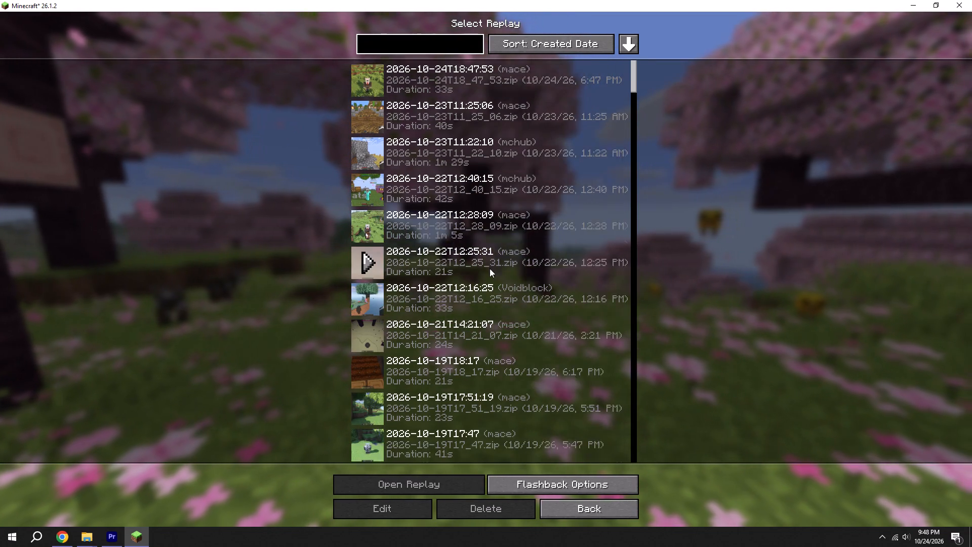
pyautogui.scroll(-1, 490, 268)
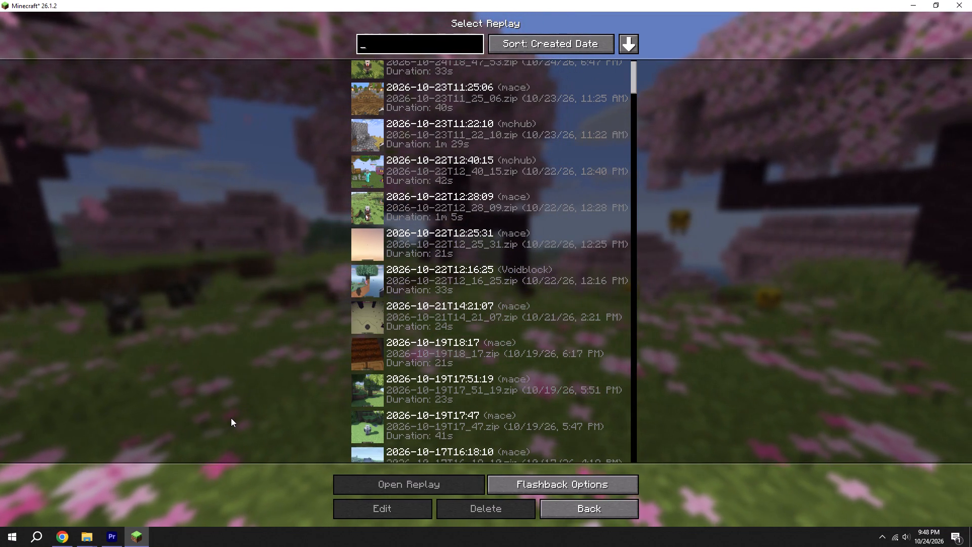
pyautogui.scroll(-3, 229, 412)
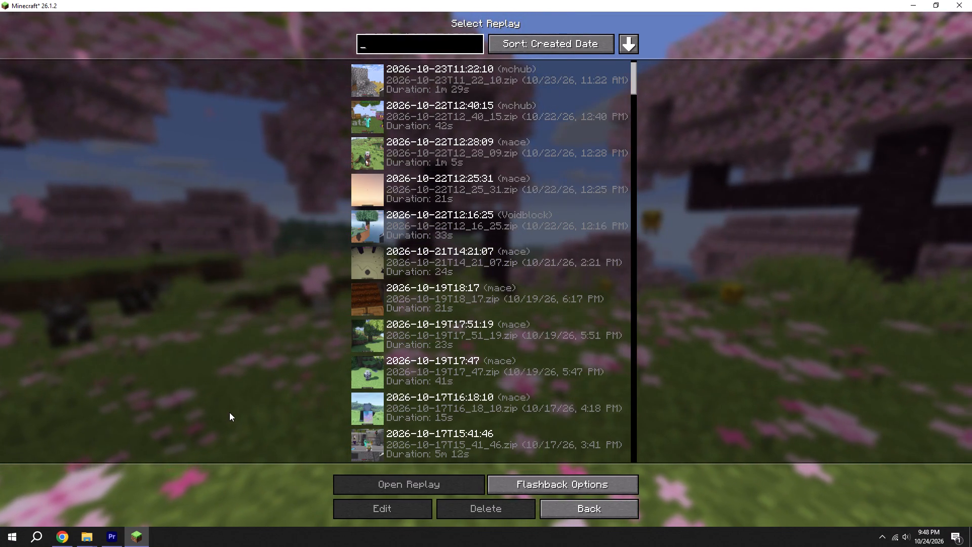
pyautogui.scroll(-8, 229, 412)
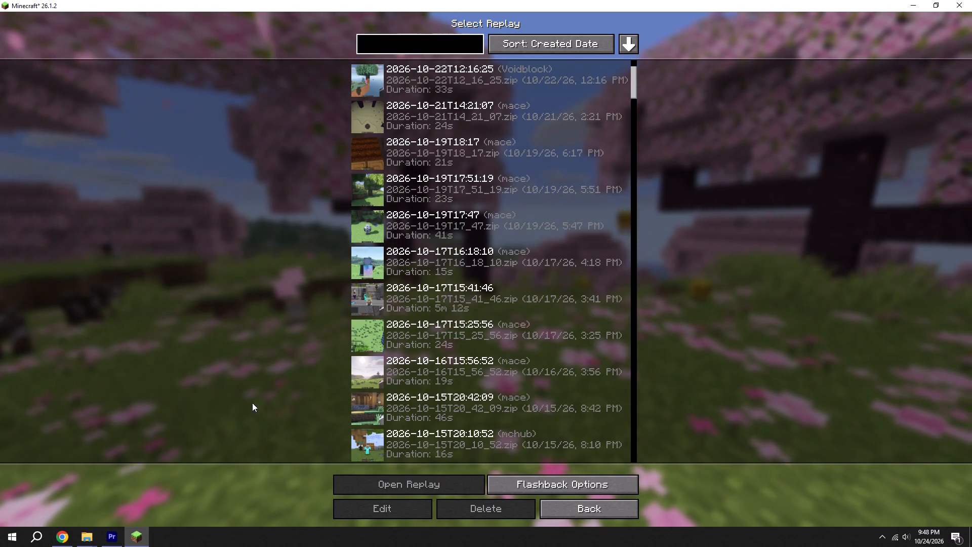
pyautogui.scroll(-7, 286, 375)
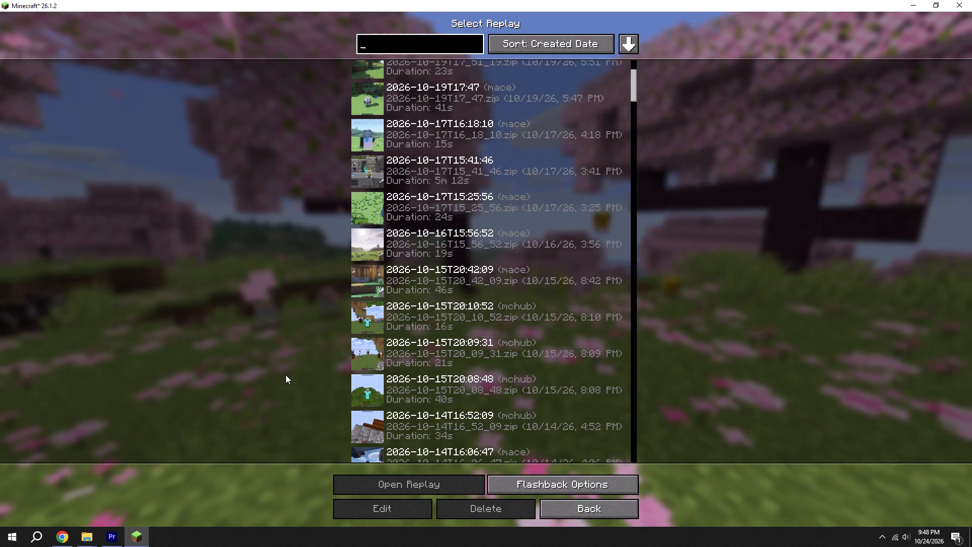
pyautogui.scroll(-7, 286, 375)
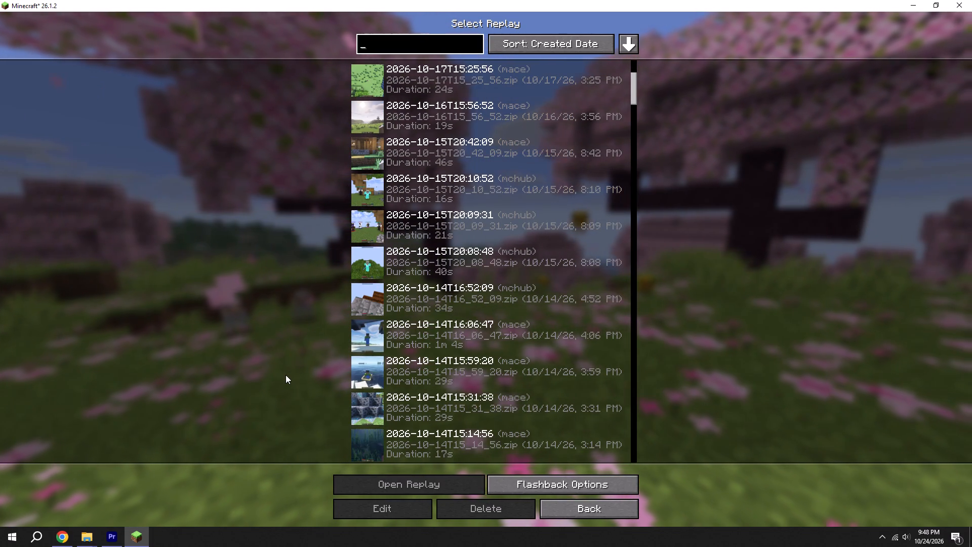
pyautogui.scroll(-8, 286, 375)
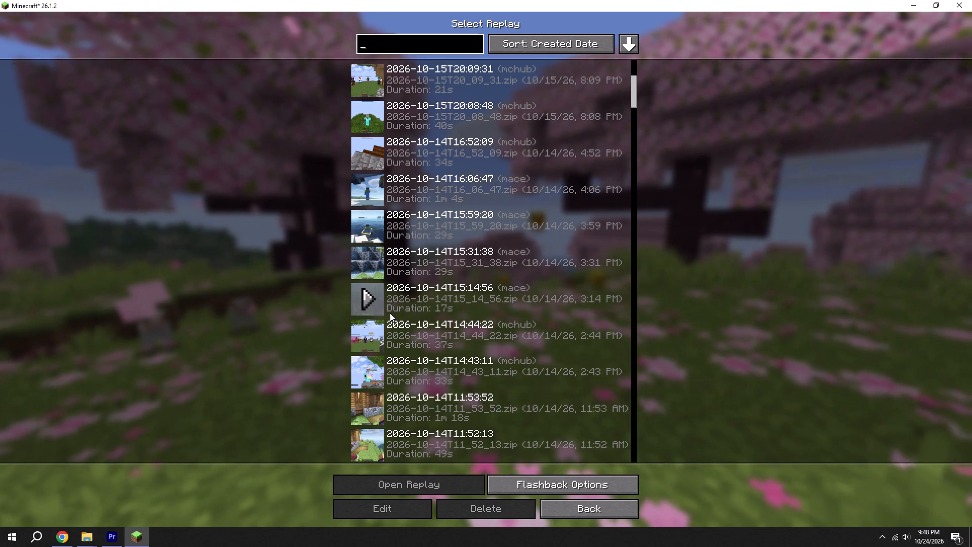
pyautogui.scroll(-2, 390, 313)
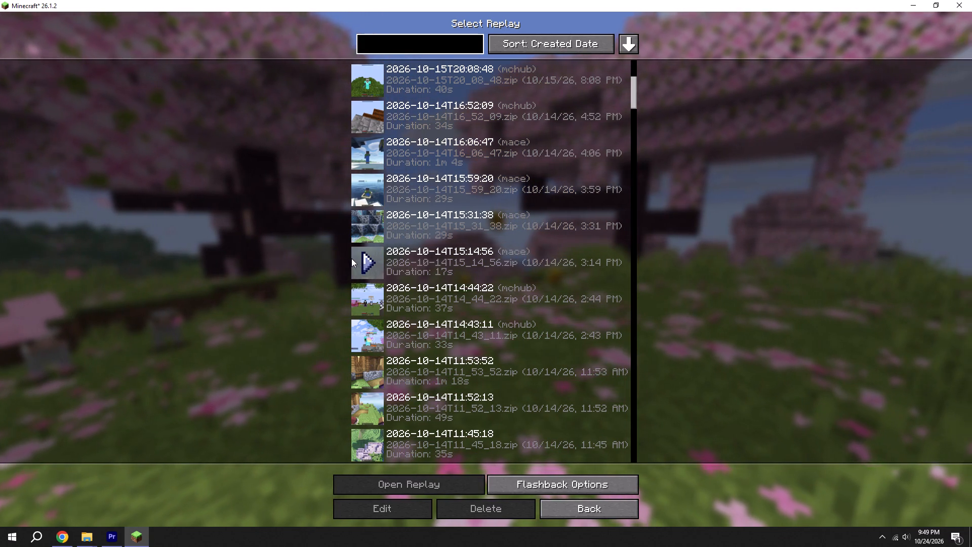
pyautogui.scroll(-2, 344, 258)
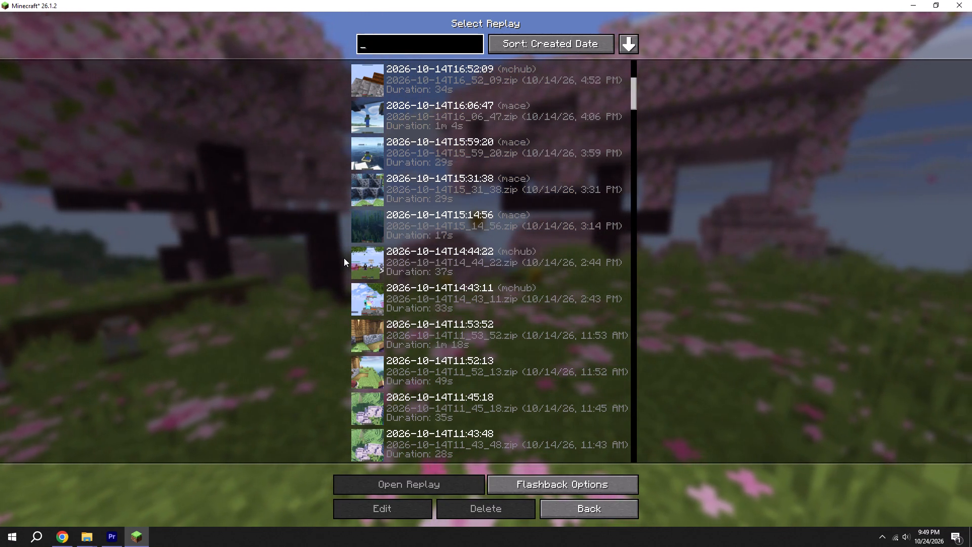
pyautogui.scroll(-7, 344, 258)
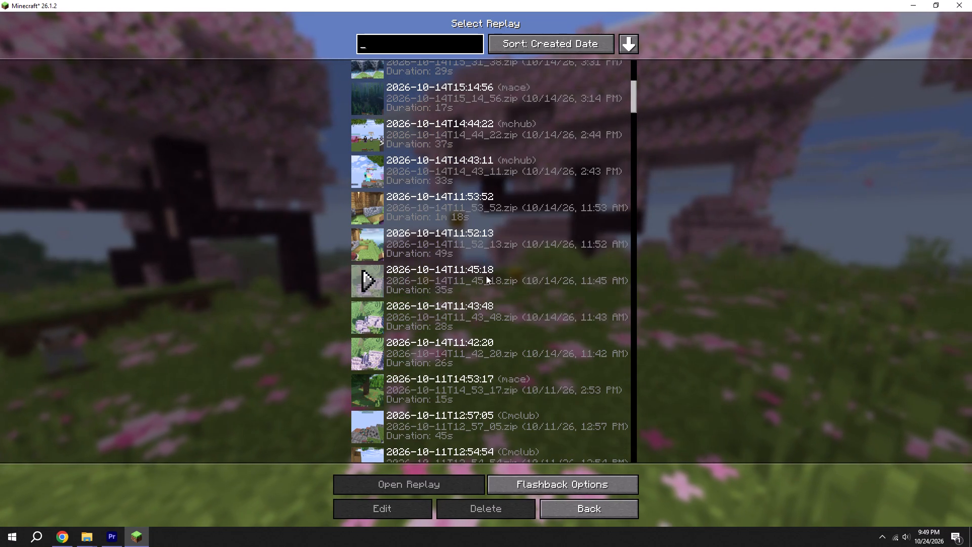
pyautogui.scroll(10, 423, 373)
pyautogui.click(380, 279)
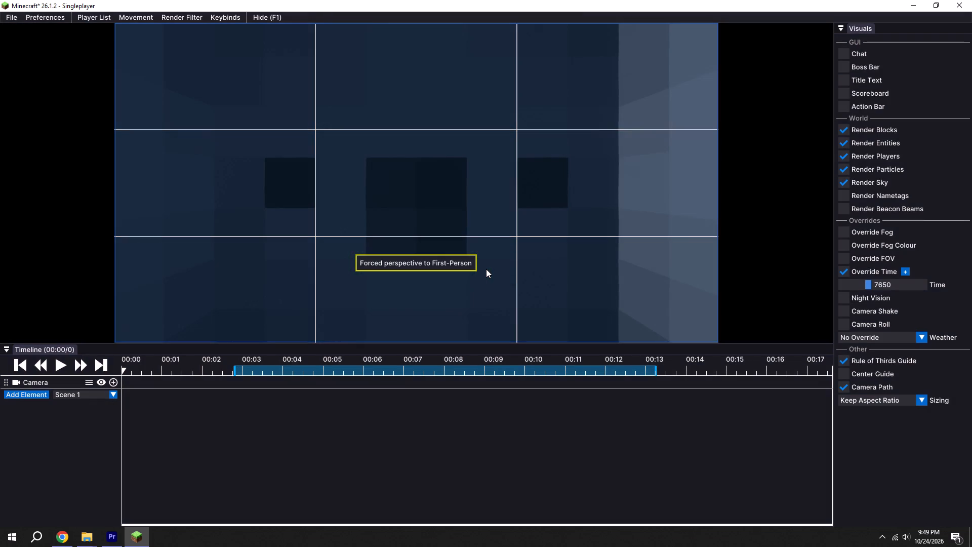
# Play the replay from the beginning to review the underwater footage.
pyautogui.click(209, 376)
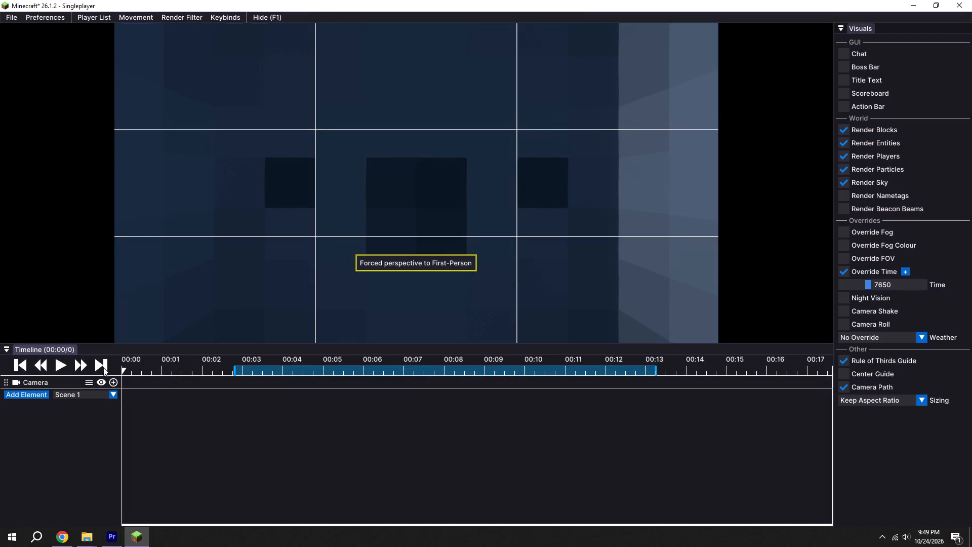
pyautogui.click(64, 366)
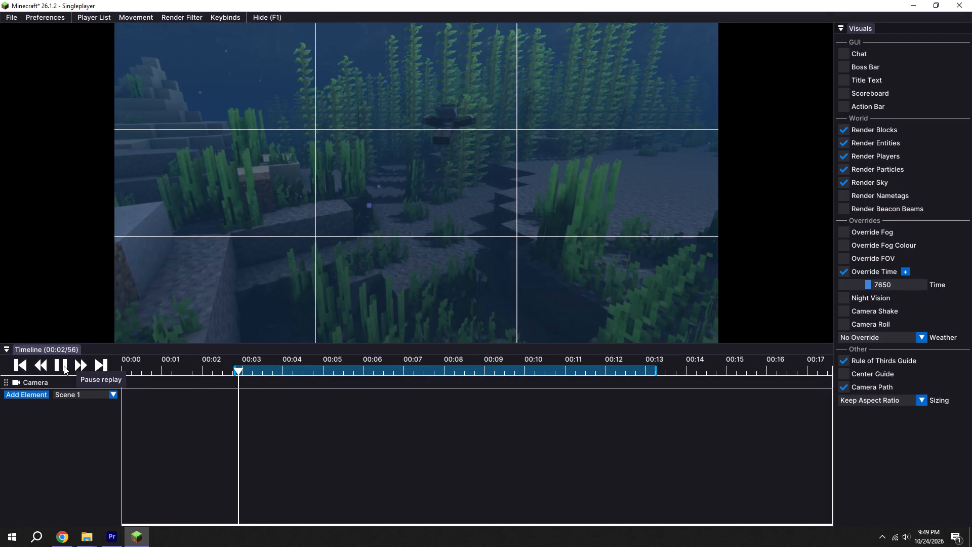
# Pause the replay and reduce the field of view in the game options.
pyautogui.press('Escape')
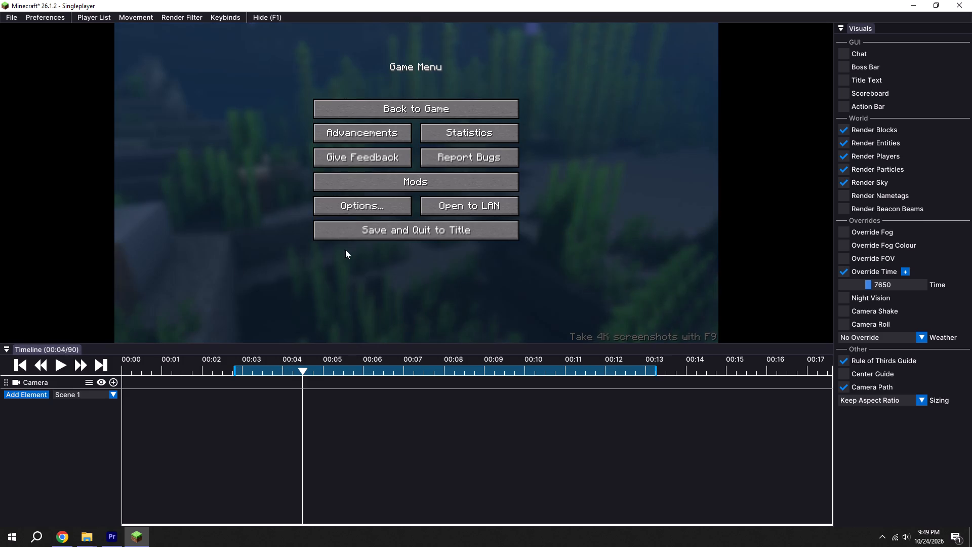
pyautogui.click(353, 201)
pyautogui.moveTo(287, 61); pyautogui.dragTo(119, 65)
pyautogui.press('Escape')
pyautogui.press('Escape')
pyautogui.press('F1')
pyautogui.press('F1')
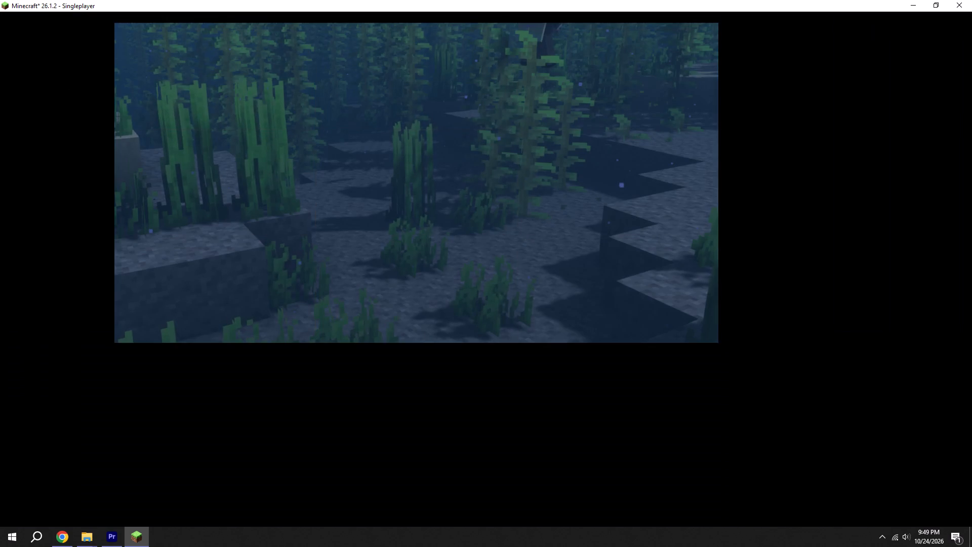
# Fly the camera through the kelp at 00:04/90 to frame the swimming player from behind.
pyautogui.click(486, 269)
pyautogui.moveTo(481, 264); pyautogui.dragTo(484, 269)
pyautogui.press('w')
pyautogui.press('space')
pyautogui.press('d')
pyautogui.press('space')
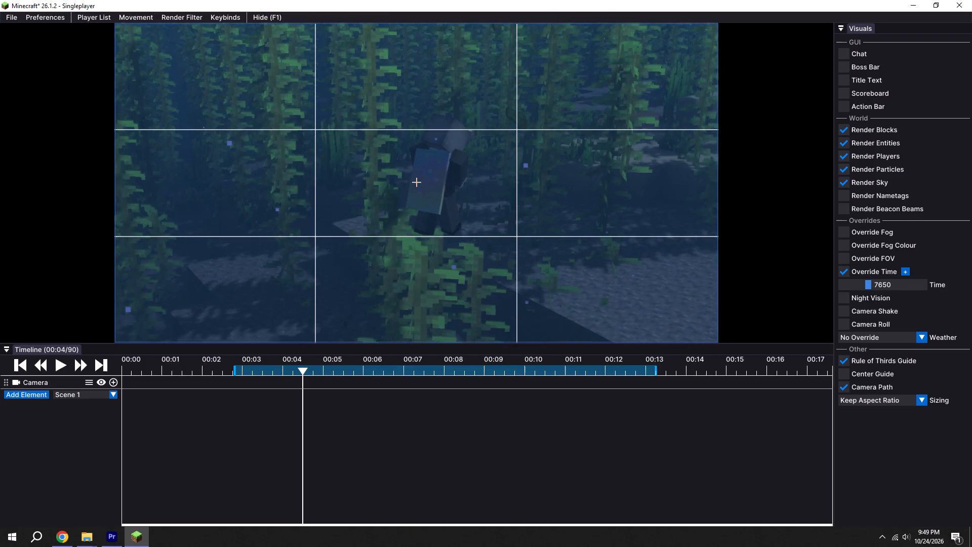
pyautogui.moveTo(484, 269); pyautogui.dragTo(487, 268)
pyautogui.press('s')
pyautogui.press('space')
pyautogui.press('space')
pyautogui.press('space')
pyautogui.write('w')
pyautogui.moveTo(487, 268); pyautogui.dragTo(486, 269)
pyautogui.moveTo(454, 206); pyautogui.dragTo(491, 270)
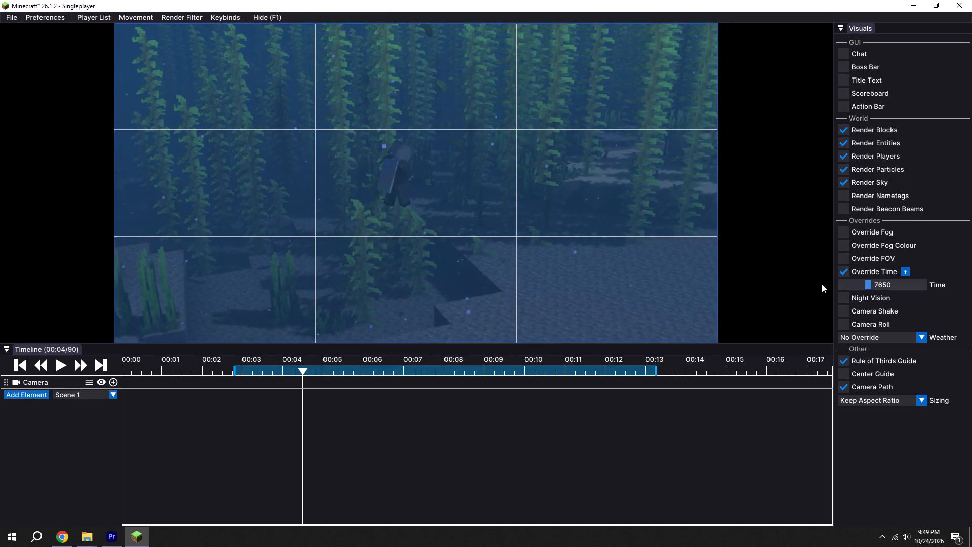
pyautogui.moveTo(627, 246); pyautogui.dragTo(486, 269)
# Turn the shaders off.
pyautogui.press('k')
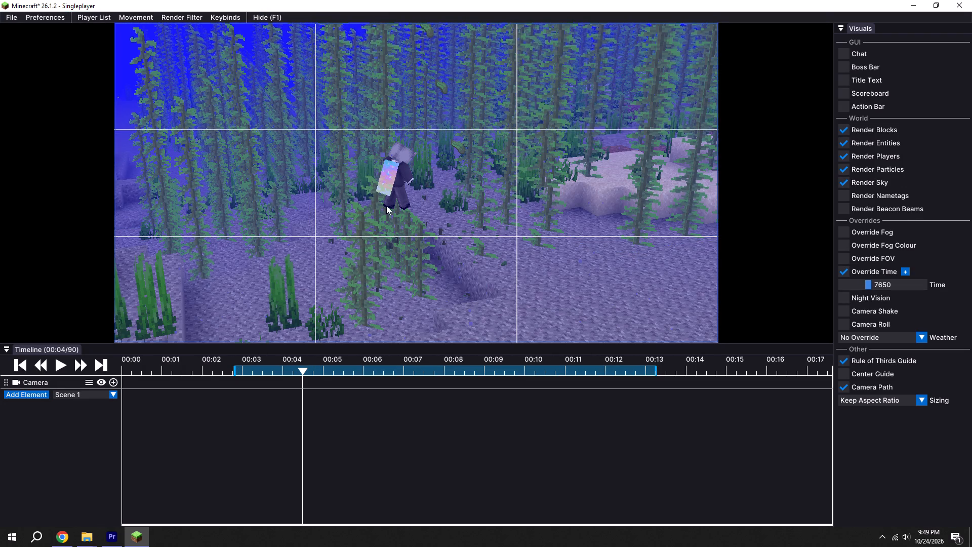
# Pull the camera back to frame the player near the centre, with the kelp and seabed around them.
pyautogui.moveTo(407, 200); pyautogui.dragTo(486, 268)
pyautogui.press('s')
pyautogui.press('space')
pyautogui.press('space')
pyautogui.press('d')
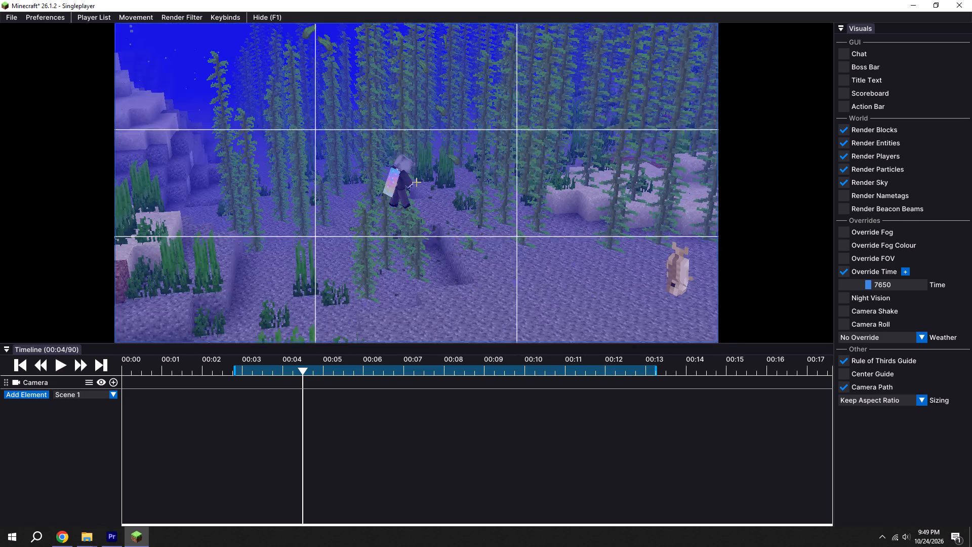
pyautogui.moveTo(486, 268); pyautogui.dragTo(487, 269)
pyautogui.press('s')
pyautogui.press('w')
pyautogui.press('a')
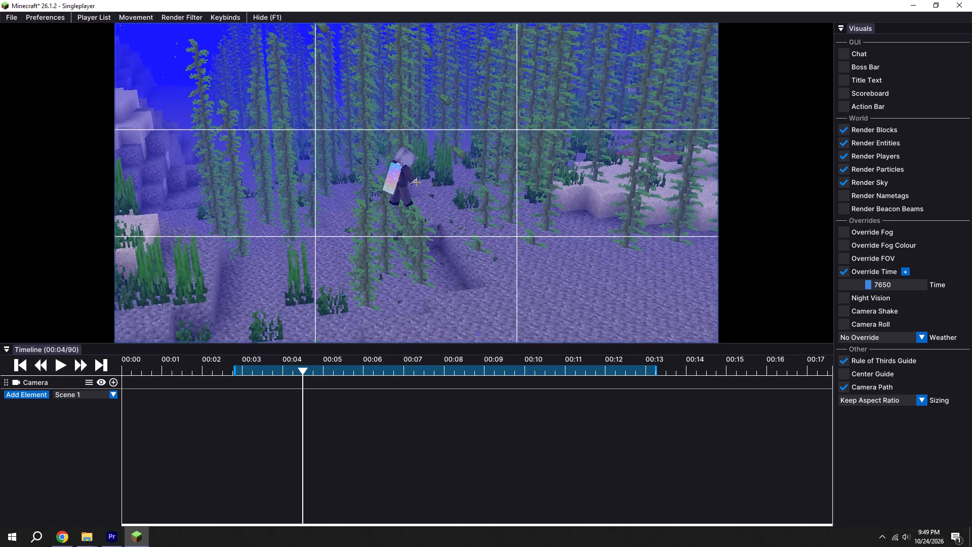
pyautogui.moveTo(487, 269); pyautogui.dragTo(485, 269)
pyautogui.press('s')
pyautogui.press('d')
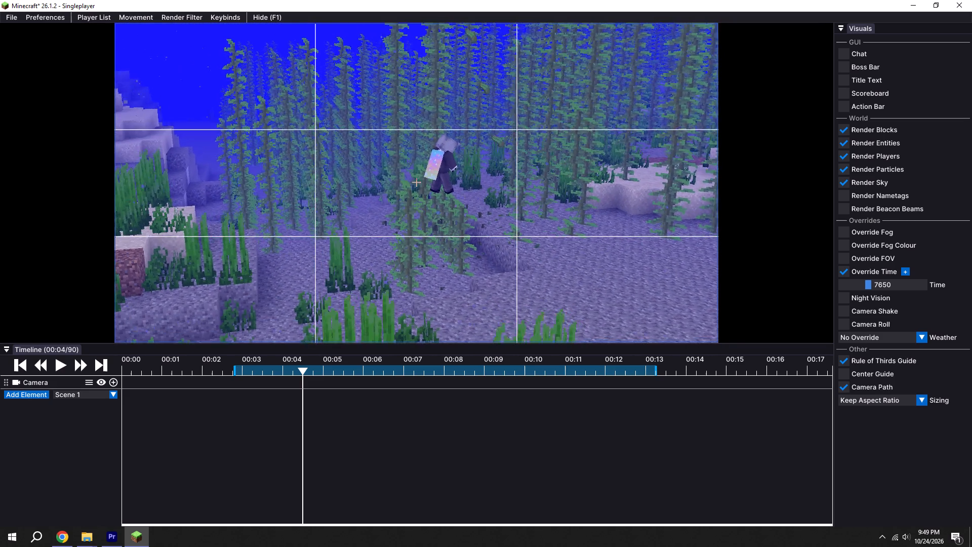
# Circle the camera round to the player's side and lower it close to the seabed.
pyautogui.moveTo(485, 269); pyautogui.dragTo(487, 268)
pyautogui.press('d')
pyautogui.press('d')
pyautogui.press('d')
pyautogui.press('d')
pyautogui.press('d')
pyautogui.press('d')
pyautogui.press('d')
pyautogui.press('d')
pyautogui.press('d')
pyautogui.press('a')
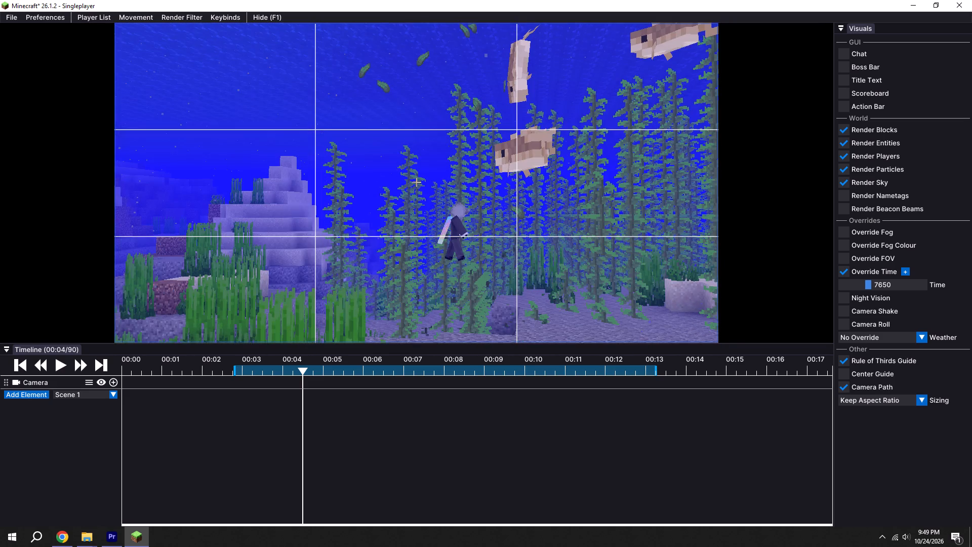
pyautogui.moveTo(487, 268); pyautogui.dragTo(486, 268)
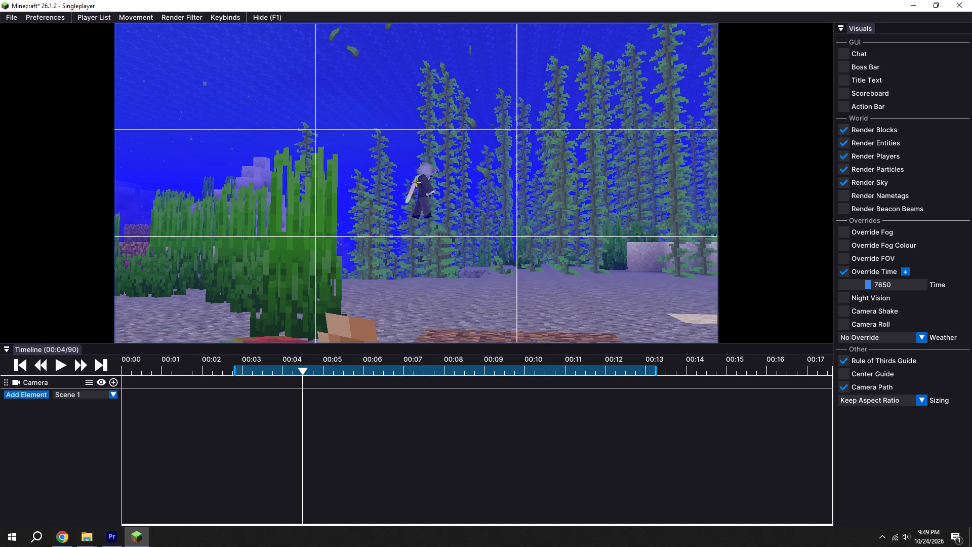
# Raise the camera to look slightly down on the player, centred in the kelp with the rocky slope beside them.
pyautogui.moveTo(486, 268); pyautogui.dragTo(485, 269)
pyautogui.press('space')
pyautogui.press('space')
pyautogui.press('space')
pyautogui.press('space')
pyautogui.press('space')
pyautogui.press('space')
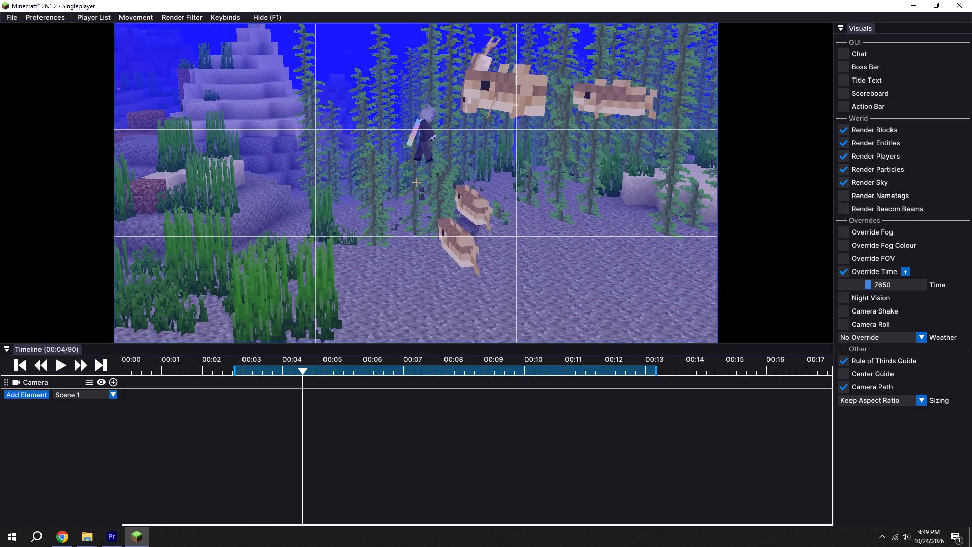
pyautogui.moveTo(485, 269); pyautogui.dragTo(487, 268)
pyautogui.press('a')
pyautogui.press('a')
pyautogui.press('space')
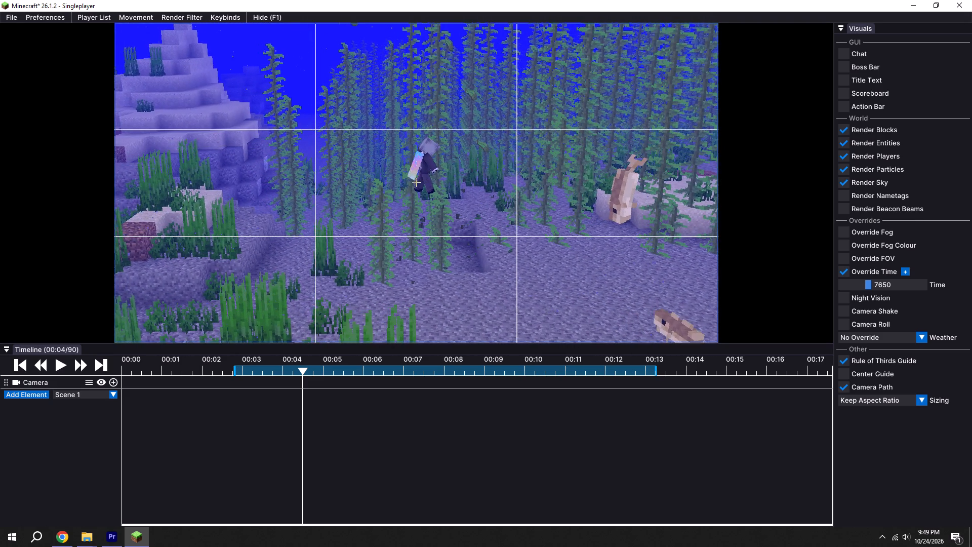
pyautogui.moveTo(487, 268); pyautogui.dragTo(486, 269)
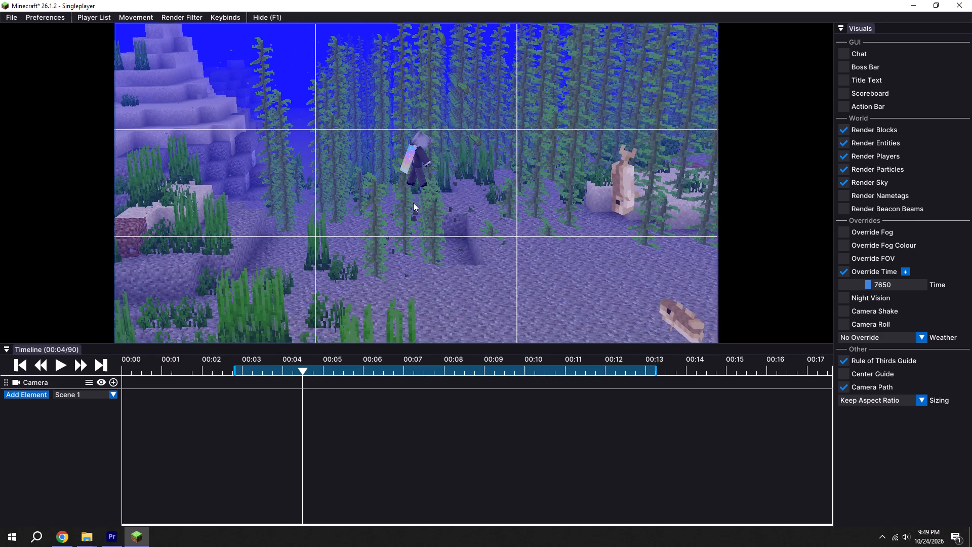
# Add a camera keyframe from this viewpoint, place it at 00:02/58 and mark the render In point there.
pyautogui.click(257, 364)
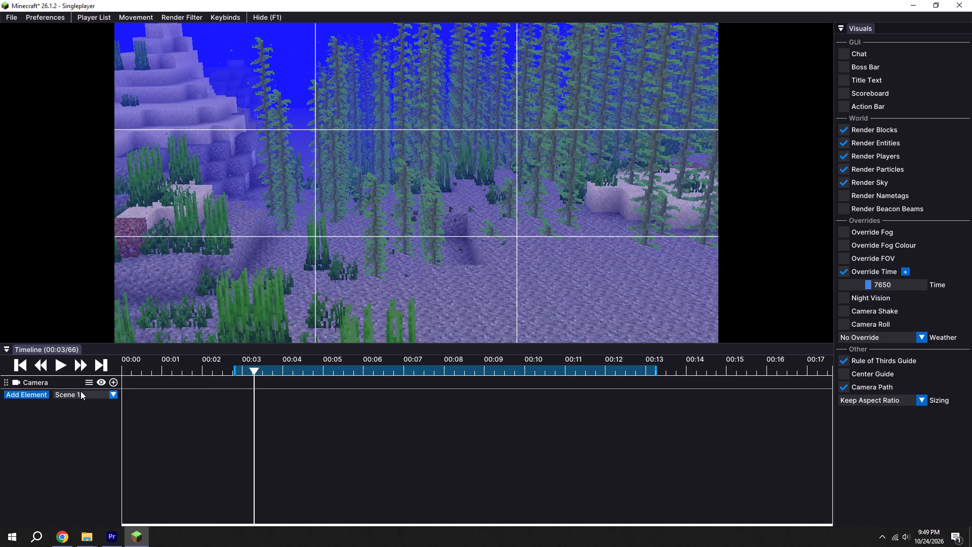
pyautogui.click(111, 386)
pyautogui.press('i')
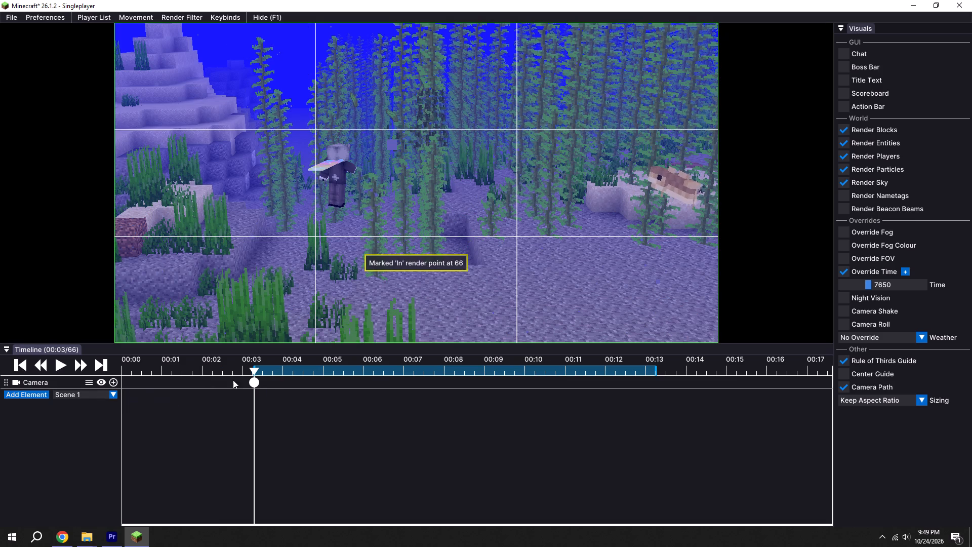
pyautogui.moveTo(251, 380); pyautogui.dragTo(235, 378)
pyautogui.keyDown('shift'); pyautogui.click(234, 362); pyautogui.keyUp('shift')
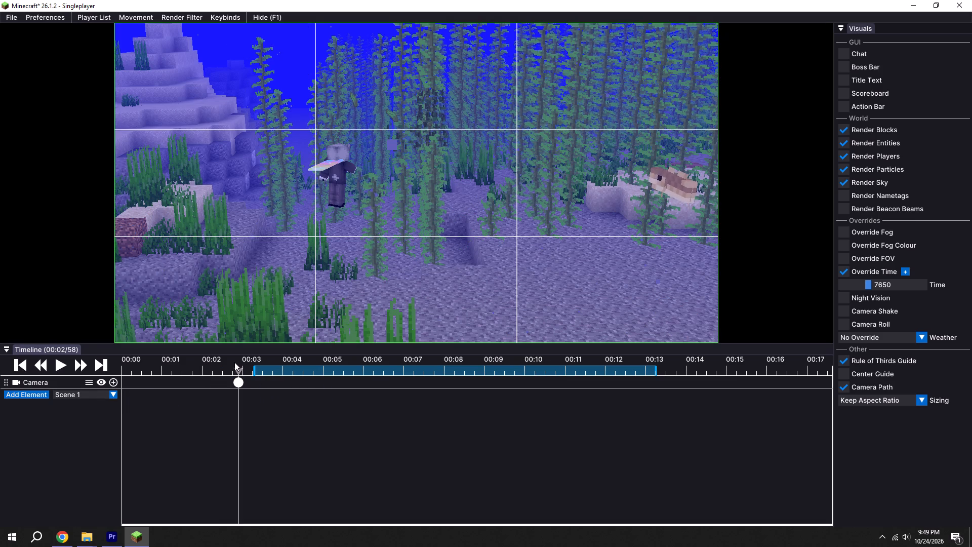
pyautogui.press('i')
# At 00:05/107, fly the camera sideways and higher around the player, add a second camera keyframe and mark the render Out point.
pyautogui.moveTo(290, 366); pyautogui.dragTo(318, 366)
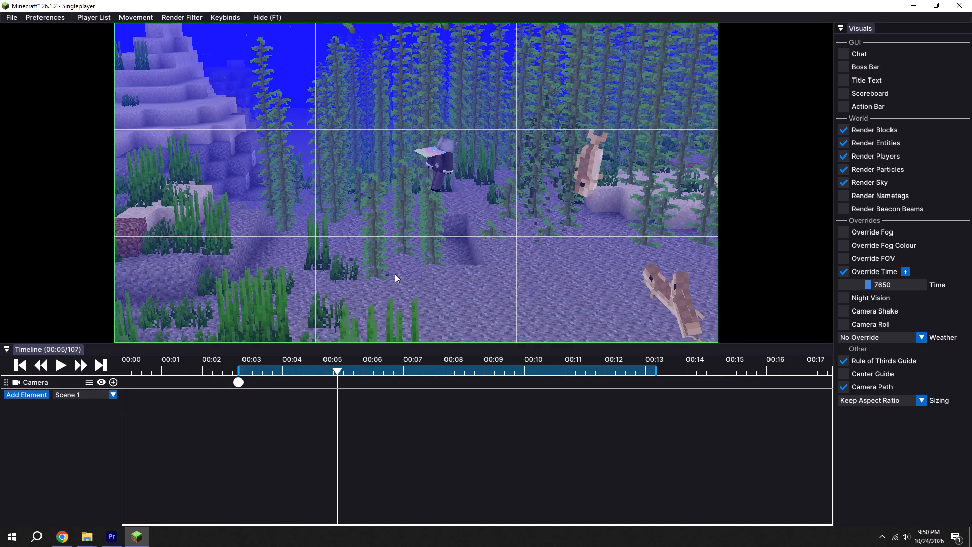
pyautogui.moveTo(395, 273); pyautogui.dragTo(485, 269)
pyautogui.press('d')
pyautogui.press('d')
pyautogui.press('d')
pyautogui.press('d')
pyautogui.press('space')
pyautogui.press('space')
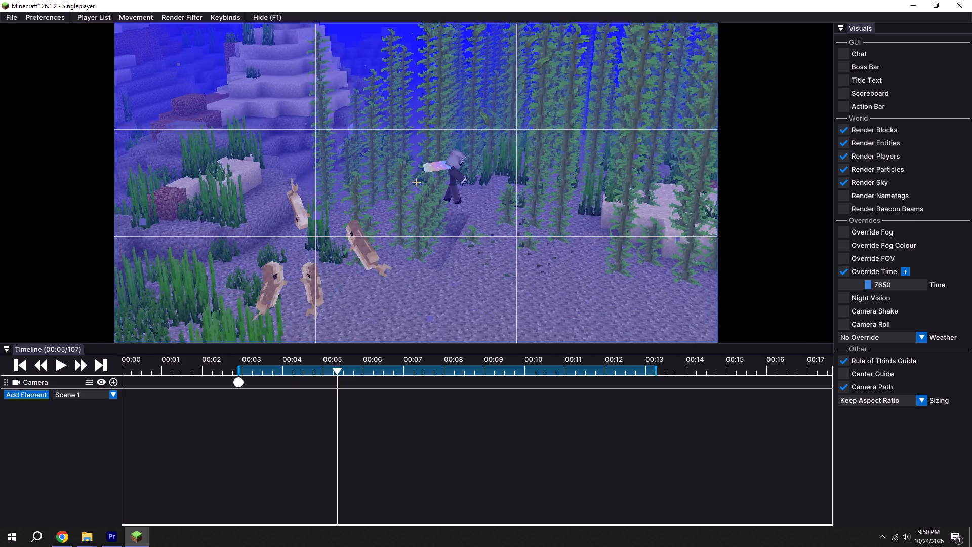
pyautogui.moveTo(485, 269); pyautogui.dragTo(486, 269)
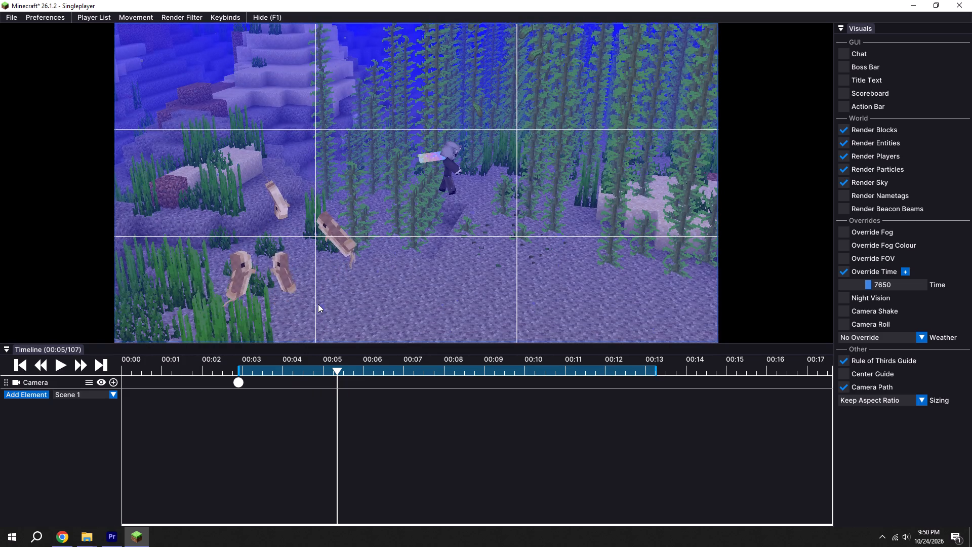
pyautogui.click(117, 383)
pyautogui.click(113, 383)
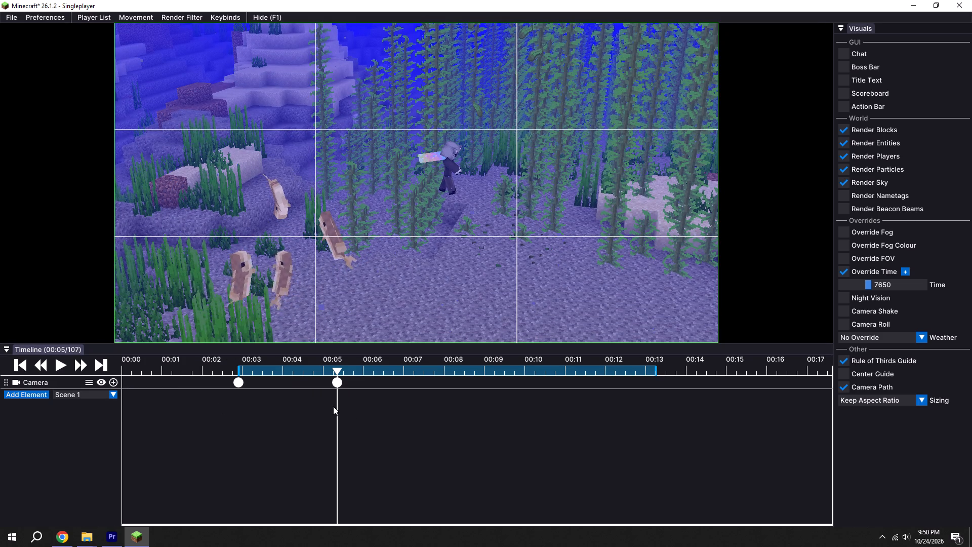
pyautogui.press('o')
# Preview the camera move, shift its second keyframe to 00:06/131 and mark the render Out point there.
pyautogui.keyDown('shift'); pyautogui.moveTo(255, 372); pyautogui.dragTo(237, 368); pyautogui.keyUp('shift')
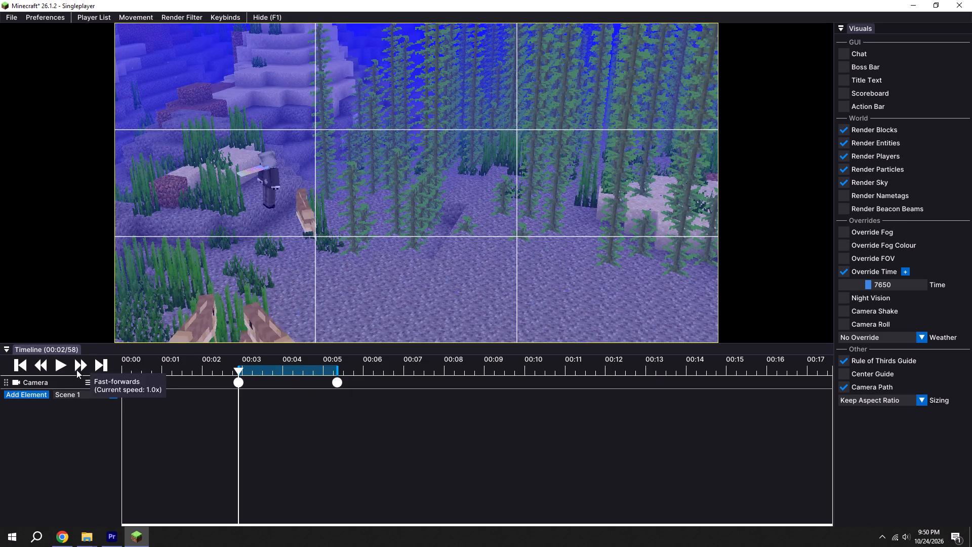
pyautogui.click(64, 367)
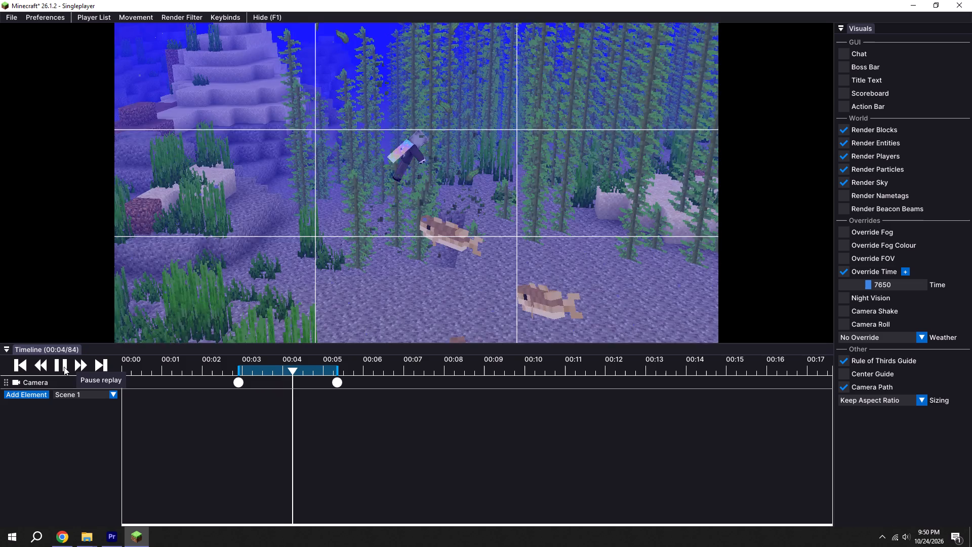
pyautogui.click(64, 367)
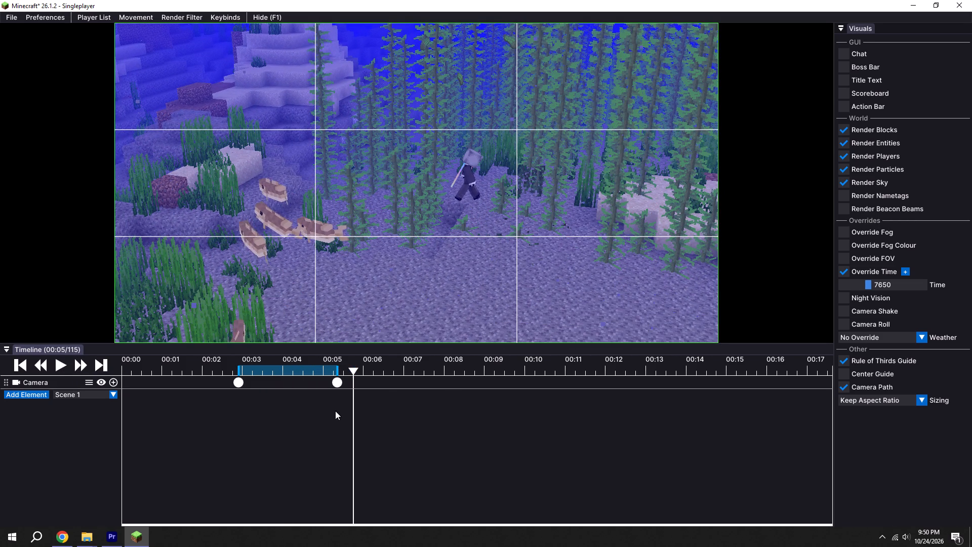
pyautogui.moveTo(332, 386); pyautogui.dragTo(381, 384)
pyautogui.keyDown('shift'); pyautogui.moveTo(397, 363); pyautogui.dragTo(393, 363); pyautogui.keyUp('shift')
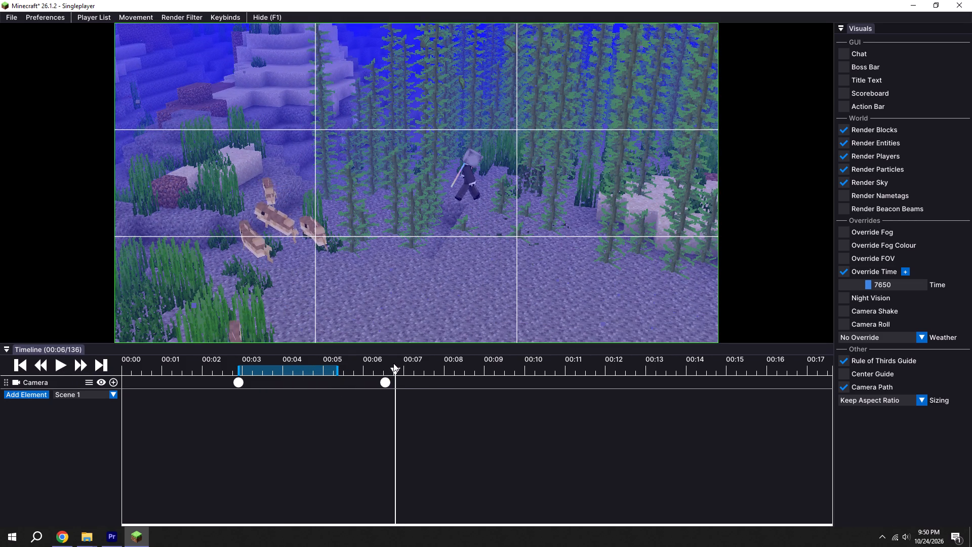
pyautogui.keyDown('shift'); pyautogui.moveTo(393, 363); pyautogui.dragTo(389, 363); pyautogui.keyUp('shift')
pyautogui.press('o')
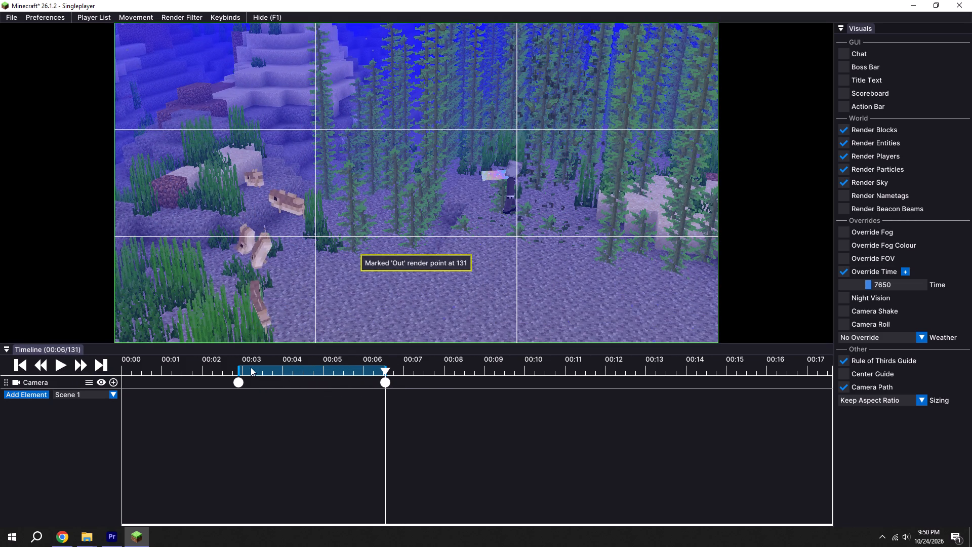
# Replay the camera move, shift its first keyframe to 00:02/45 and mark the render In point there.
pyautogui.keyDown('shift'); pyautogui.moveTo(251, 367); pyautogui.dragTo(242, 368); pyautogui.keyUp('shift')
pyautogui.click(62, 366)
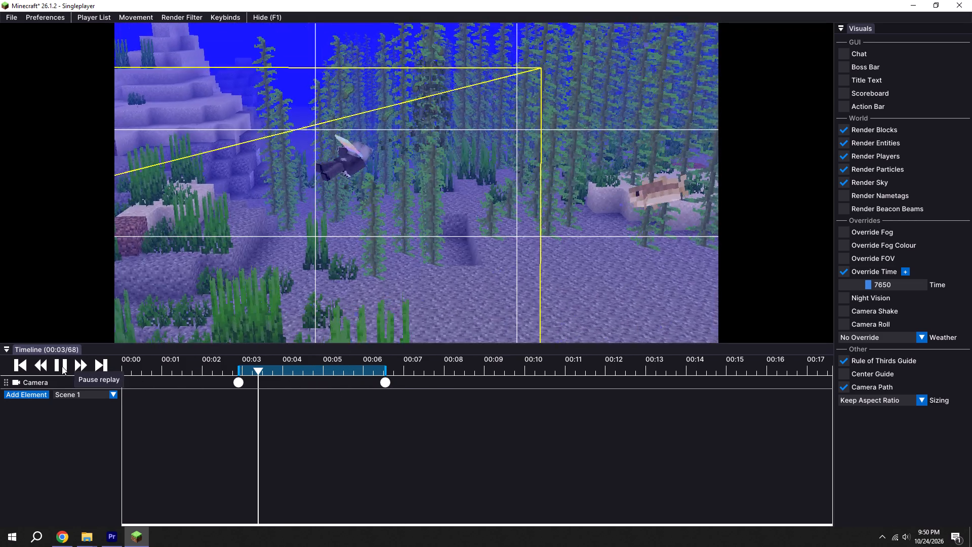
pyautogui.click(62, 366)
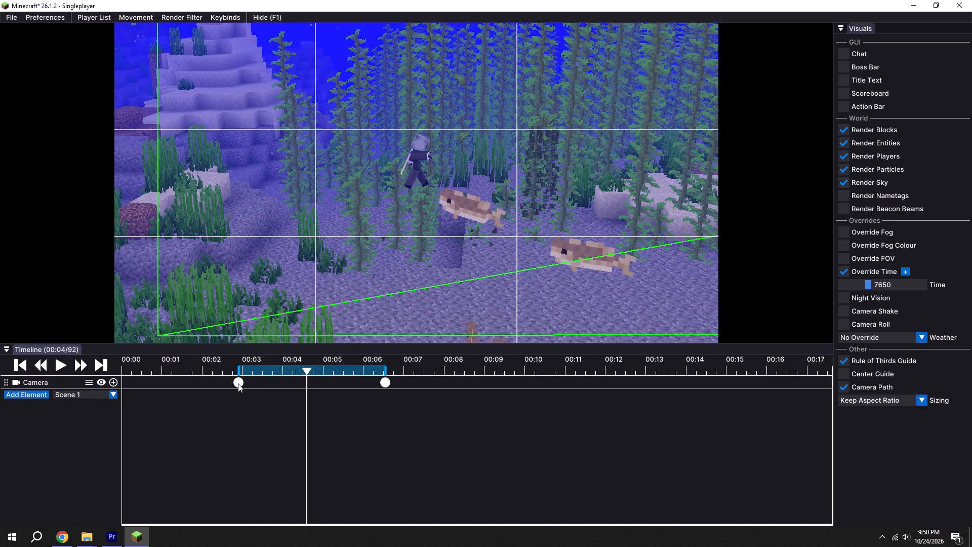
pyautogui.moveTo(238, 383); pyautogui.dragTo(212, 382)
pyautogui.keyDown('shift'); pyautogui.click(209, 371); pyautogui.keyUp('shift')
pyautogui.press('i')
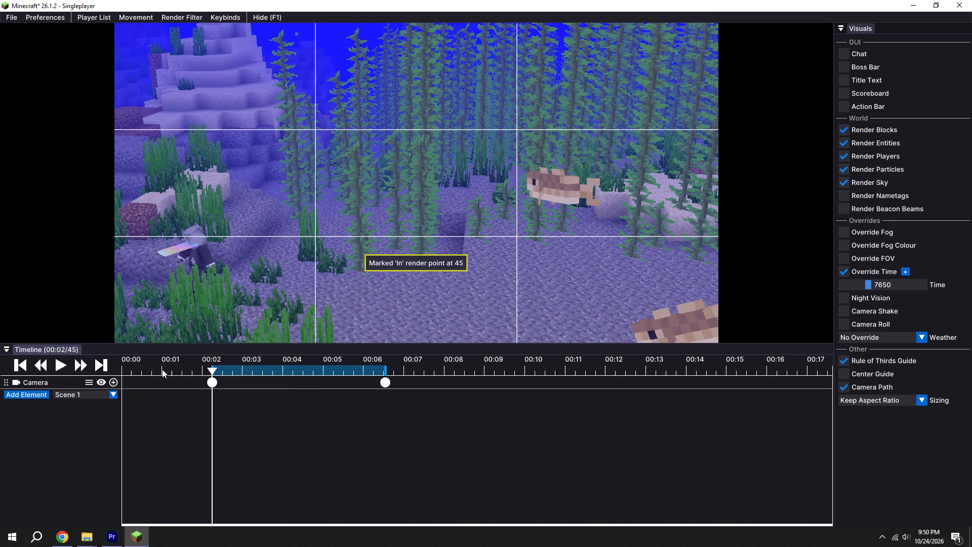
# Preview the slower move, shift the second camera keyframe to 00:07/158 and mark the render Out point there.
pyautogui.click(58, 367)
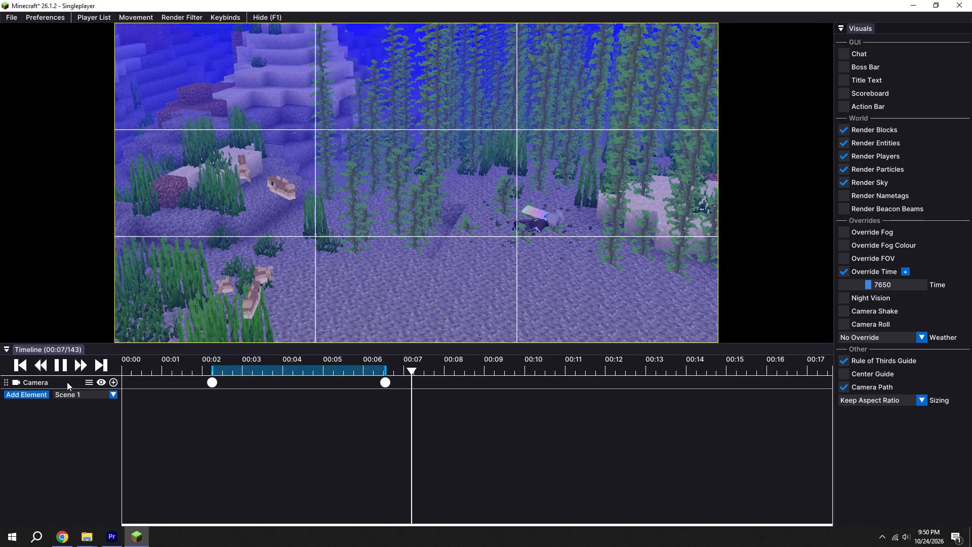
pyautogui.click(66, 371)
pyautogui.moveTo(384, 382); pyautogui.dragTo(435, 384)
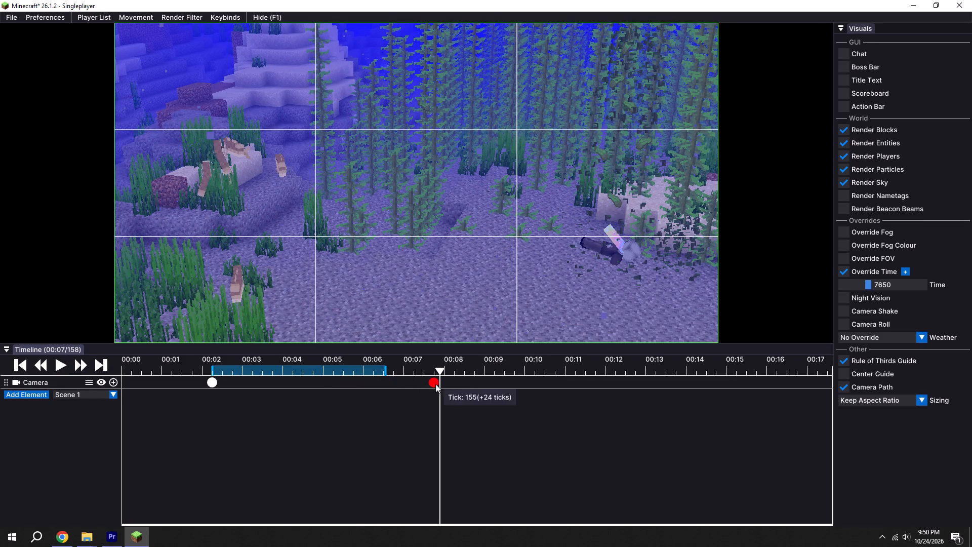
pyautogui.moveTo(435, 384); pyautogui.dragTo(439, 384)
pyautogui.keyDown('shift'); pyautogui.click(438, 367); pyautogui.keyUp('shift')
pyautogui.press('o')
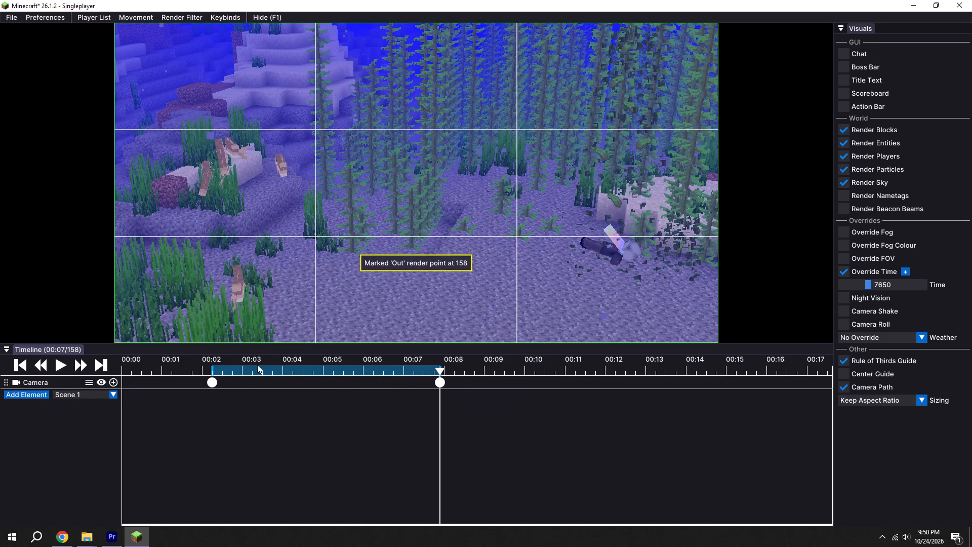
# Move the first camera keyframe to 00:01/38 and mark the render In point there.
pyautogui.moveTo(211, 379); pyautogui.dragTo(197, 380)
pyautogui.keyDown('shift'); pyautogui.click(196, 371); pyautogui.keyUp('shift')
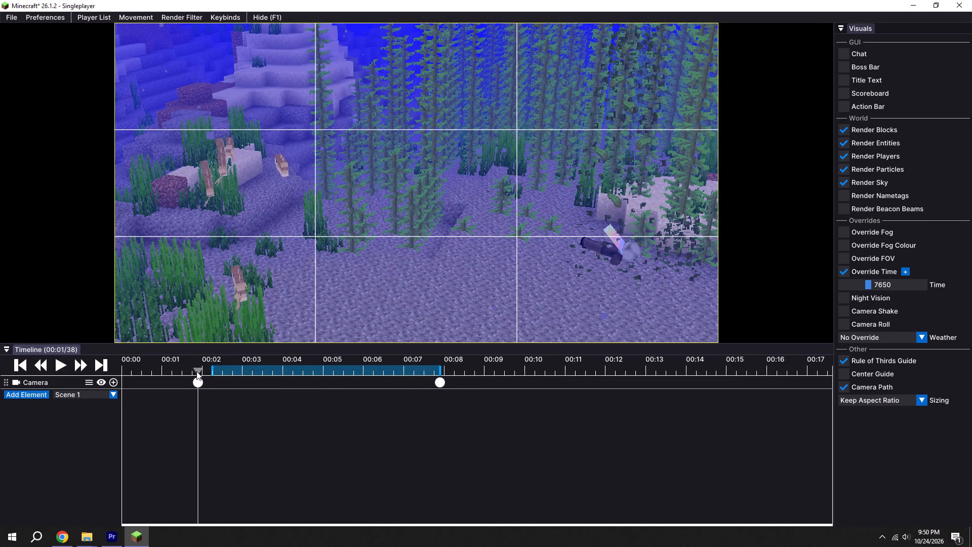
pyautogui.press('i')
# Play the shot and switch shaders on in the replay view.
pyautogui.click(67, 365)
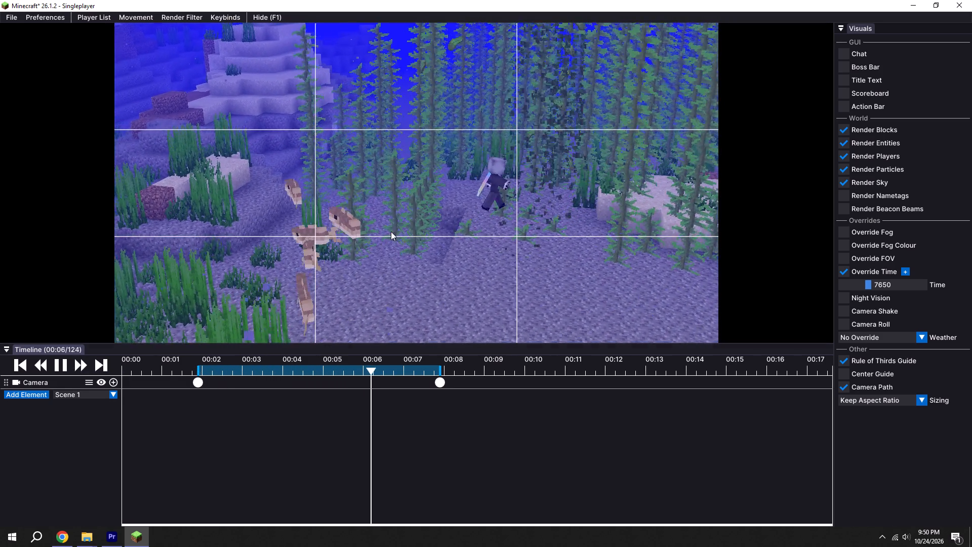
pyautogui.moveTo(390, 231); pyautogui.dragTo(486, 269)
pyautogui.press('k')
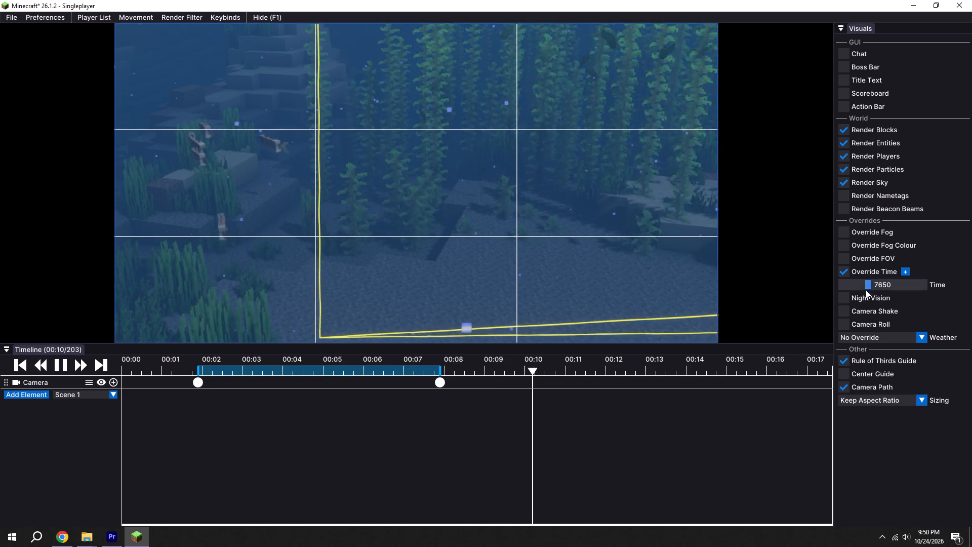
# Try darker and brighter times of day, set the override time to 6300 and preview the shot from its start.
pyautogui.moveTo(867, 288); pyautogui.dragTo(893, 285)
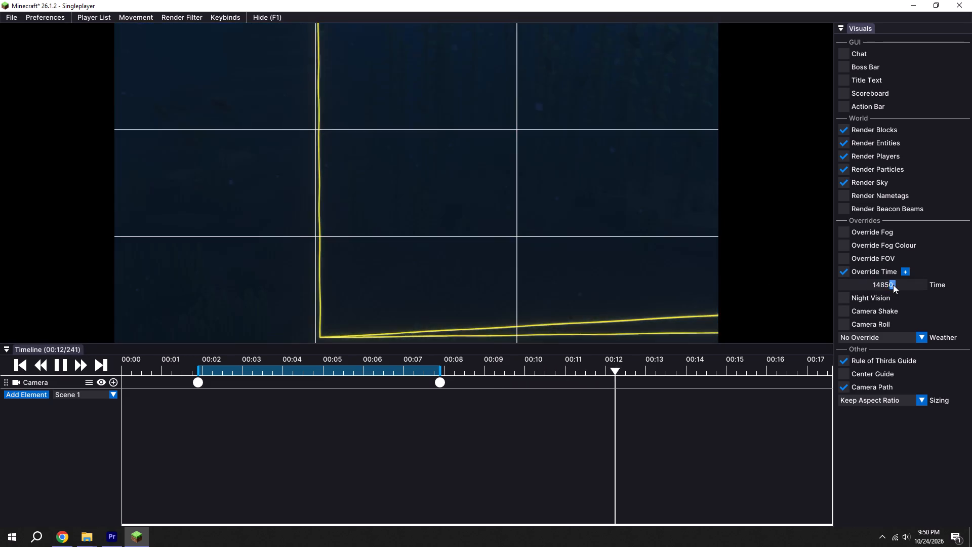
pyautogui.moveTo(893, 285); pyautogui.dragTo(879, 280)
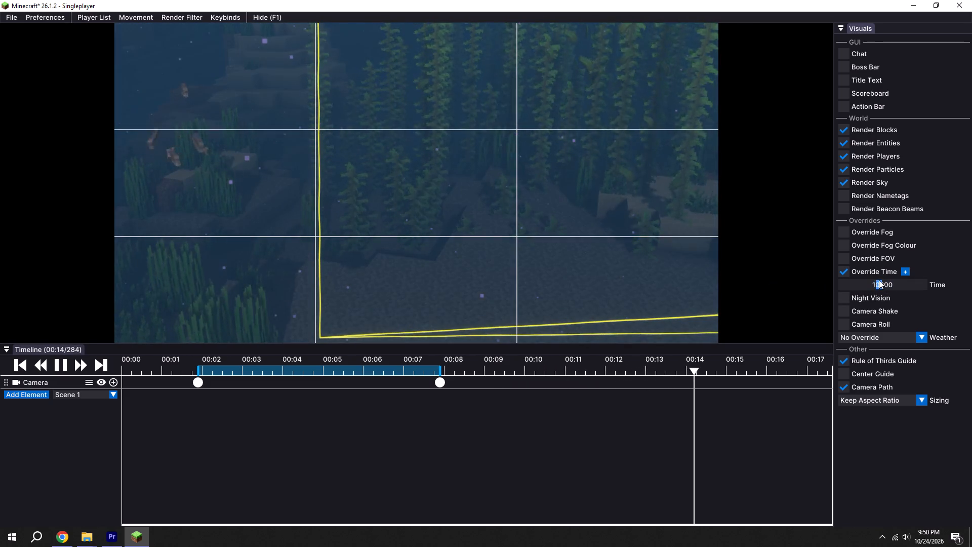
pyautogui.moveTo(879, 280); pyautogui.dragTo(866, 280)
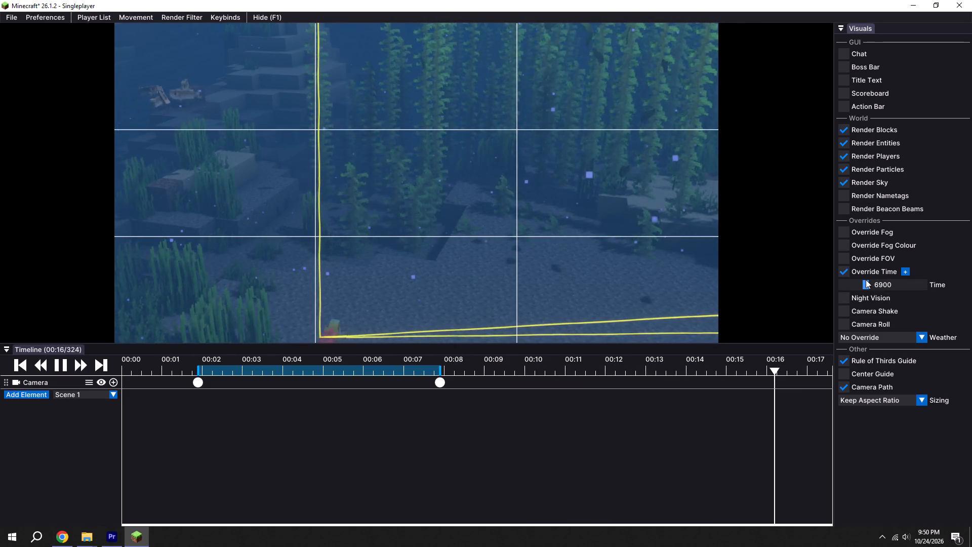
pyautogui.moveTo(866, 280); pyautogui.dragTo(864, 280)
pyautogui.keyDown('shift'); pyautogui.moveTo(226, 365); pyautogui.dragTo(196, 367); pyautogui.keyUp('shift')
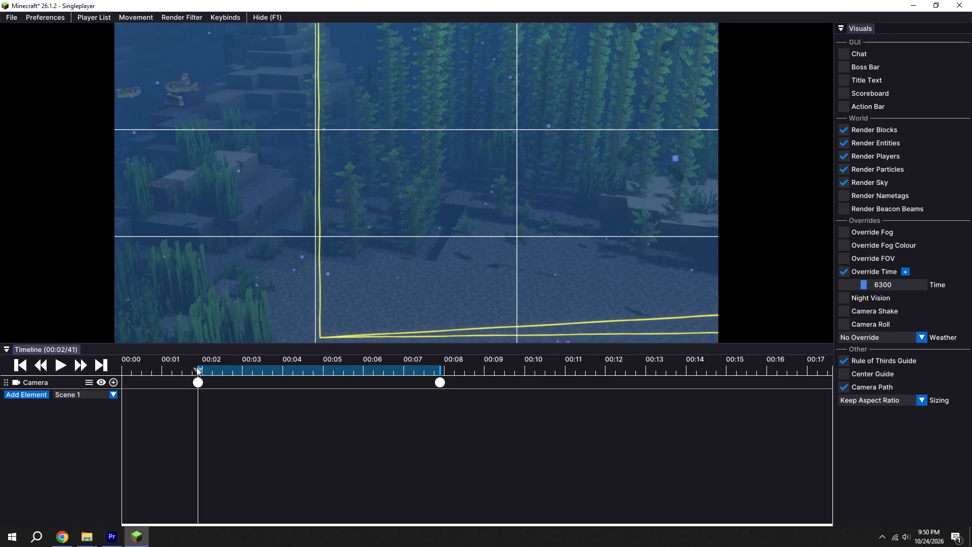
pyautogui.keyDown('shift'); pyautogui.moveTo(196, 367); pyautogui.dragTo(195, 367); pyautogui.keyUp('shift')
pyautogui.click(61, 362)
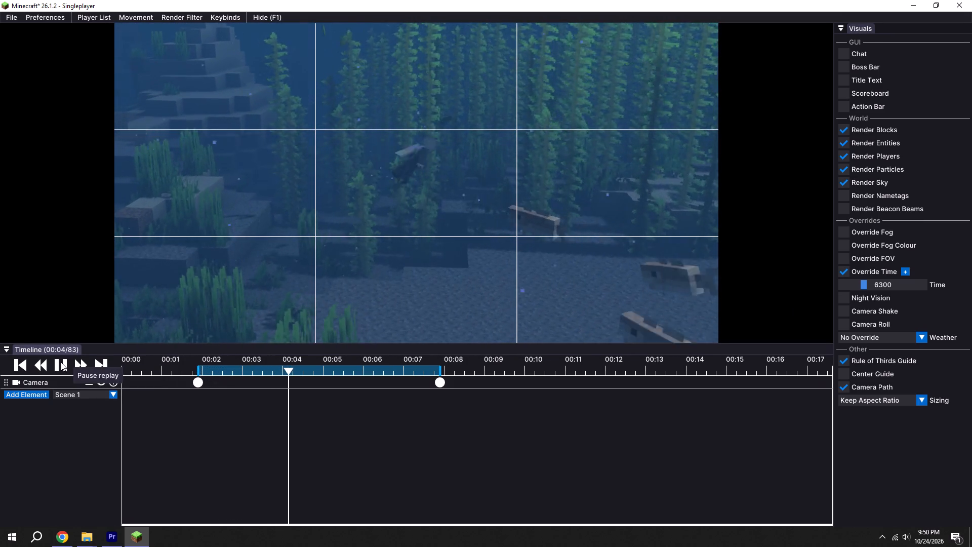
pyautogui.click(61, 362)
# Apply the ComplementaryReimagined_r5.8.1.zip shader pack in the Iris video settings and return to the replay.
pyautogui.moveTo(297, 194); pyautogui.dragTo(486, 269)
pyautogui.press('Escape')
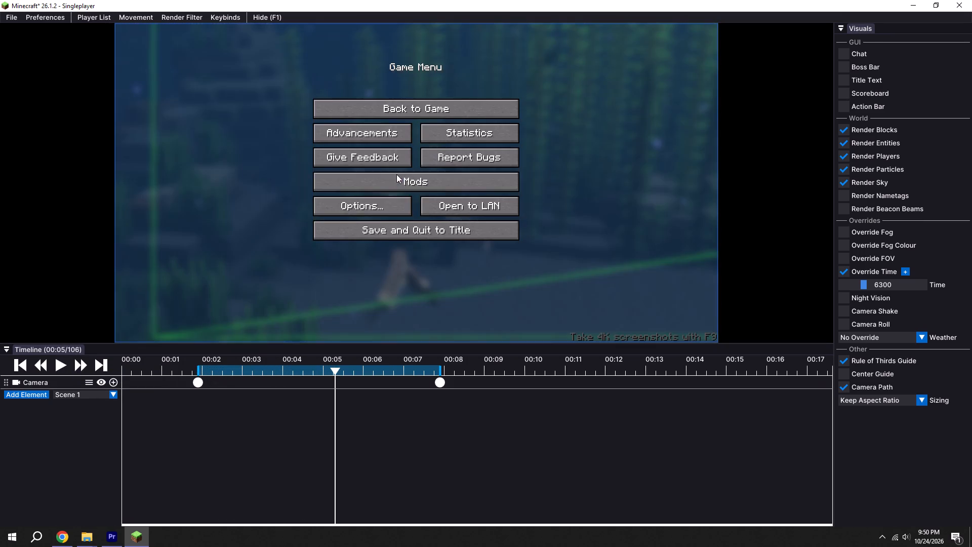
pyautogui.click(383, 211)
pyautogui.click(338, 149)
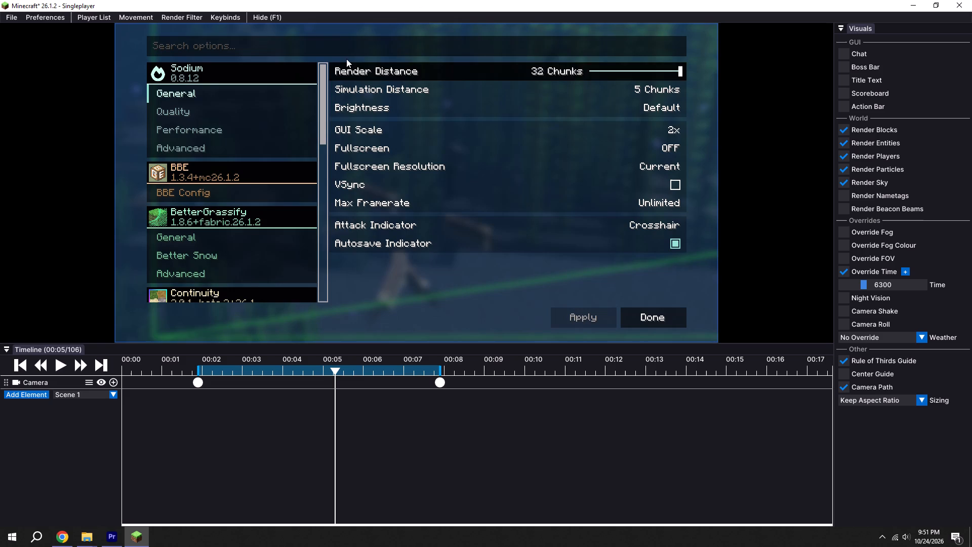
pyautogui.scroll(-6, 182, 279)
pyautogui.click(186, 301)
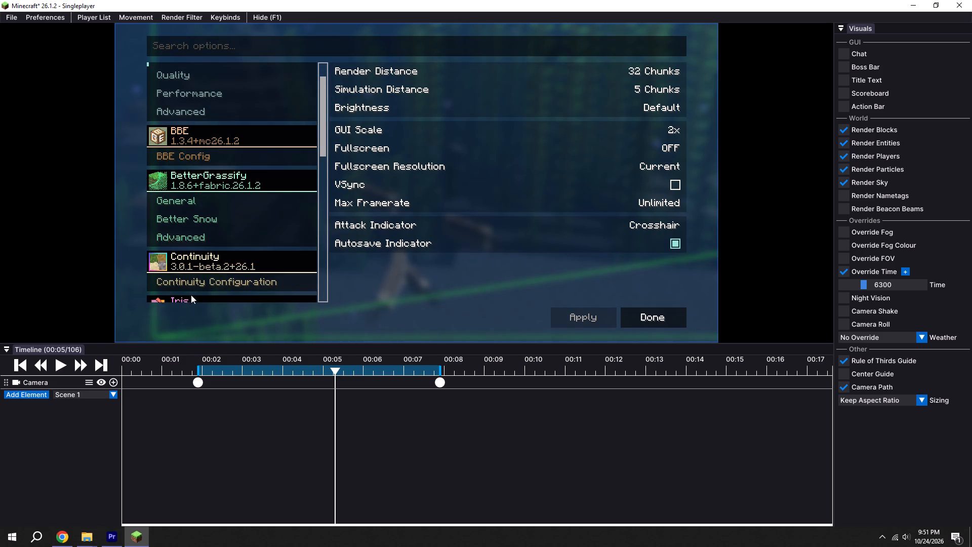
pyautogui.scroll(-6, 191, 286)
pyautogui.click(179, 286)
pyautogui.click(393, 192)
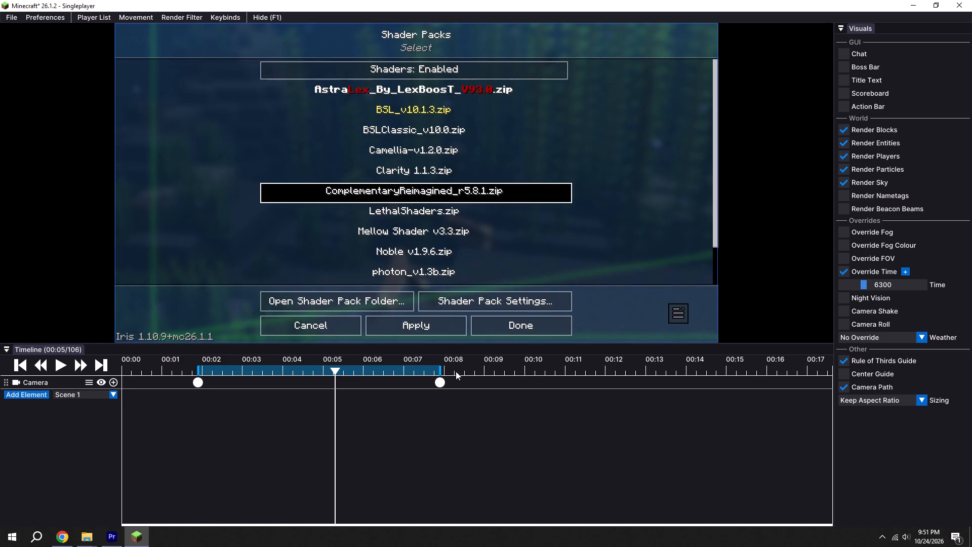
pyautogui.click(402, 332)
pyautogui.click(515, 323)
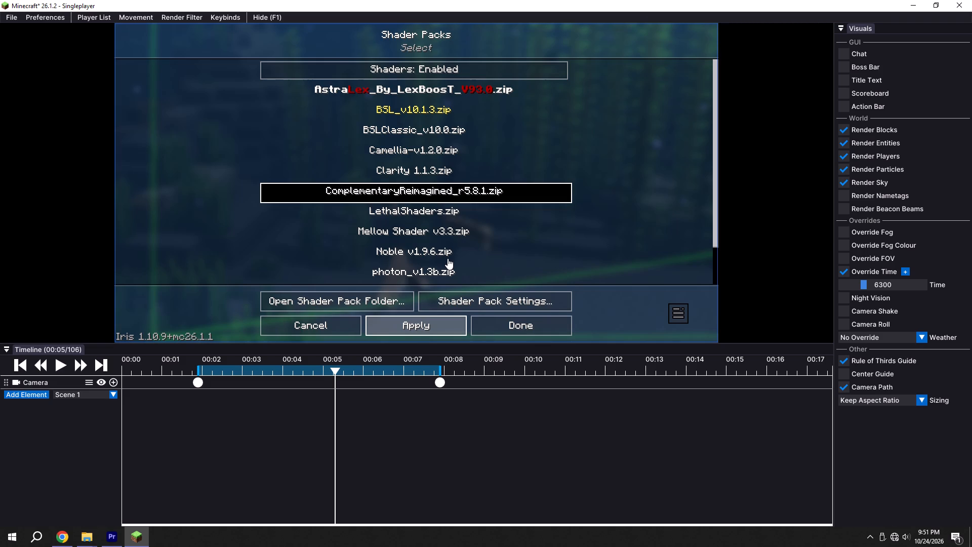
pyautogui.press('Escape')
pyautogui.press('Escape')
pyautogui.press('Escape')
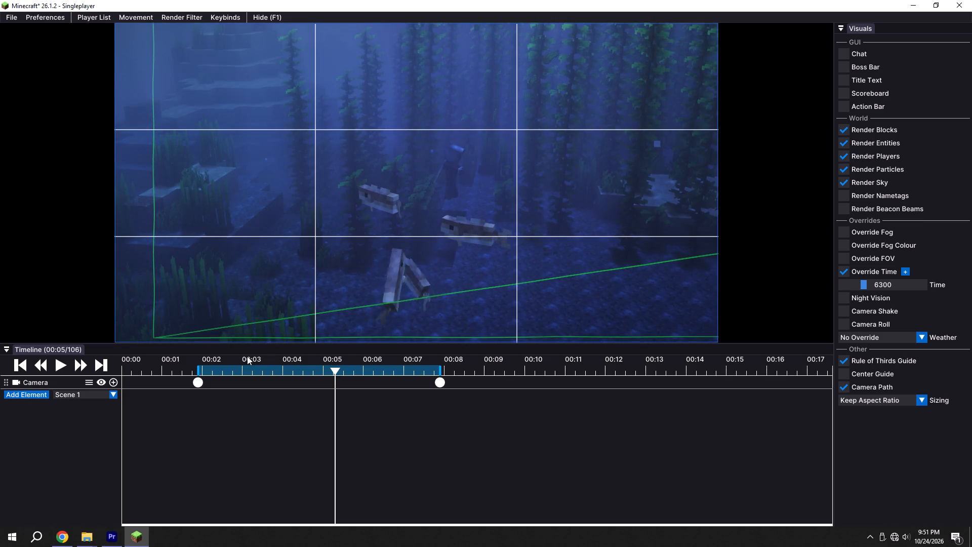
# Preview the shot with the new shader pack, set the override time to 6900 and replay it from the start.
pyautogui.keyDown('shift'); pyautogui.moveTo(210, 372); pyautogui.dragTo(201, 371); pyautogui.keyUp('shift')
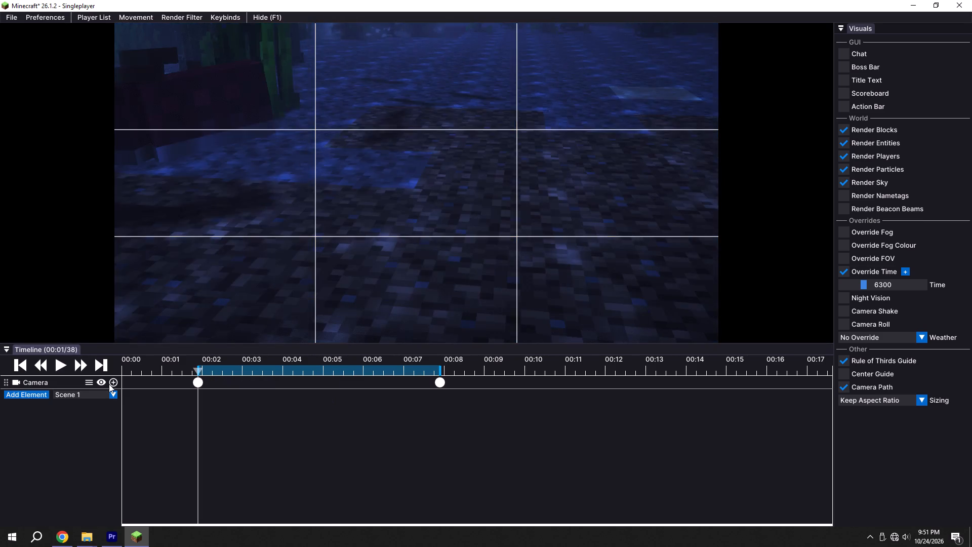
pyautogui.click(59, 368)
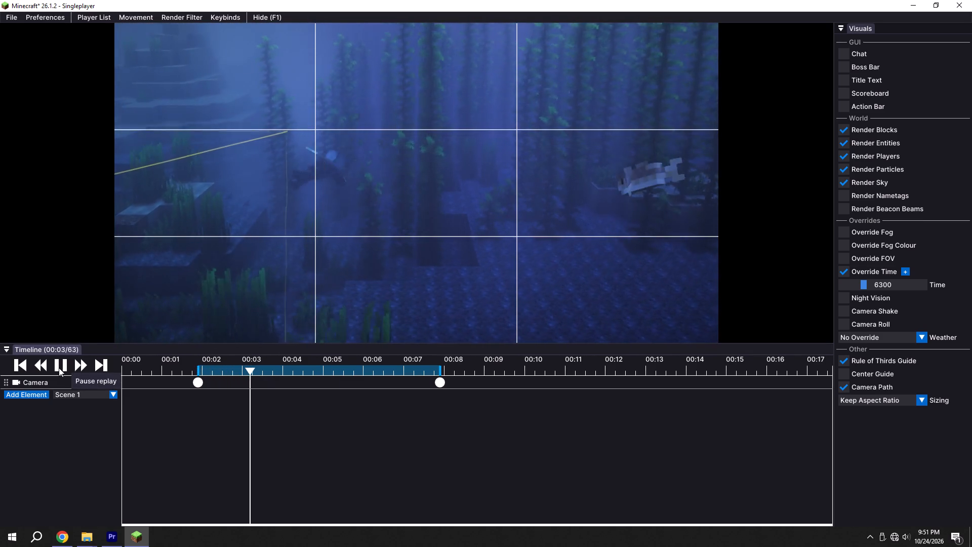
pyautogui.click(59, 368)
pyautogui.click(868, 284)
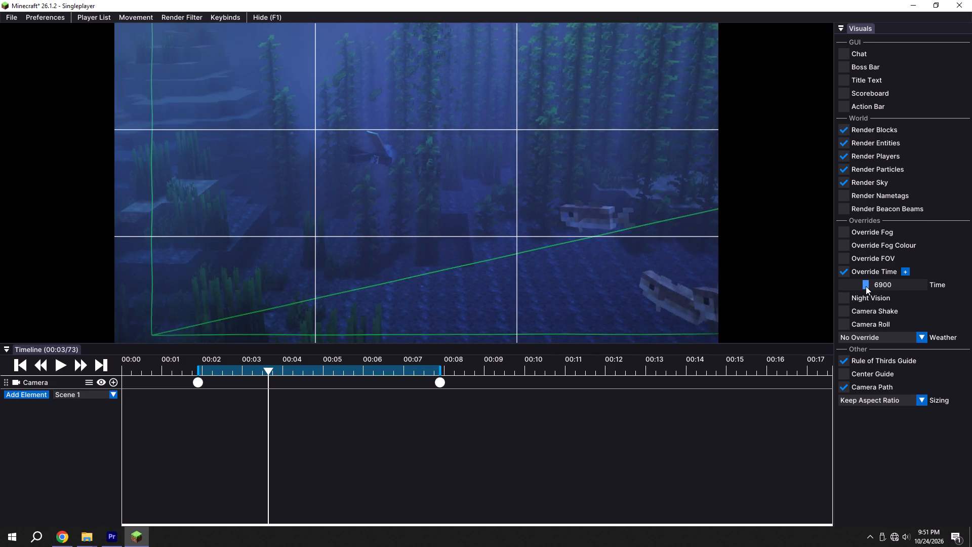
pyautogui.moveTo(213, 361); pyautogui.dragTo(210, 362)
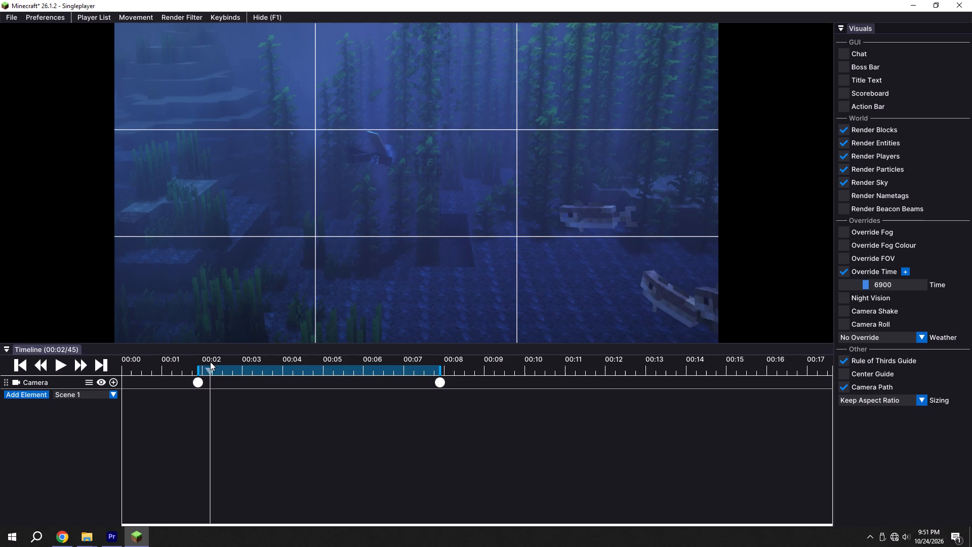
pyautogui.moveTo(210, 362); pyautogui.dragTo(198, 366)
pyautogui.click(60, 366)
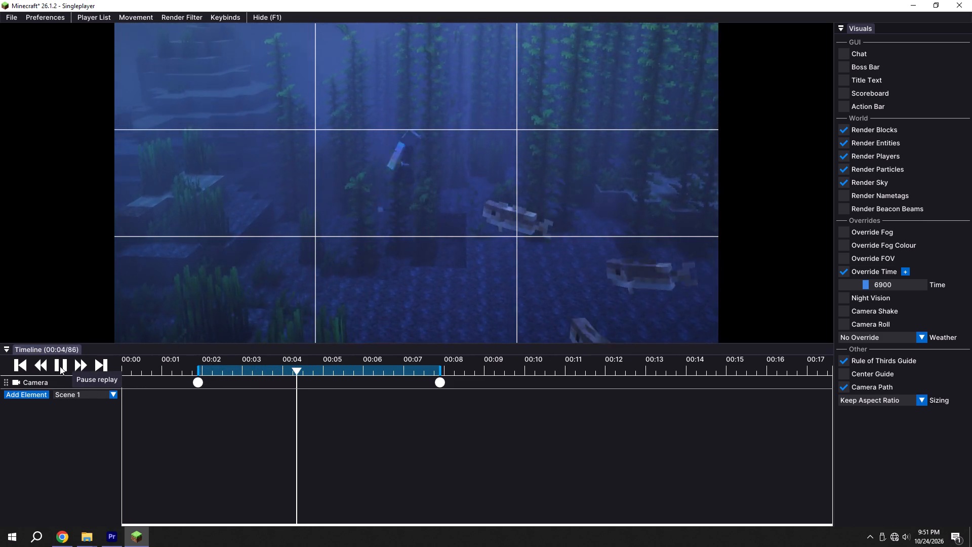
pyautogui.click(60, 366)
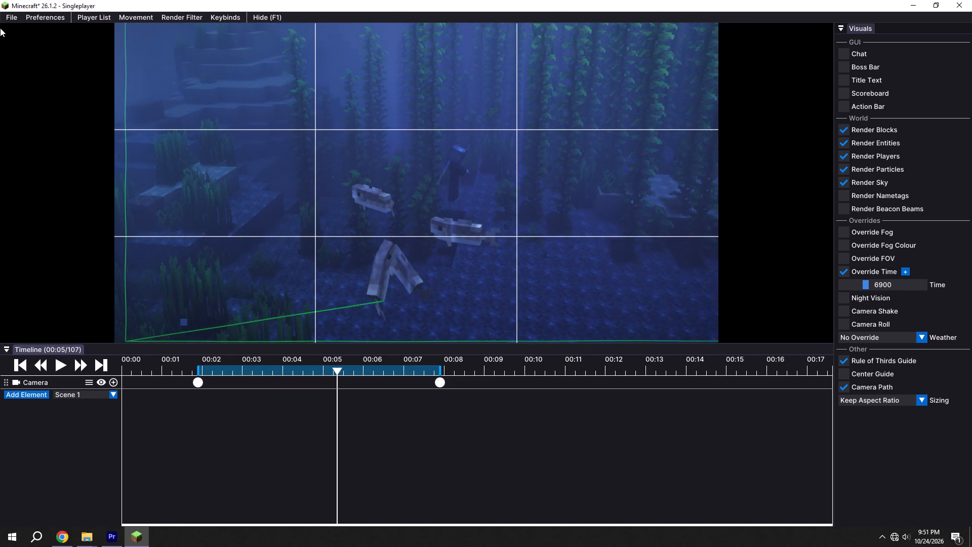
# Export ticks 38 to 158 as a 1080 by 1920, 60 fps MP4 video named grinddddd.
pyautogui.click(6, 22)
pyautogui.click(16, 19)
pyautogui.click(49, 33)
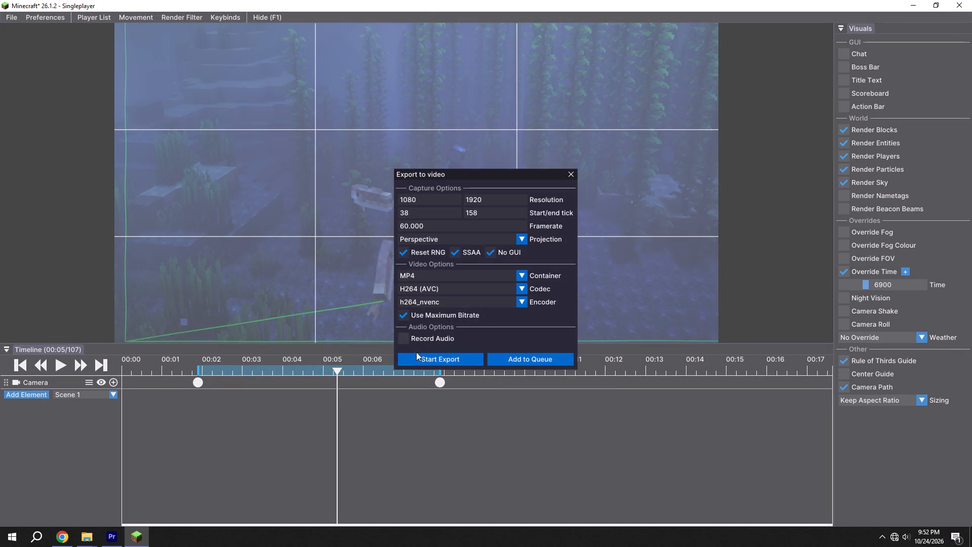
pyautogui.click(419, 358)
pyautogui.press('BackSpace')
pyautogui.write('grimn')
pyautogui.press('BackSpace')
pyautogui.press('BackSpace')
pyautogui.write('nddddd')
pyautogui.click(348, 244)
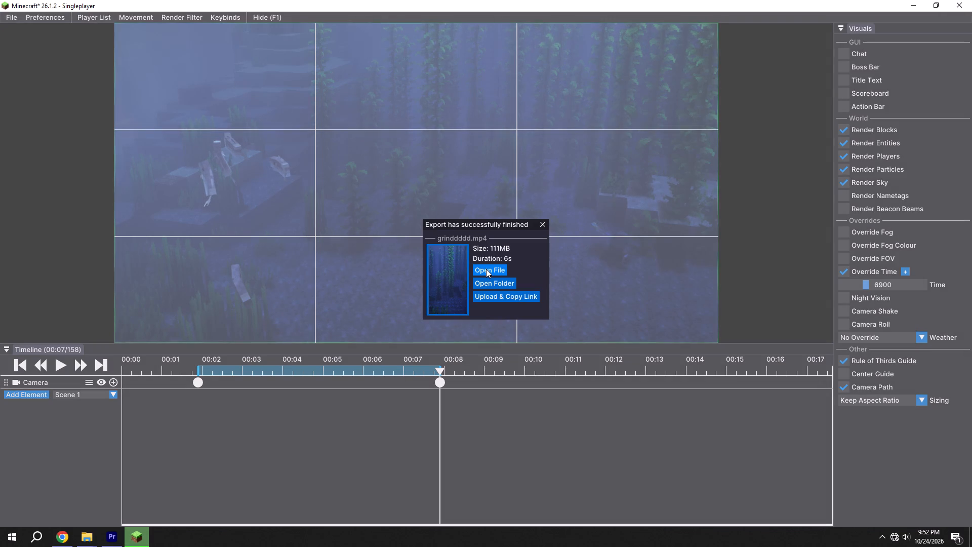
# Open the folder containing the exported grinddddd.mp4.
pyautogui.click(497, 280)
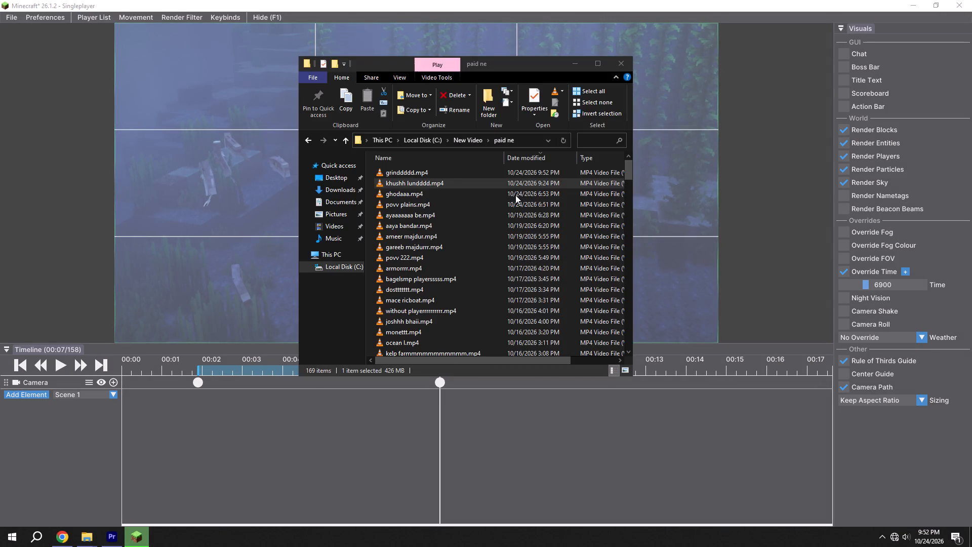
# Return to the underwater replay, then save and quit it to the title screen.
pyautogui.click(209, 129)
pyautogui.click(542, 226)
pyautogui.press('Escape')
pyautogui.click(401, 224)
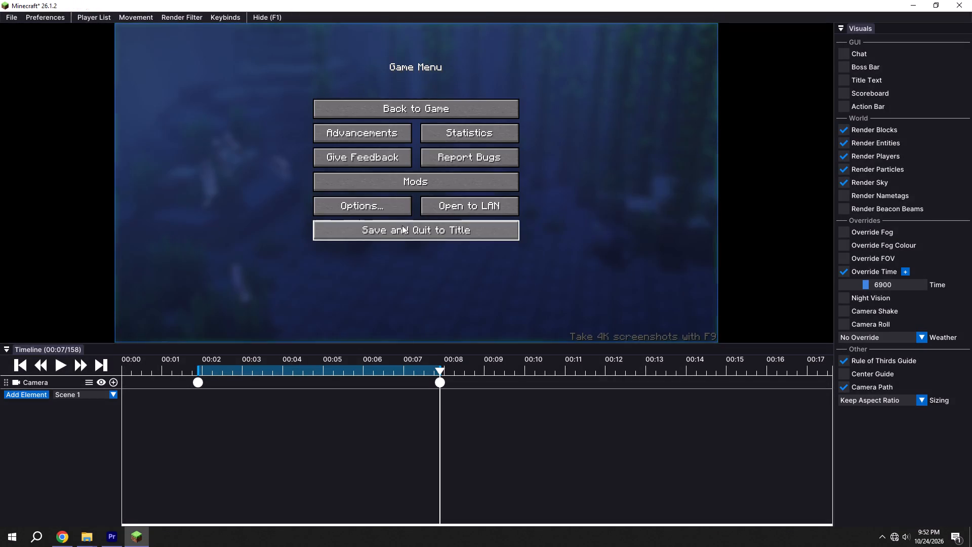
# Open the replay 2026-10-15T20:10:52 (mchub) from the saved replays.
pyautogui.click(613, 252)
pyautogui.click(594, 251)
pyautogui.scroll(-7, 476, 247)
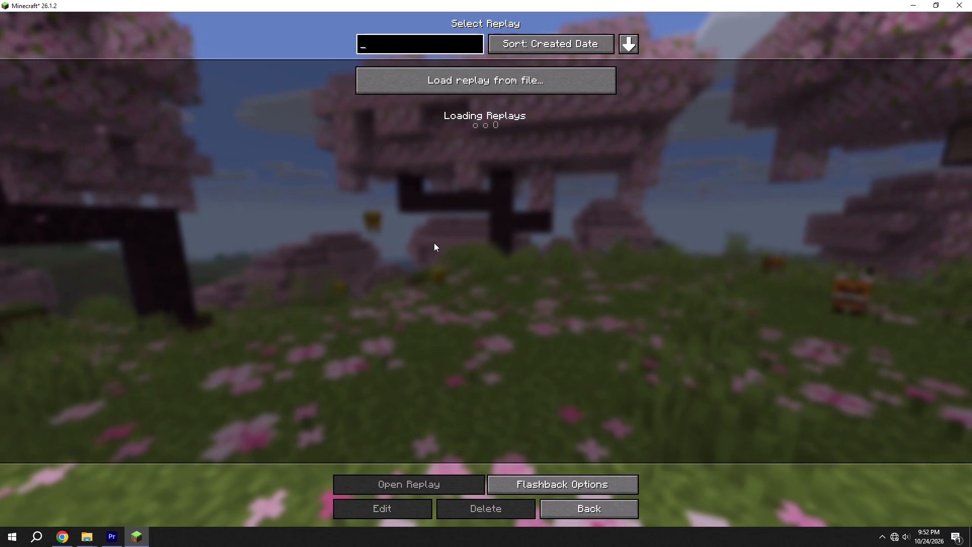
pyautogui.scroll(-10, 431, 239)
pyautogui.scroll(-5, 421, 312)
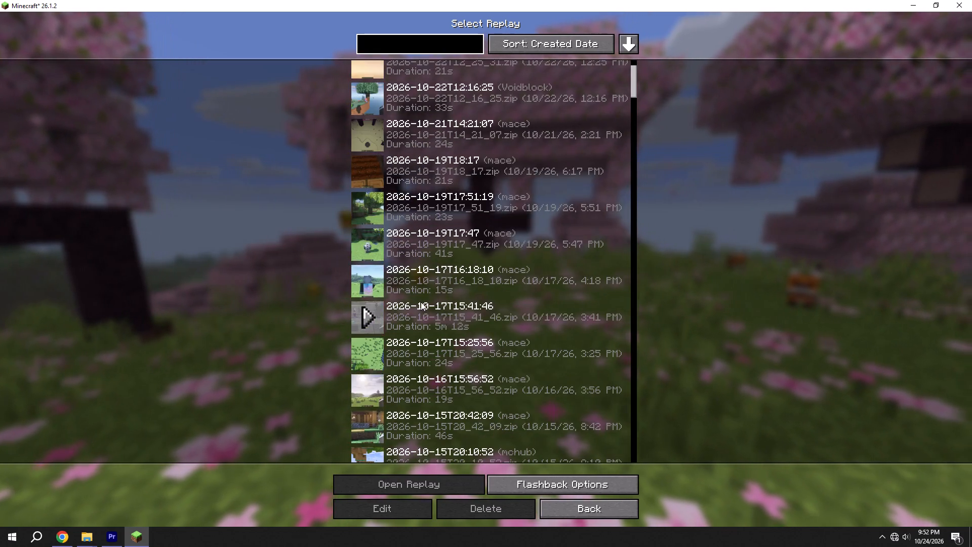
pyautogui.scroll(-5, 421, 302)
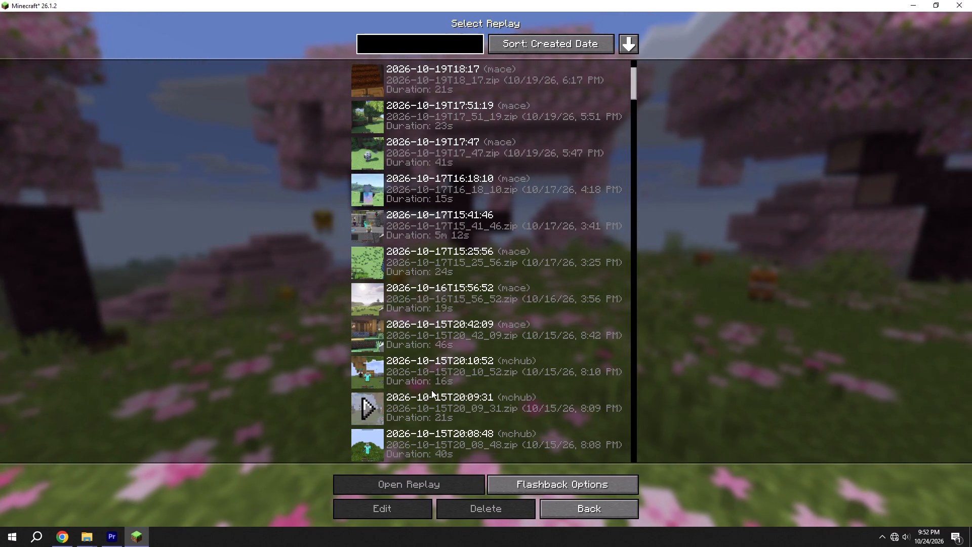
pyautogui.scroll(-2, 402, 418)
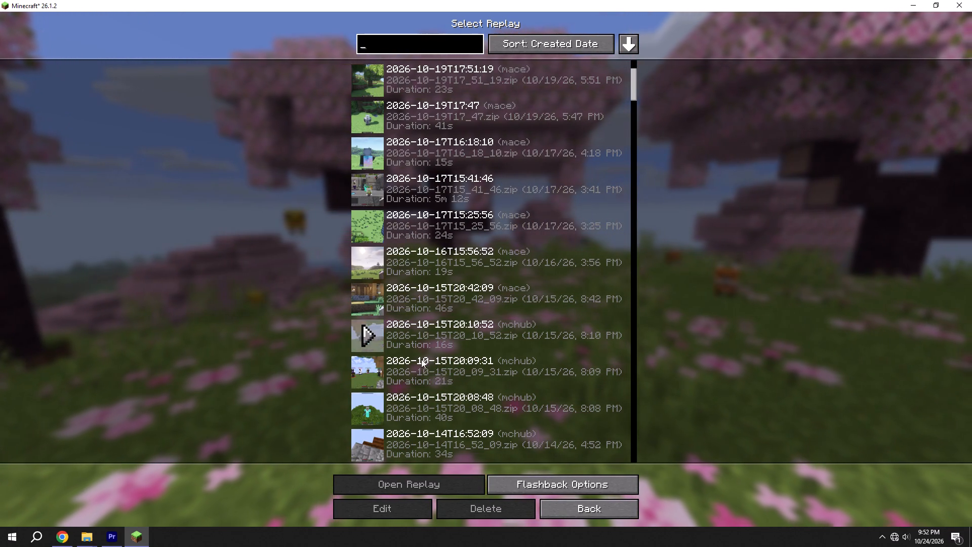
pyautogui.click(392, 334)
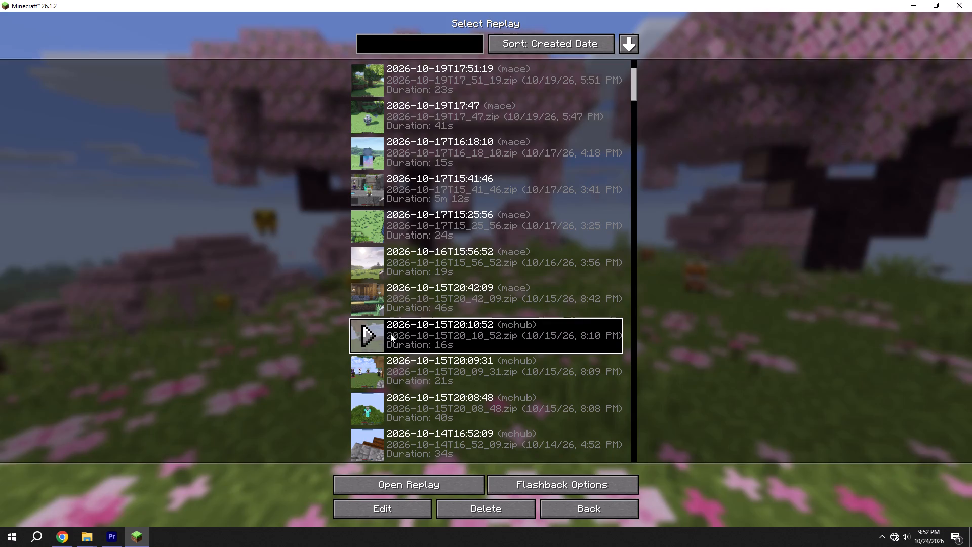
pyautogui.click(371, 330)
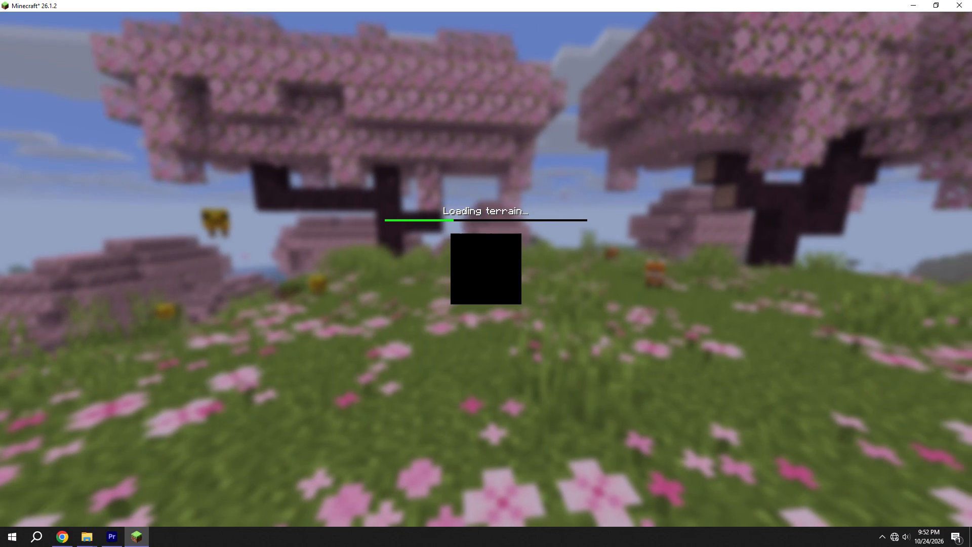
pyautogui.click(486, 269)
pyautogui.moveTo(390, 261); pyautogui.dragTo(395, 318)
# Switch to Premiere Pro and place grinddddd.mp4 from the paid ne folder on track V2 of the wwood sequence.
pyautogui.click(107, 543)
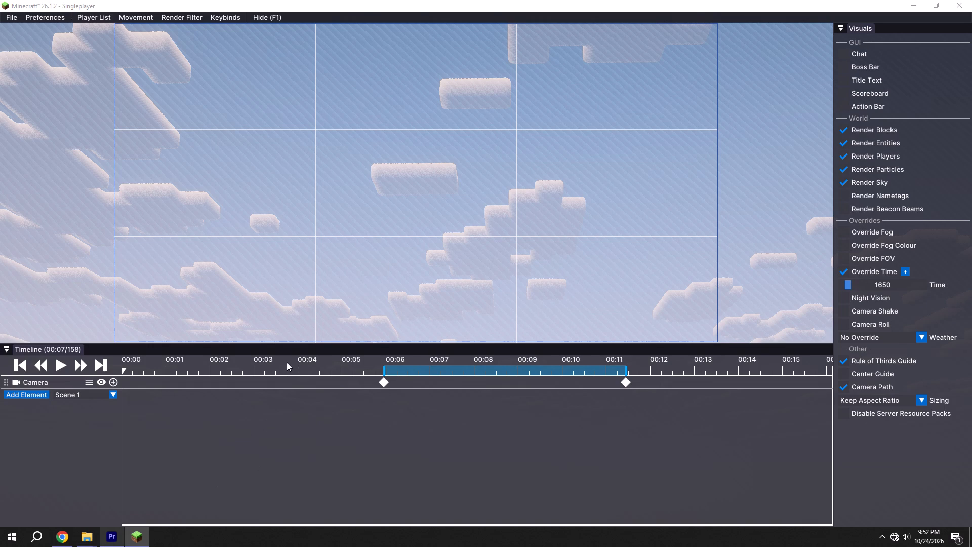
pyautogui.press('space')
pyautogui.keyDown('alt'); pyautogui.scroll(-5, 275, 385); pyautogui.keyUp('alt')
pyautogui.hotkey('ctrl', 's')
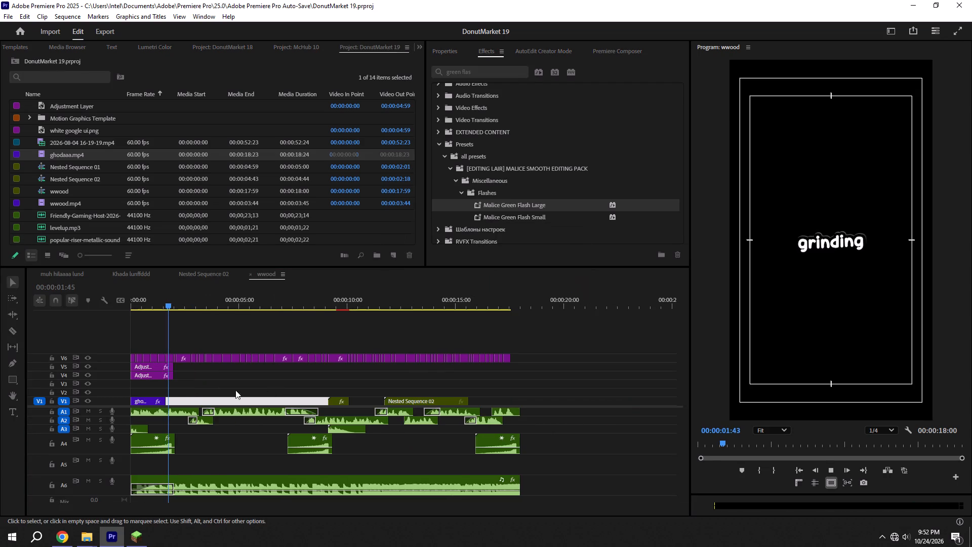
pyautogui.keyDown('shift'); pyautogui.click(165, 304); pyautogui.keyUp('shift')
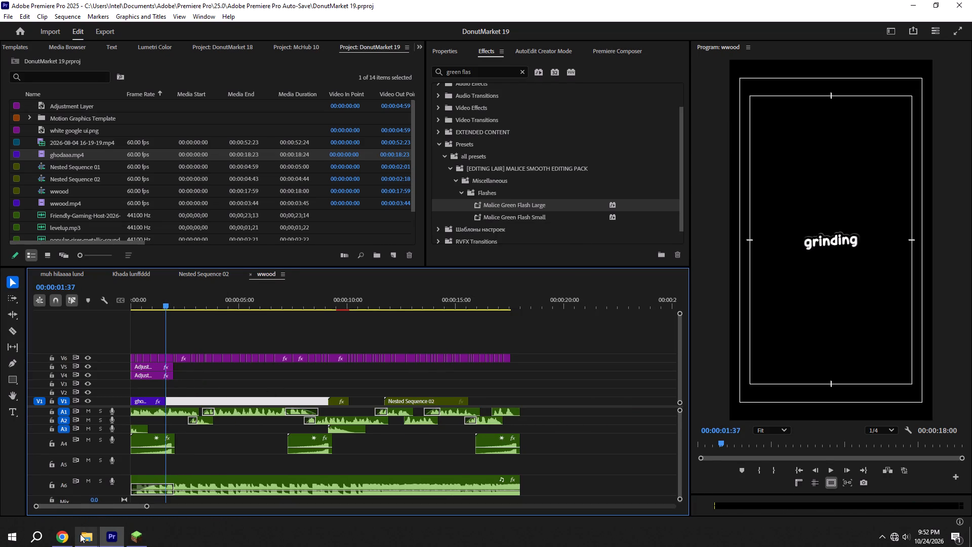
pyautogui.click(80, 534)
pyautogui.click(71, 498)
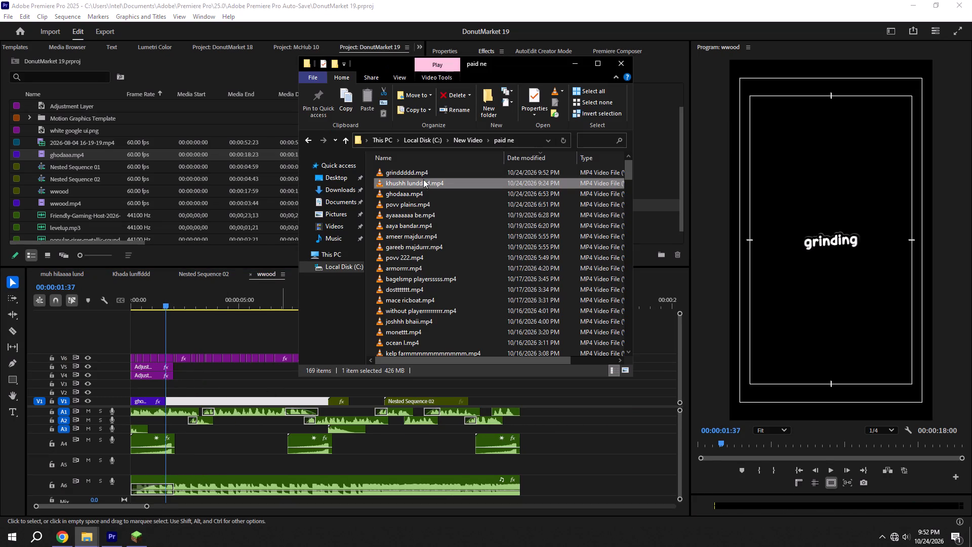
pyautogui.moveTo(421, 172); pyautogui.dragTo(198, 392)
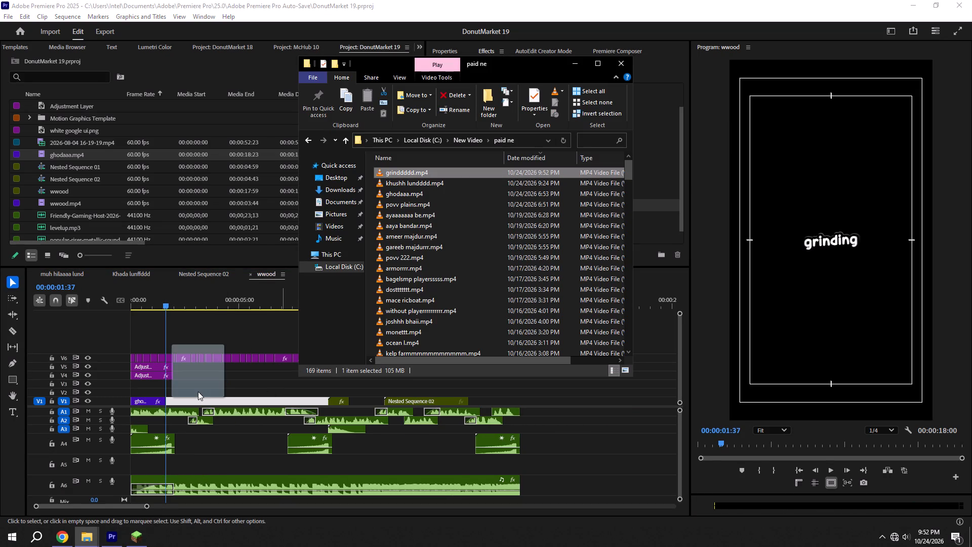
pyautogui.click(221, 380)
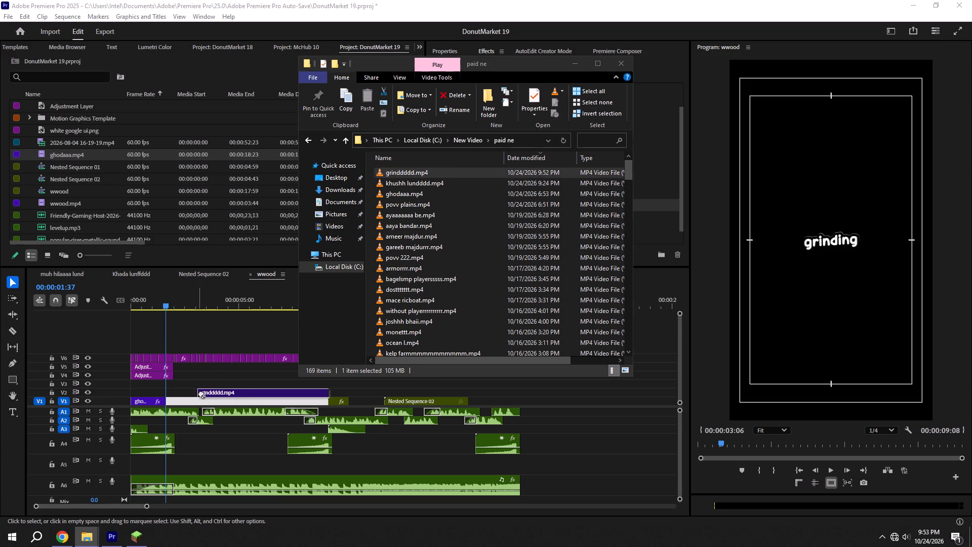
# Trim the start of grinddddd.mp4 to leave about 4.5 seconds, move it to start where ghodaaa.mp4 ends, preview it and save.
pyautogui.moveTo(199, 390); pyautogui.dragTo(207, 390)
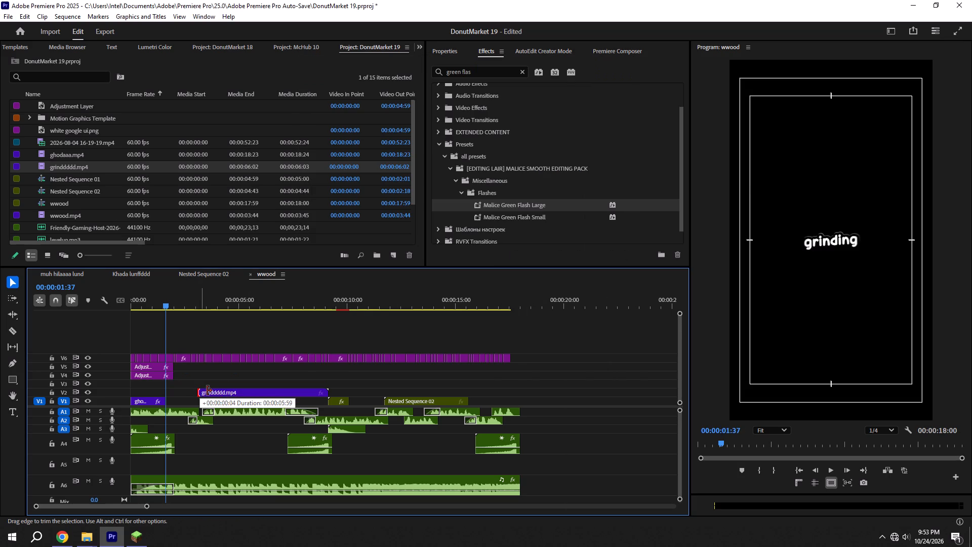
pyautogui.moveTo(207, 390); pyautogui.dragTo(237, 392)
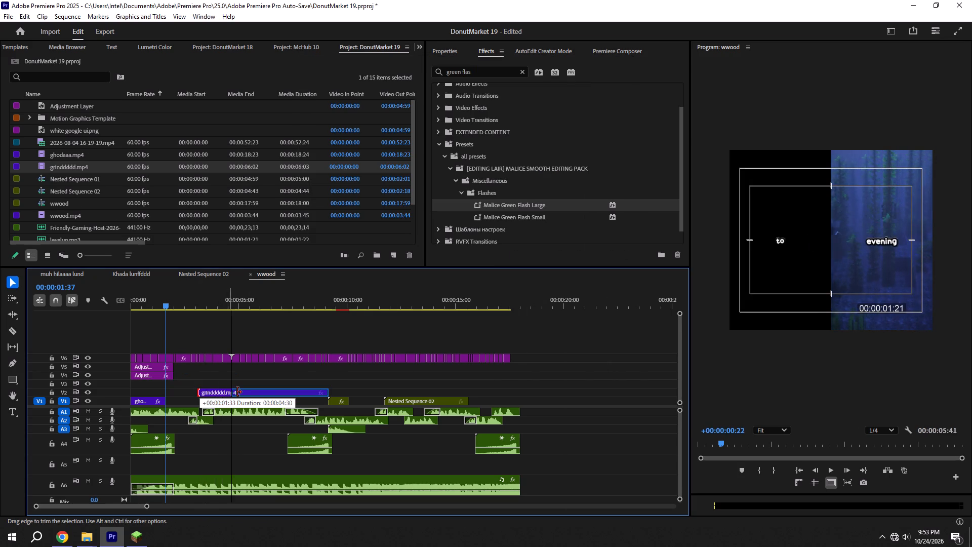
pyautogui.moveTo(237, 392); pyautogui.dragTo(238, 392)
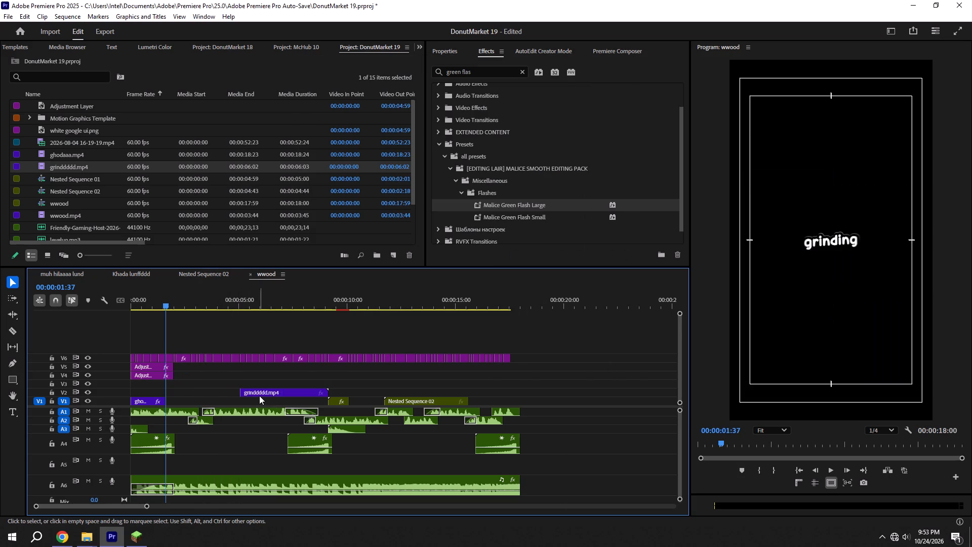
pyautogui.moveTo(242, 395); pyautogui.dragTo(231, 395)
pyautogui.moveTo(252, 394); pyautogui.dragTo(185, 394)
pyautogui.click(245, 368)
pyautogui.press('space')
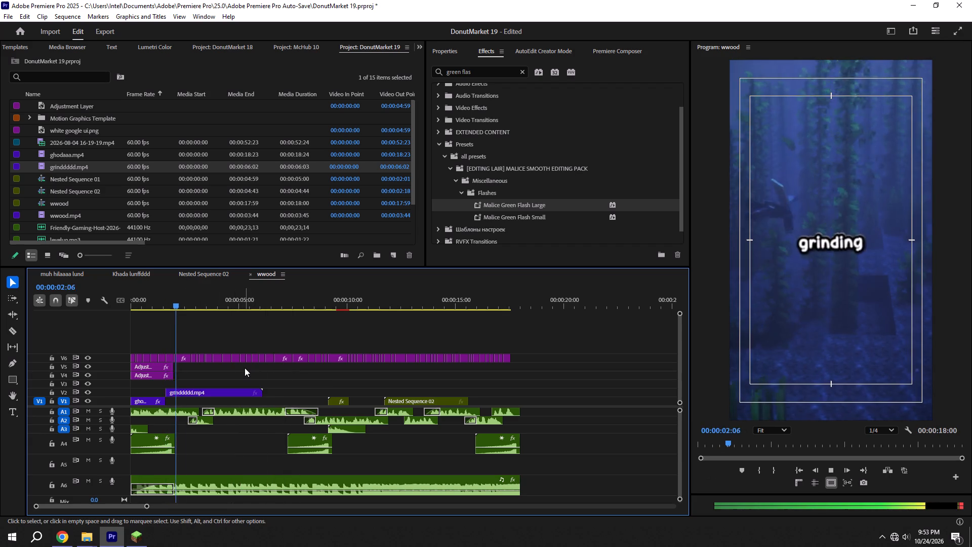
pyautogui.press('space')
pyautogui.keyDown('alt'); pyautogui.scroll(4, 291, 386); pyautogui.keyUp('alt')
pyautogui.keyDown('alt'); pyautogui.scroll(9, 216, 402); pyautogui.keyUp('alt')
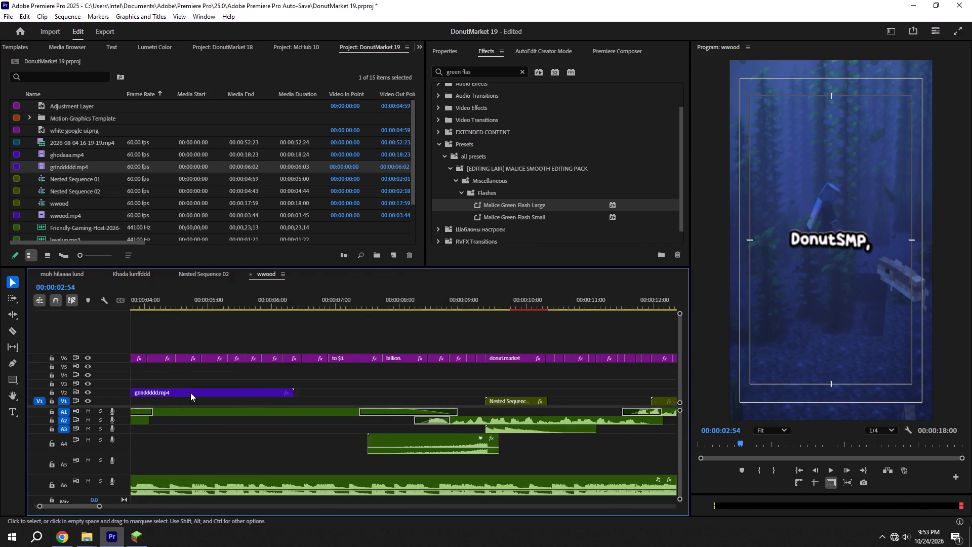
pyautogui.keyDown('alt'); pyautogui.scroll(18, 190, 393); pyautogui.keyUp('alt')
pyautogui.hotkey('ctrl', 's')
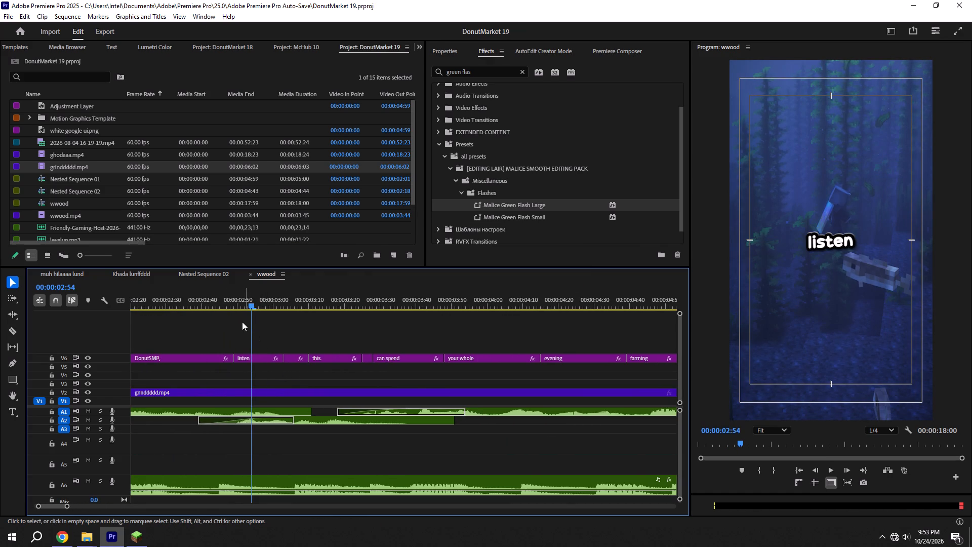
# Split grinddddd.mp4 at 00:00:02:49, where the "listen" caption starts, delete the part after the cut and save.
pyautogui.keyDown('shift'); pyautogui.click(233, 303); pyautogui.keyUp('shift')
pyautogui.press('c')
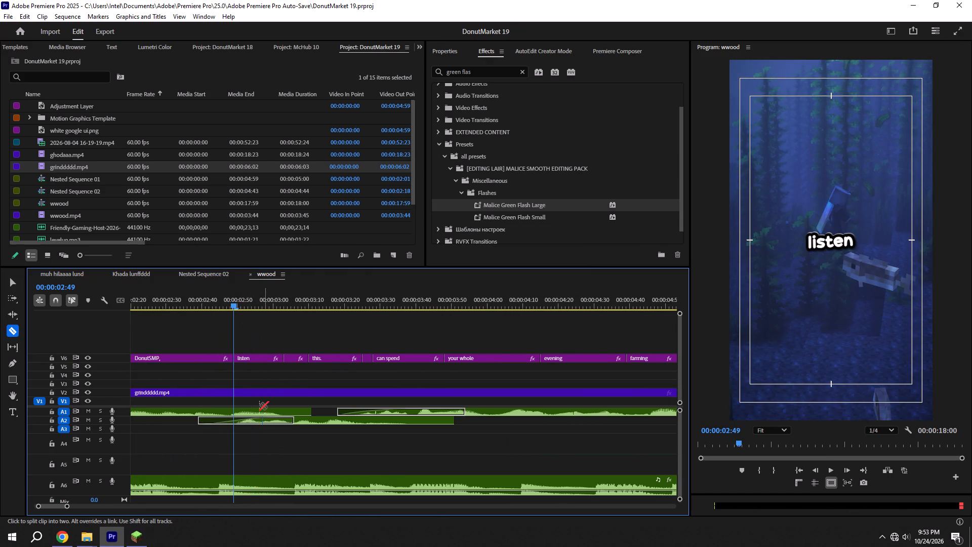
pyautogui.press('space')
pyautogui.keyDown('alt'); pyautogui.scroll(-10, 319, 384); pyautogui.keyUp('alt')
pyautogui.press('space')
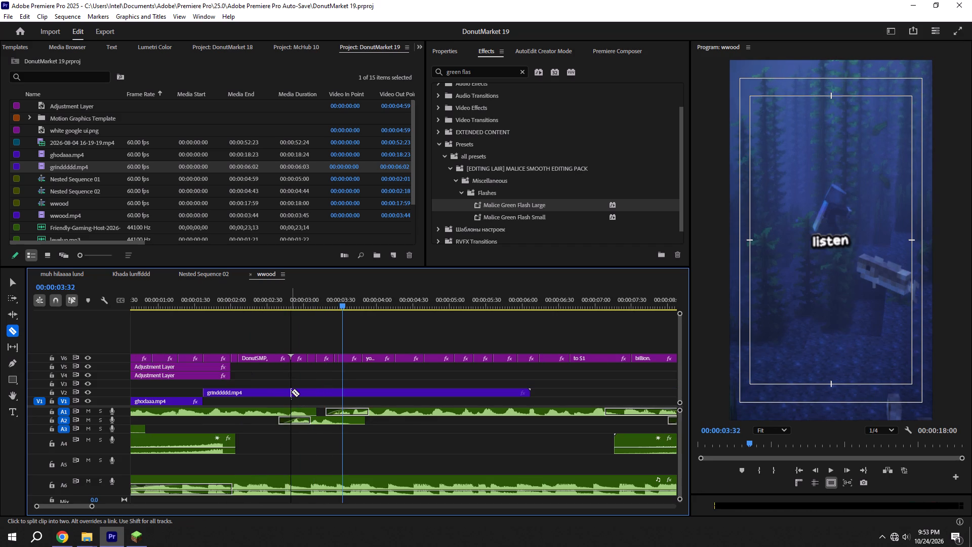
pyautogui.click(291, 392)
pyautogui.press('v')
pyautogui.click(313, 392)
pyautogui.press('BackSpace')
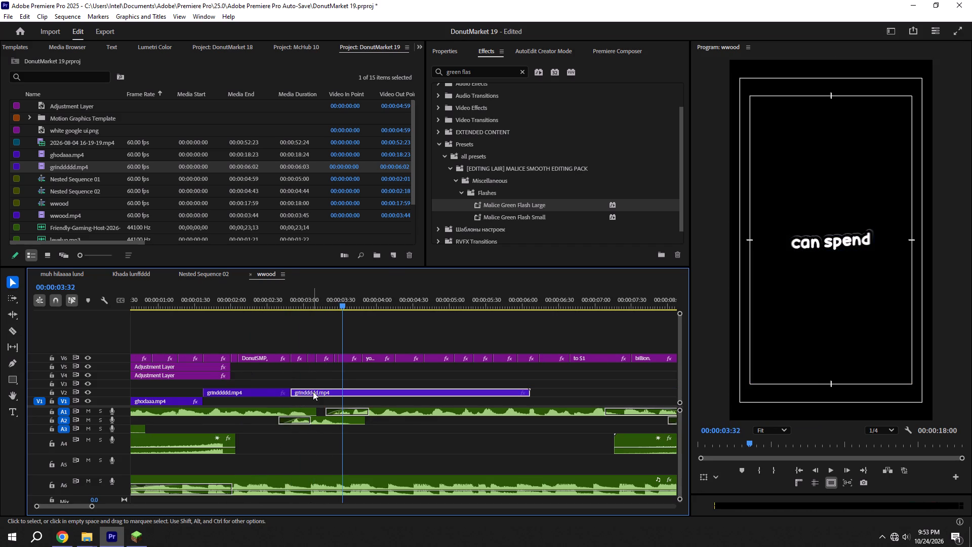
pyautogui.hotkey('ctrl', 's')
# Move the shortened grinddddd.mp4 down to track V1 directly after ghodaaa.mp4, set the playhead to 00:00:02:49 and save.
pyautogui.keyDown('alt'); pyautogui.scroll(-5, 321, 388); pyautogui.keyUp('alt')
pyautogui.moveTo(236, 397); pyautogui.dragTo(236, 402)
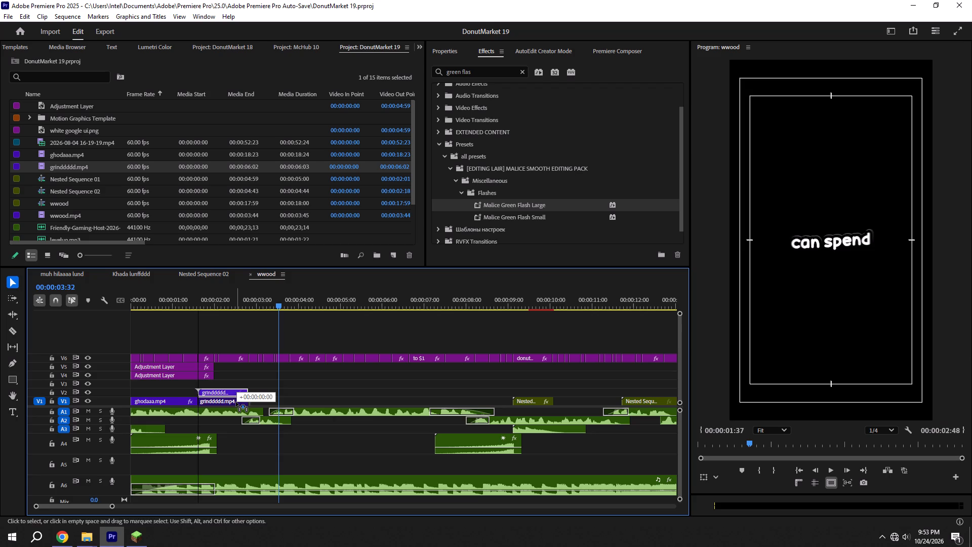
pyautogui.moveTo(236, 402); pyautogui.dragTo(236, 404)
pyautogui.hotkey('ctrl', 's')
pyautogui.keyDown('alt'); pyautogui.scroll(-5, 217, 376); pyautogui.keyUp('alt')
pyautogui.hotkey('ctrl', 's')
pyautogui.keyDown('shift'); pyautogui.moveTo(206, 305); pyautogui.dragTo(201, 305); pyautogui.keyUp('shift')
pyautogui.keyDown('alt'); pyautogui.scroll(10, 205, 429); pyautogui.keyUp('alt')
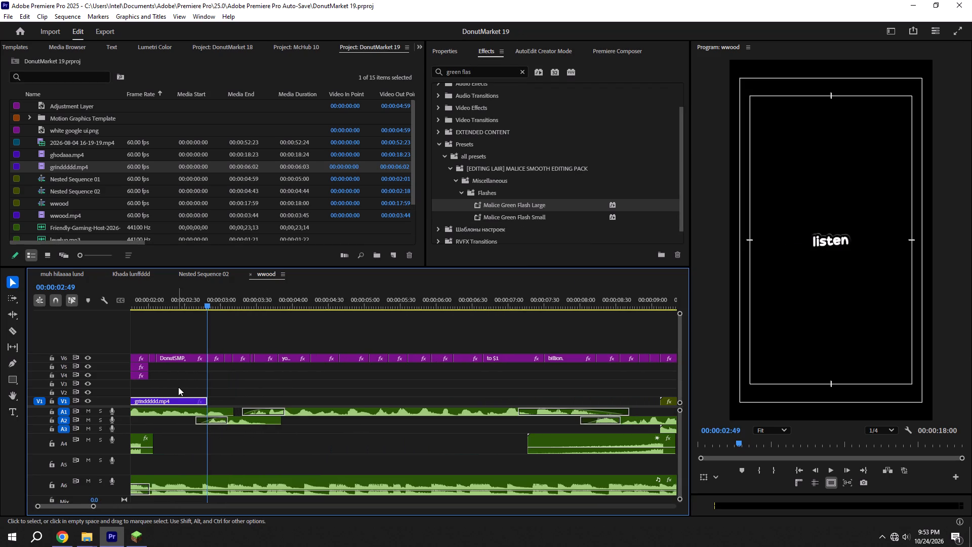
pyautogui.hotkey('ctrl', 's')
# Switch to the Minecraft replay, play it from about 5 to 7 seconds and replace the red-clad player's skin with the suited koala skin.
pyautogui.click(132, 546)
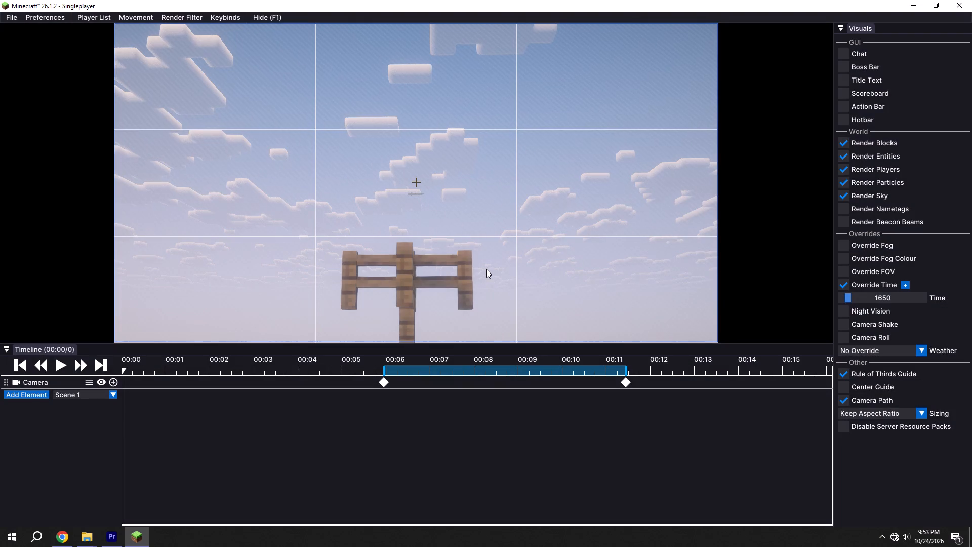
pyautogui.click(367, 357)
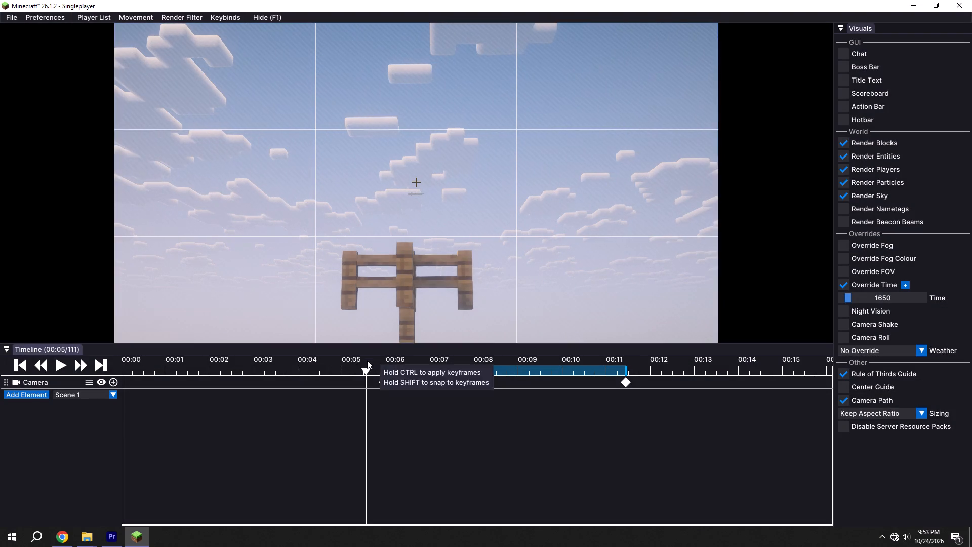
pyautogui.click(63, 365)
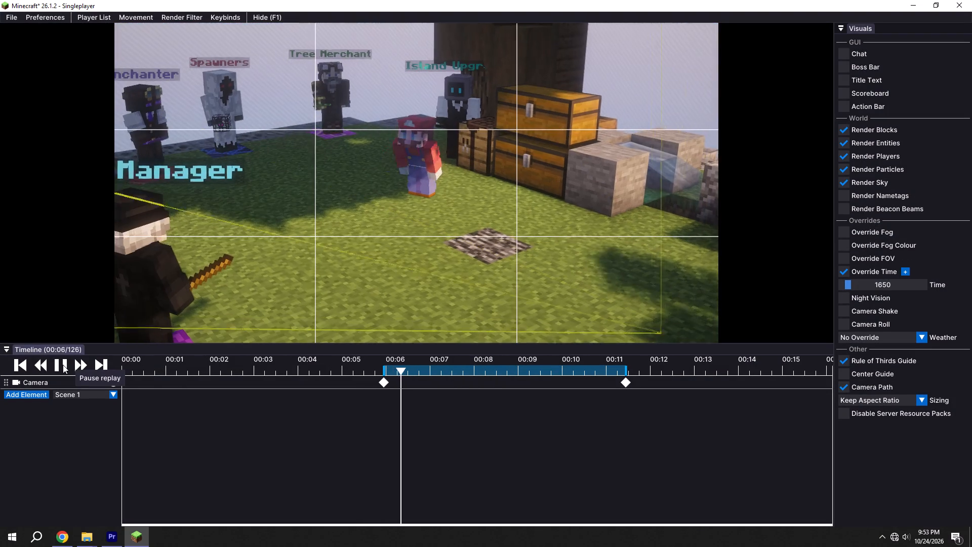
pyautogui.click(63, 365)
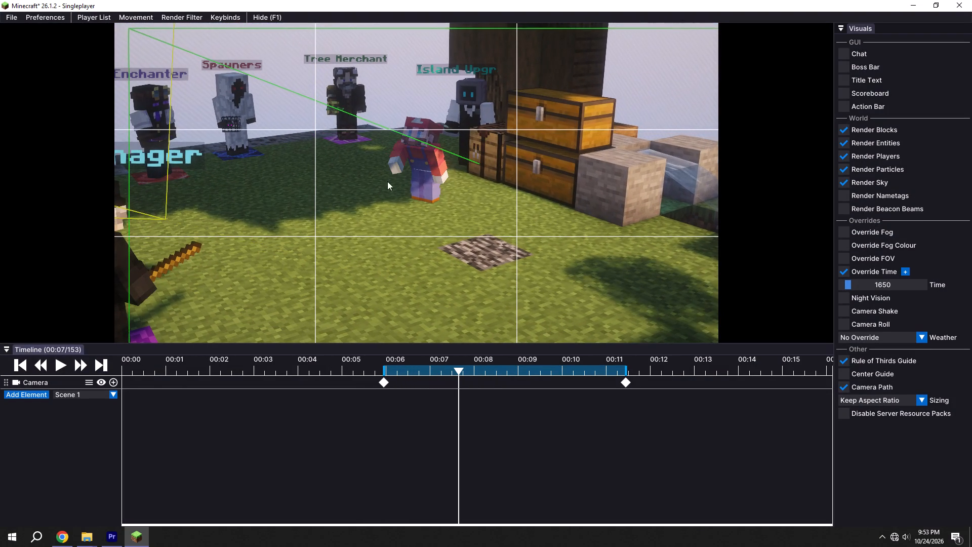
pyautogui.rightClick(436, 163)
pyautogui.click(468, 312)
pyautogui.click(330, 262)
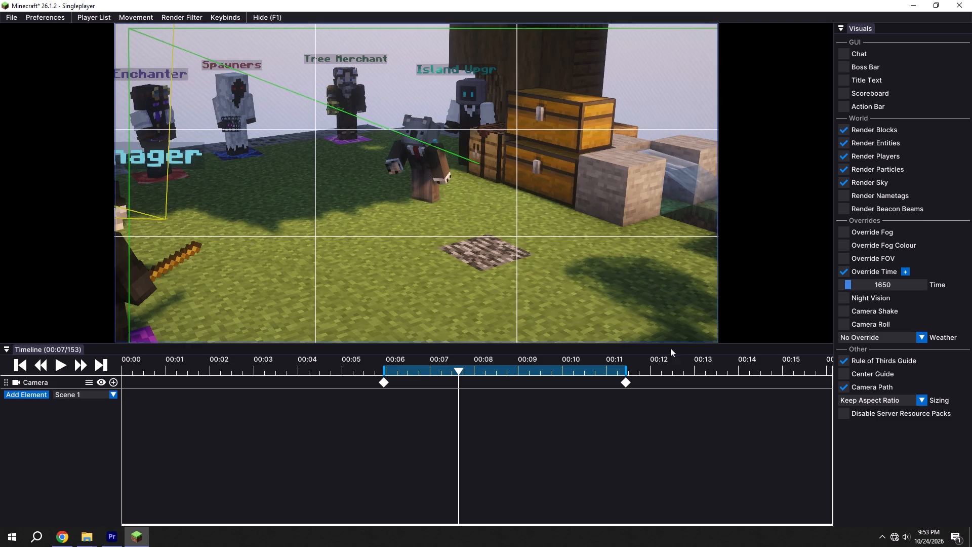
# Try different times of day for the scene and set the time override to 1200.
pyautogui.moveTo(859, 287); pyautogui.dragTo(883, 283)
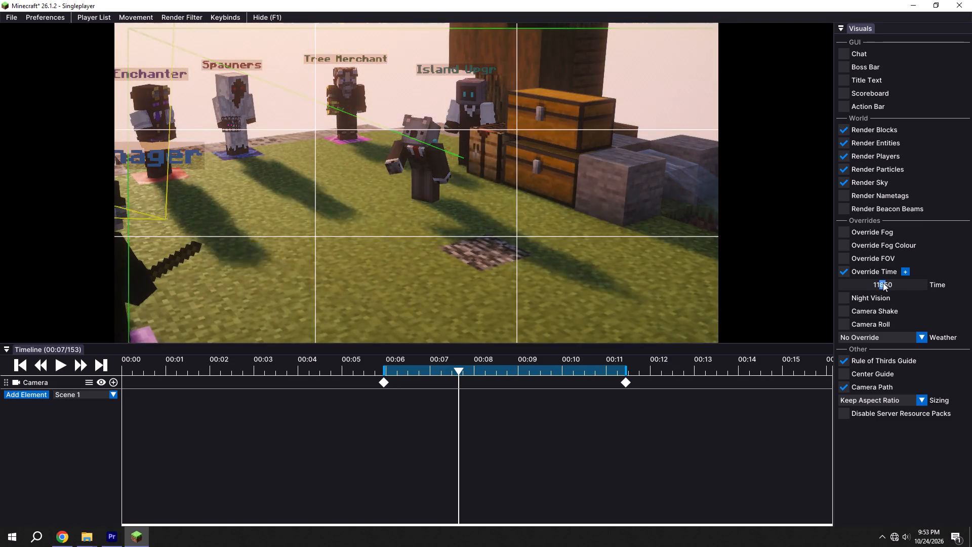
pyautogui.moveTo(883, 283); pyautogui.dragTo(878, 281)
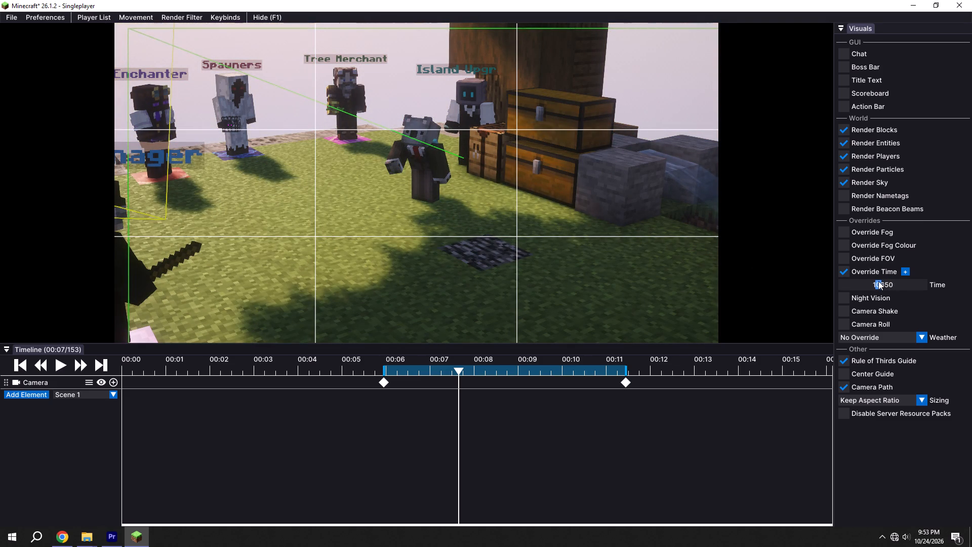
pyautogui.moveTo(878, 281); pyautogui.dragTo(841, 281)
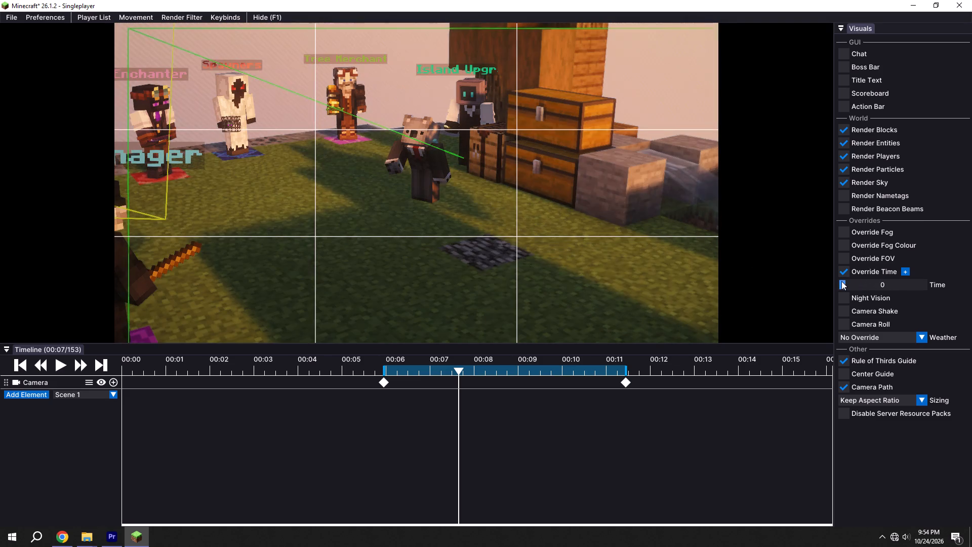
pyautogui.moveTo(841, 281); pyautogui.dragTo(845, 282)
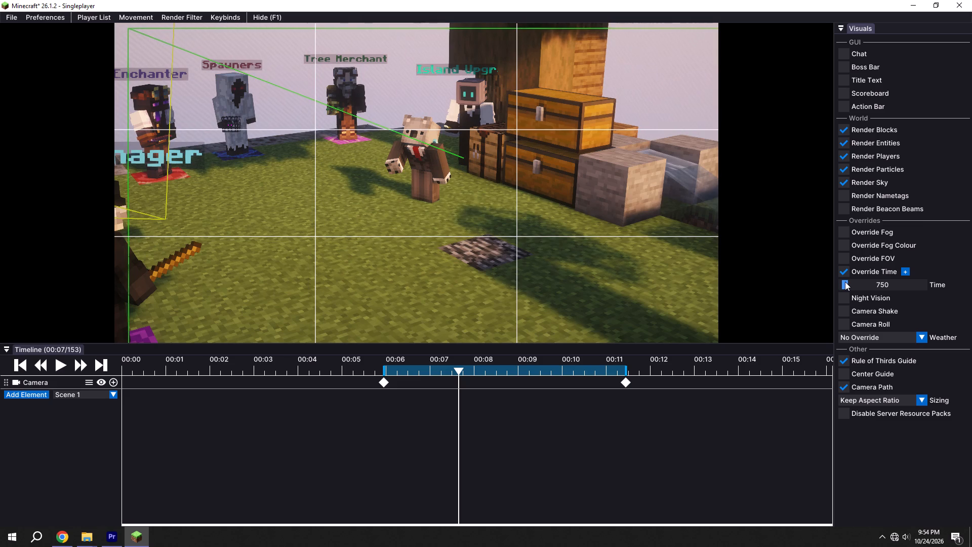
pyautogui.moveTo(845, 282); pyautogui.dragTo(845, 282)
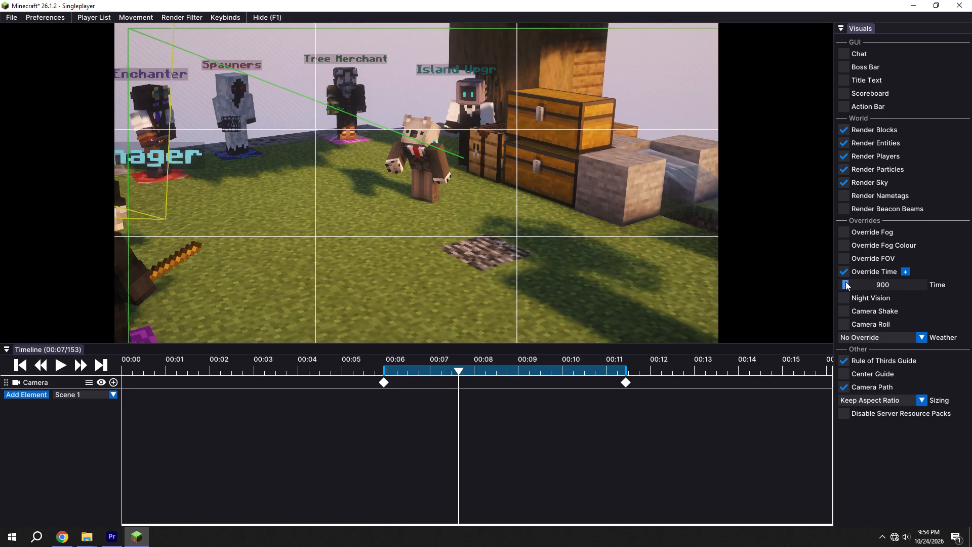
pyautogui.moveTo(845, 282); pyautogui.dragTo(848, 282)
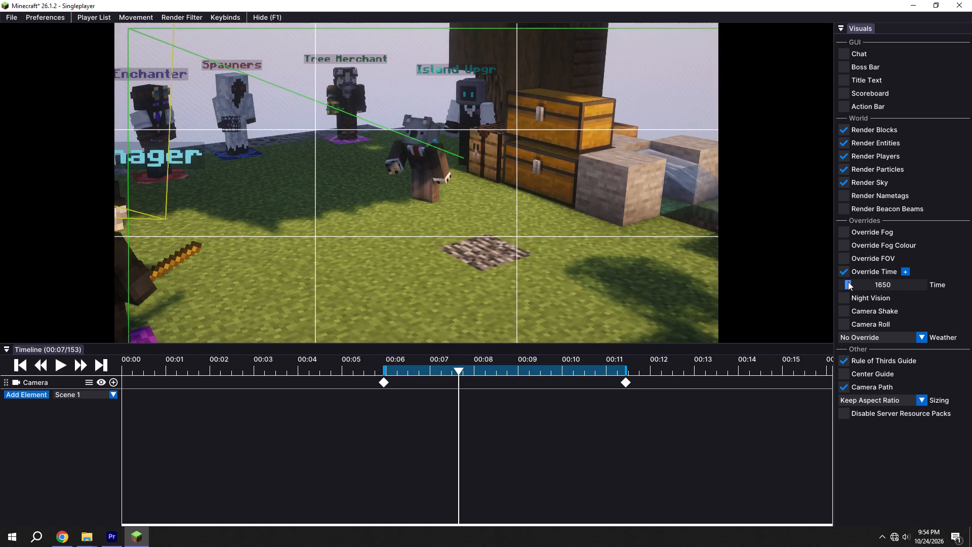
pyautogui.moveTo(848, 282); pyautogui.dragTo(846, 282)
pyautogui.keyDown('shift'); pyautogui.moveTo(391, 369); pyautogui.dragTo(386, 369); pyautogui.keyUp('shift')
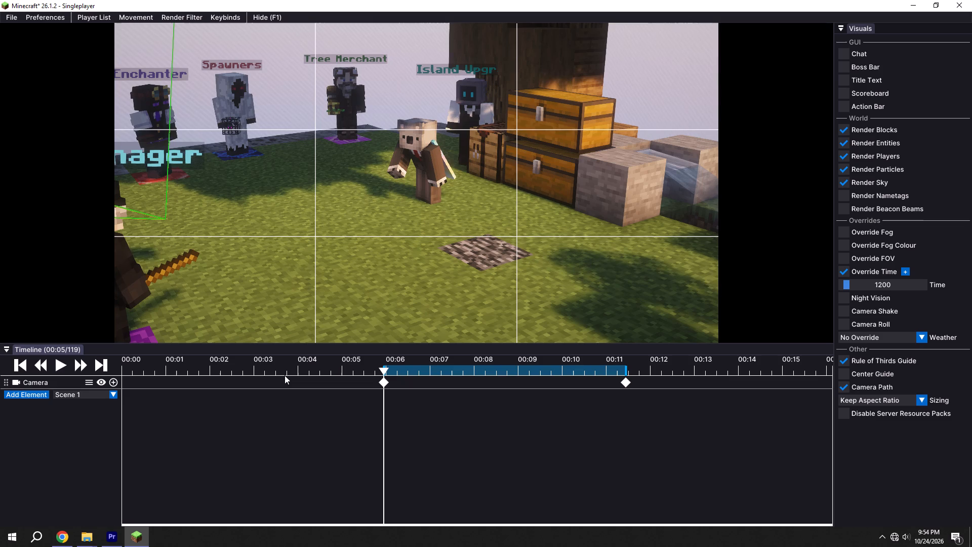
pyautogui.press('F3')
pyautogui.press('F4')
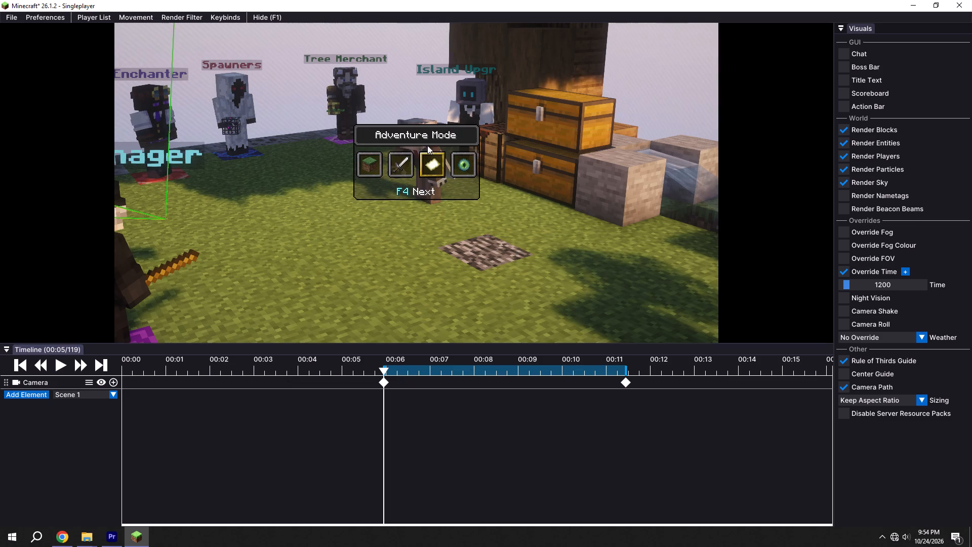
pyautogui.press('s')
pyautogui.press('space')
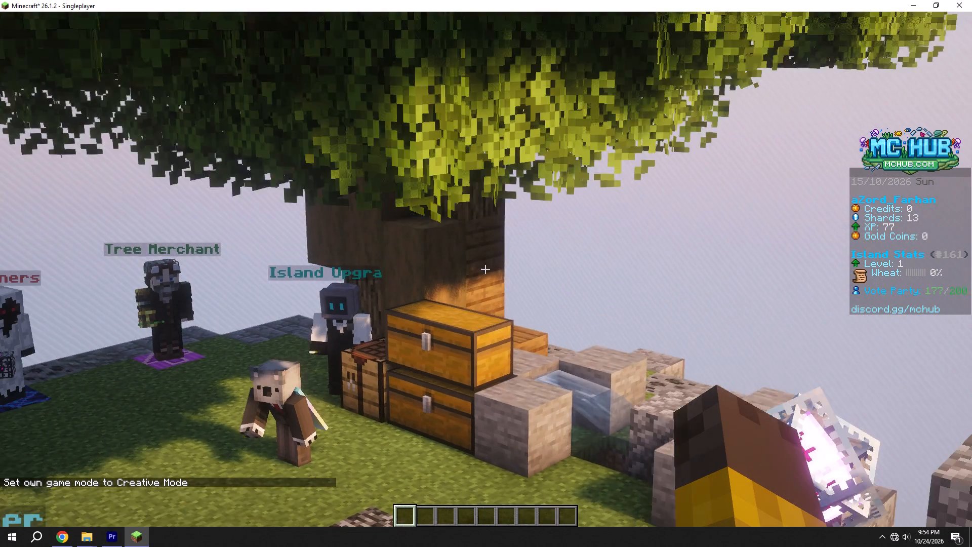
pyautogui.press('t')
pyautogui.press('Escape')
pyautogui.press('space')
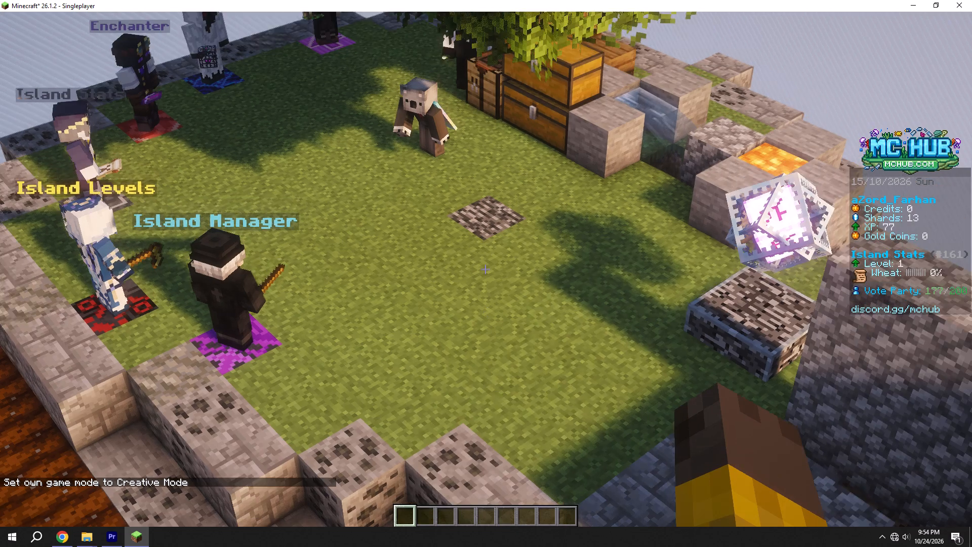
pyautogui.press('s')
pyautogui.press('s')
pyautogui.press('s')
pyautogui.press('s')
pyautogui.press('s')
pyautogui.press('s')
pyautogui.press('s')
pyautogui.press('d')
pyautogui.press('s')
pyautogui.press('s')
pyautogui.press('s')
pyautogui.press('s')
pyautogui.press('s')
pyautogui.press('s')
pyautogui.press('s')
pyautogui.press('s')
pyautogui.press('s')
pyautogui.press('s')
pyautogui.press('s')
pyautogui.press('s')
pyautogui.press('s')
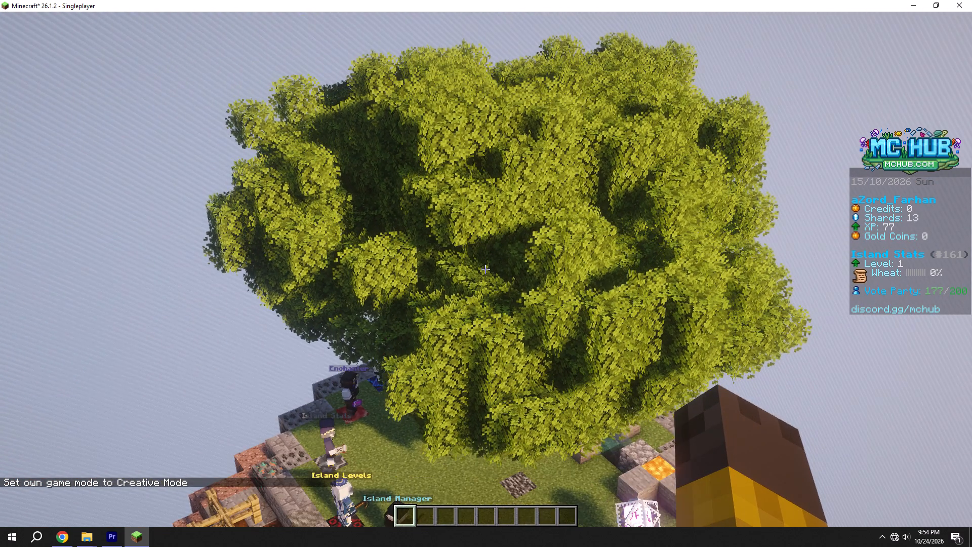
pyautogui.press('t')
pyautogui.press('Up')
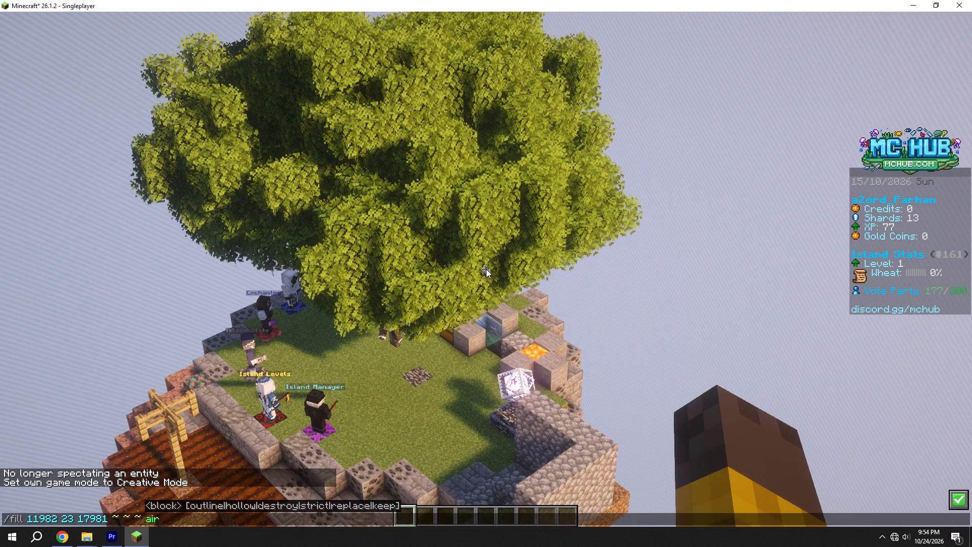
pyautogui.press('Return')
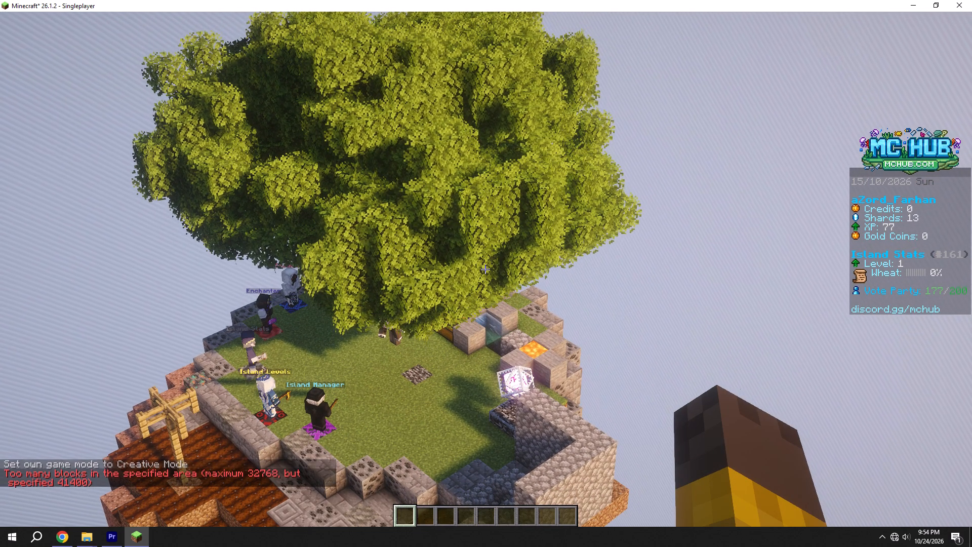
# Fly closer to the tree, rerun the same air fill command to remove it and return to the replay editor.
pyautogui.press('w')
pyautogui.press('w')
pyautogui.press('w')
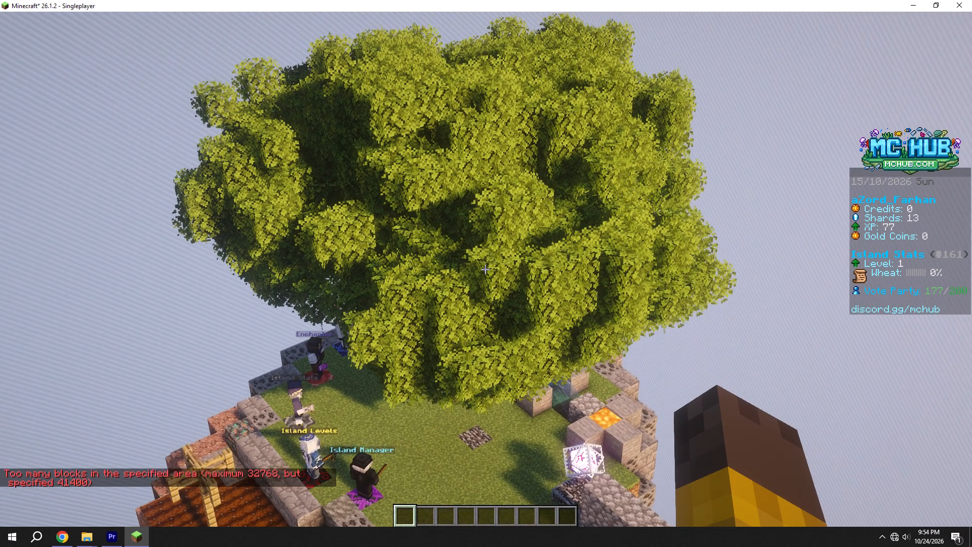
pyautogui.press('t')
pyautogui.press('Up')
pyautogui.press('Return')
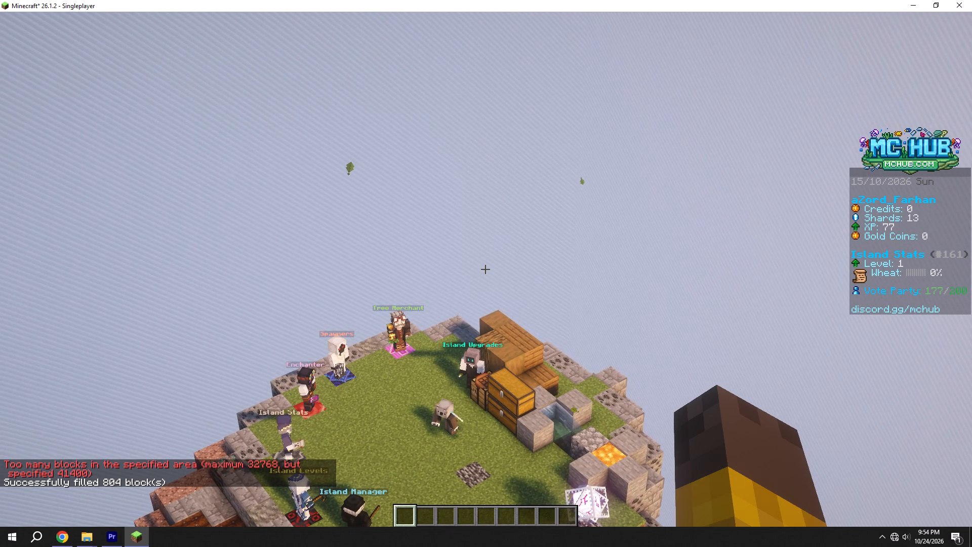
pyautogui.press('F3')
pyautogui.press('F4')
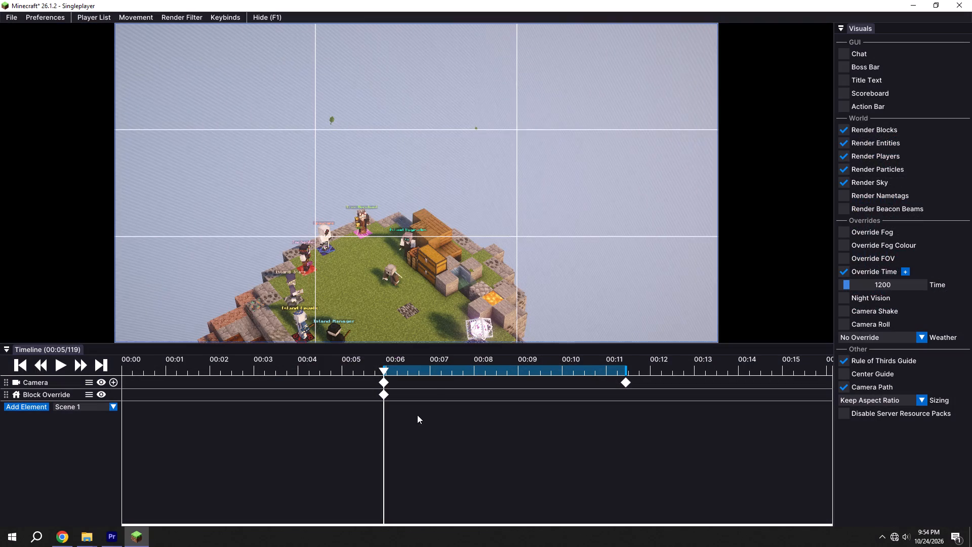
# Play the shot to about 8 seconds, hide the Island Upgrades and Tree Merchant characters during export and turn off entity rendering.
pyautogui.click(60, 368)
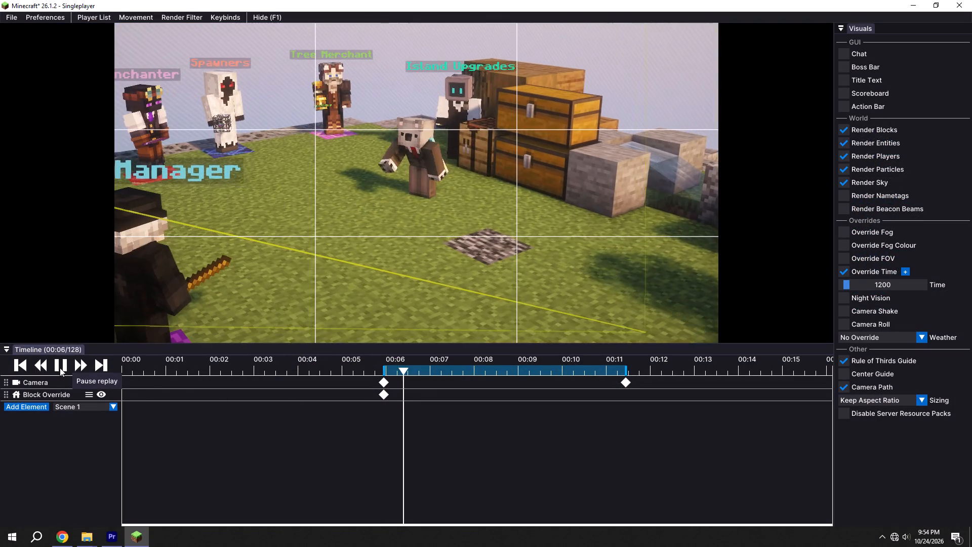
pyautogui.click(60, 368)
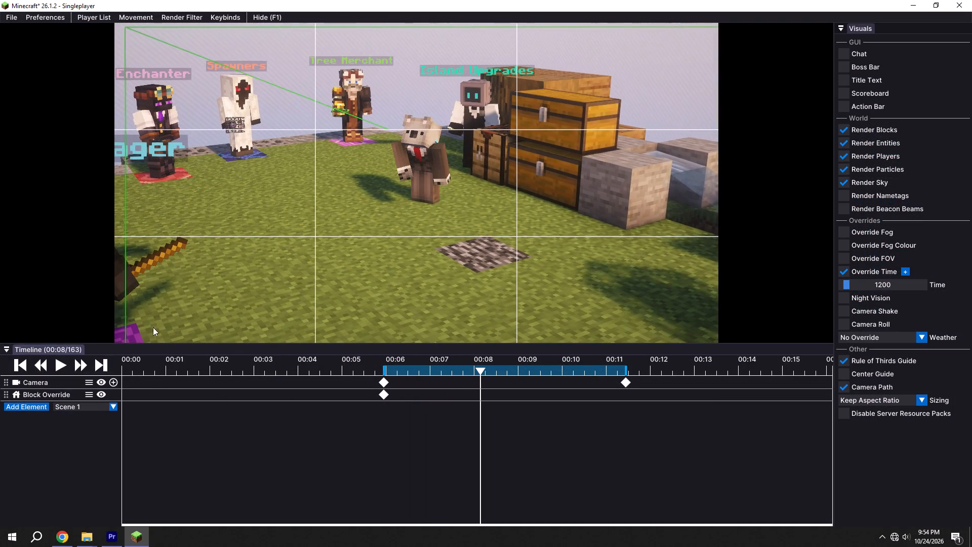
pyautogui.rightClick(491, 99)
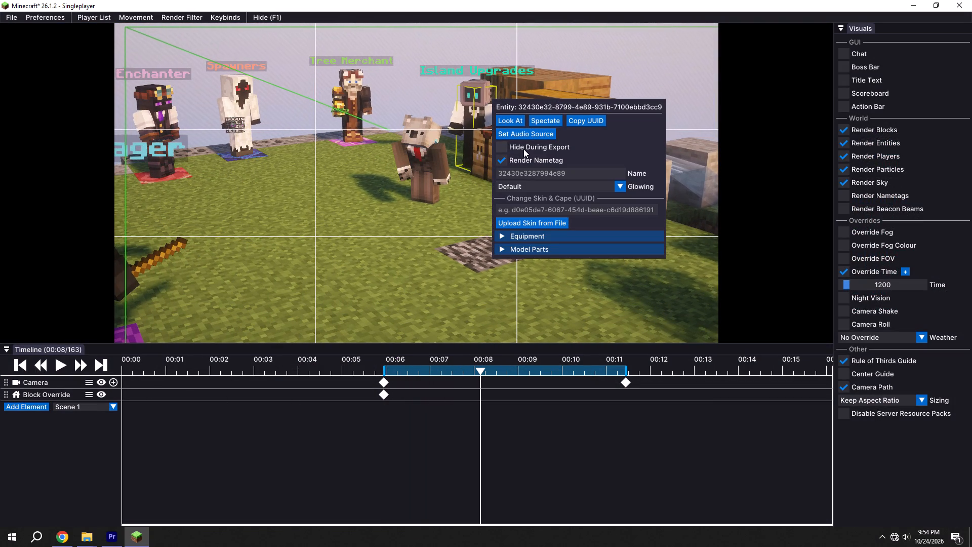
pyautogui.click(523, 149)
pyautogui.rightClick(356, 84)
pyautogui.rightClick(354, 109)
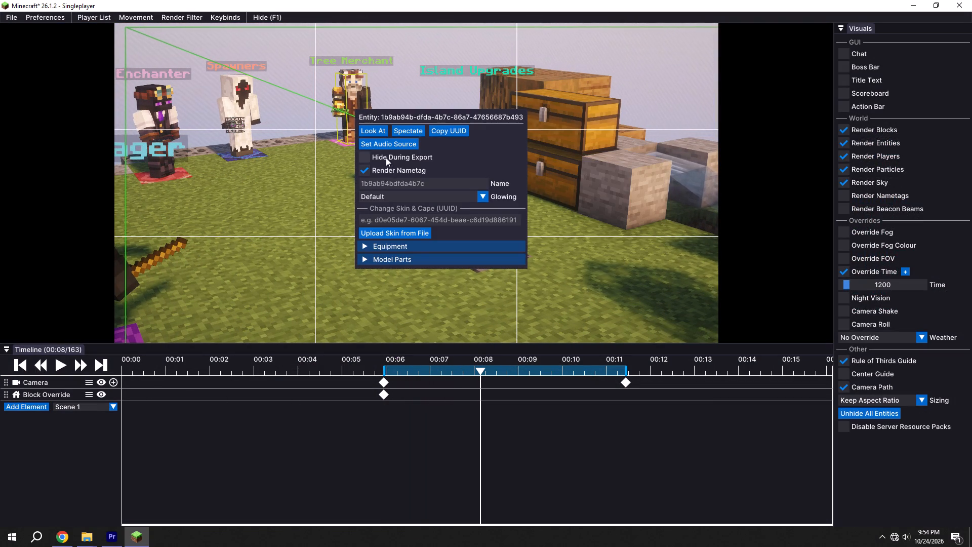
pyautogui.click(386, 158)
pyautogui.click(275, 162)
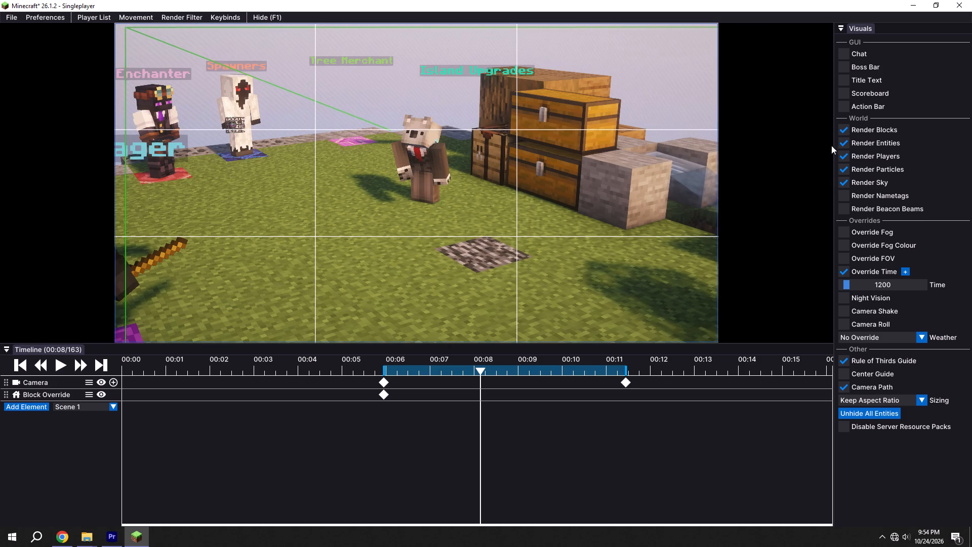
pyautogui.click(843, 142)
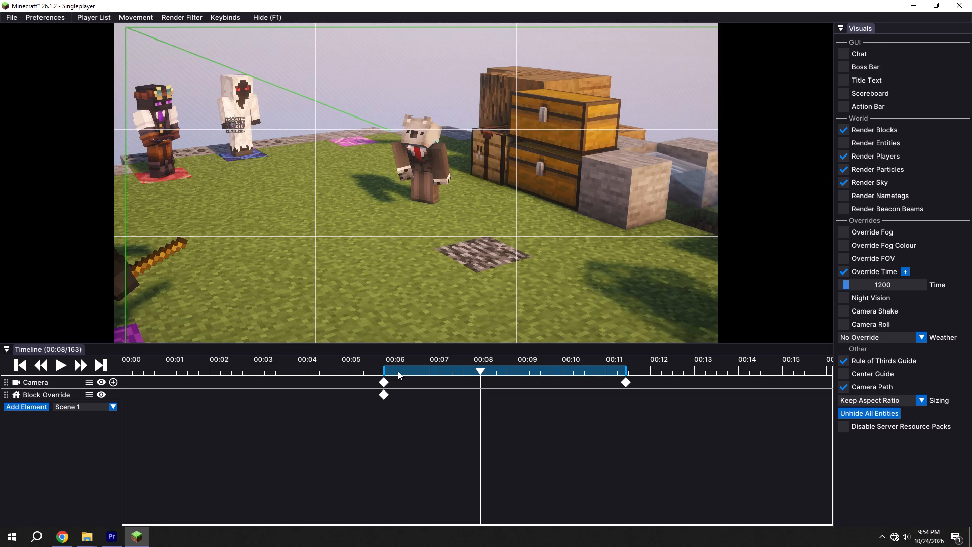
# Preview the shot from the camera path's start with brighter lighting and set the time override to 2850.
pyautogui.moveTo(398, 372); pyautogui.dragTo(389, 368)
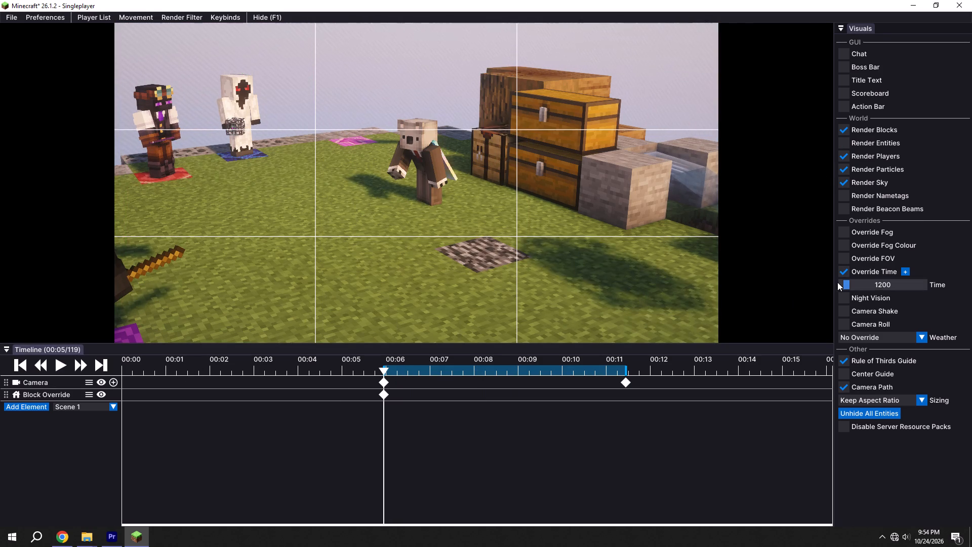
pyautogui.moveTo(847, 283); pyautogui.dragTo(857, 283)
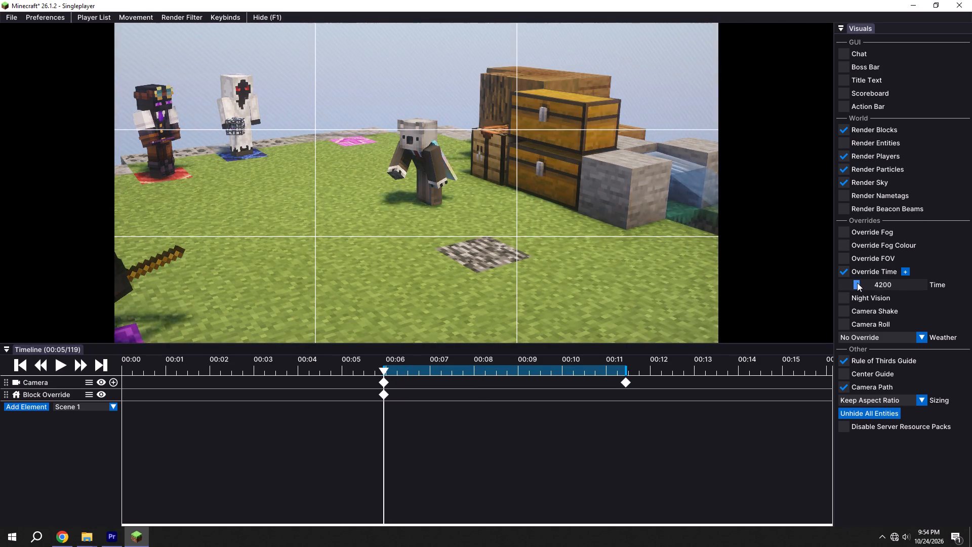
pyautogui.moveTo(857, 283); pyautogui.dragTo(863, 283)
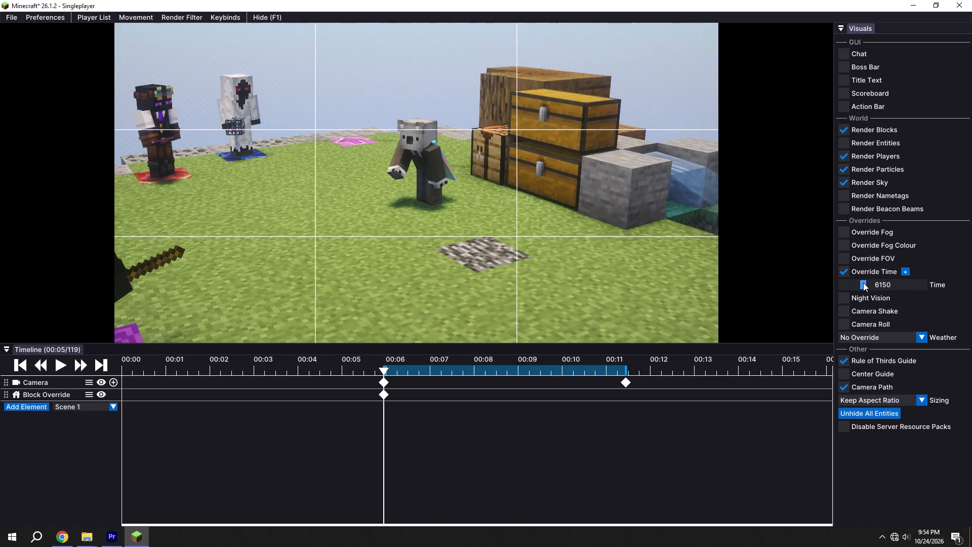
pyautogui.moveTo(863, 283); pyautogui.dragTo(857, 283)
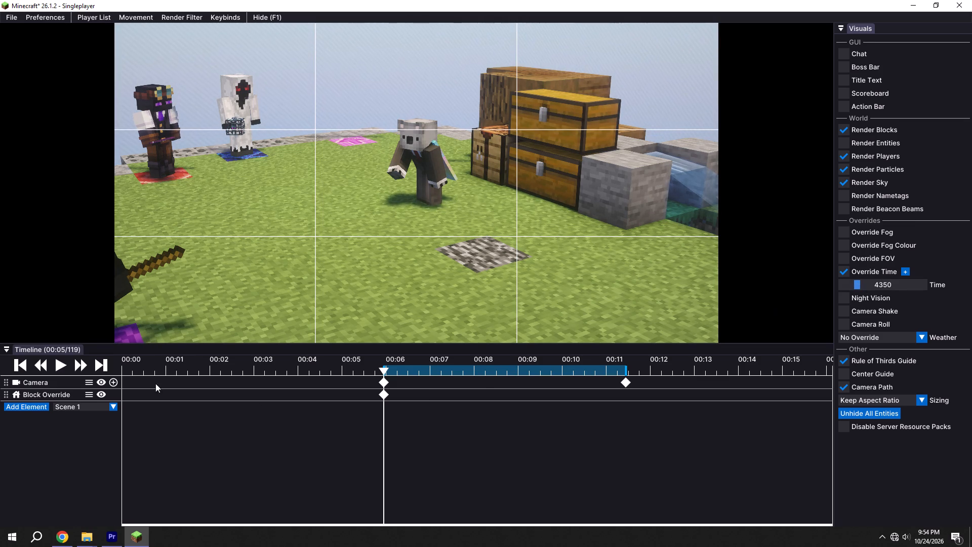
pyautogui.click(60, 367)
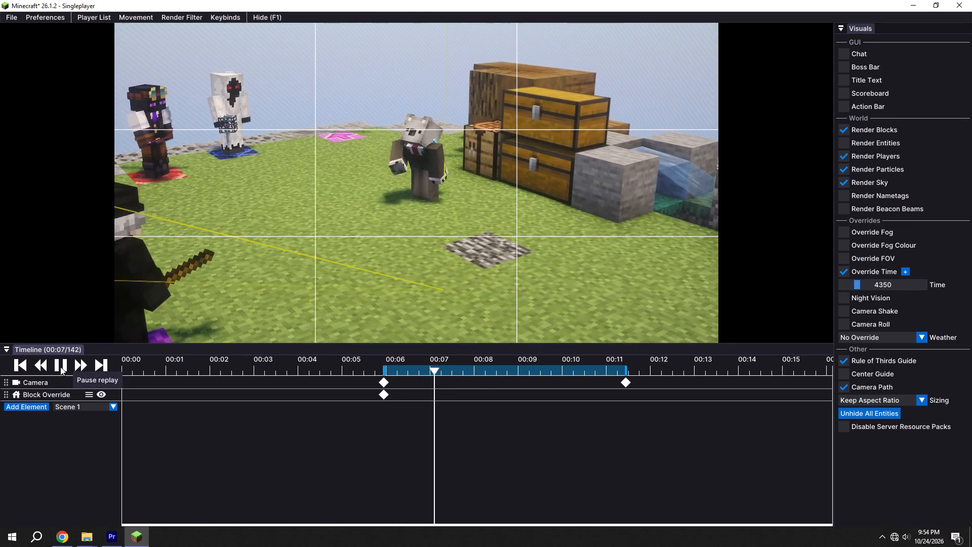
pyautogui.click(60, 367)
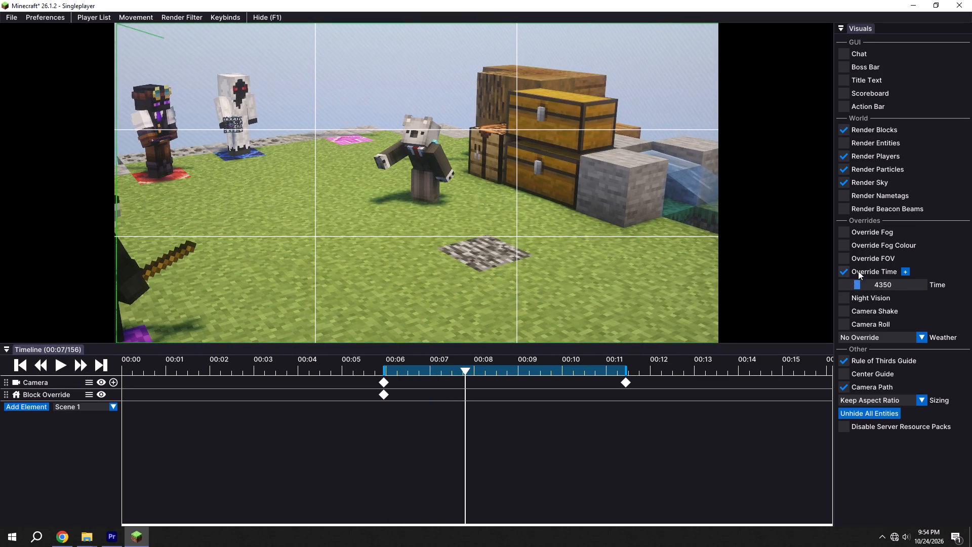
pyautogui.moveTo(858, 283); pyautogui.dragTo(899, 284)
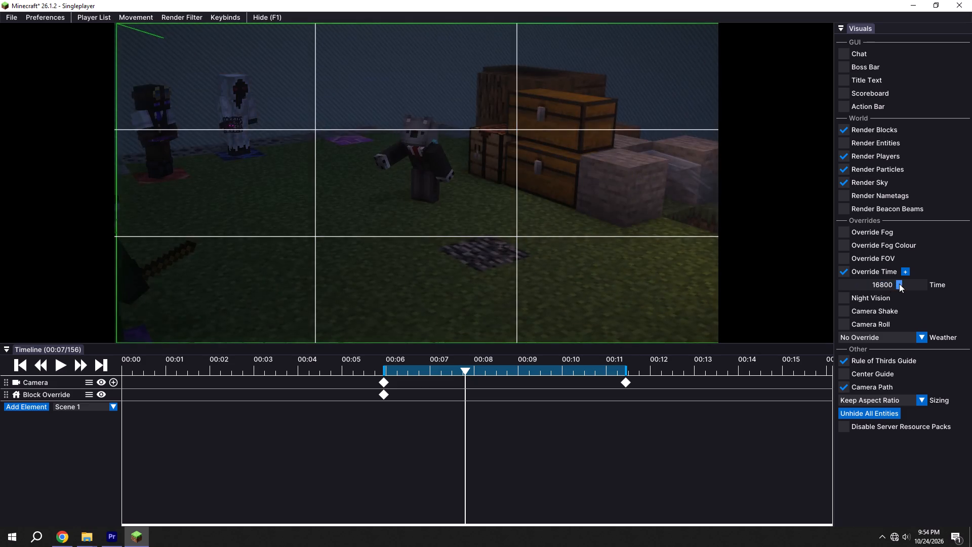
pyautogui.moveTo(899, 284); pyautogui.dragTo(856, 289)
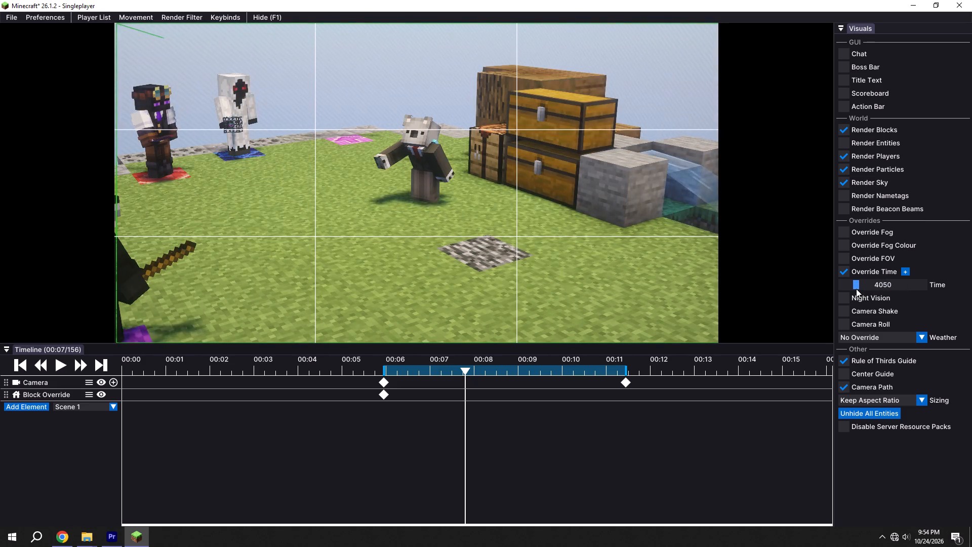
pyautogui.moveTo(856, 289); pyautogui.dragTo(852, 289)
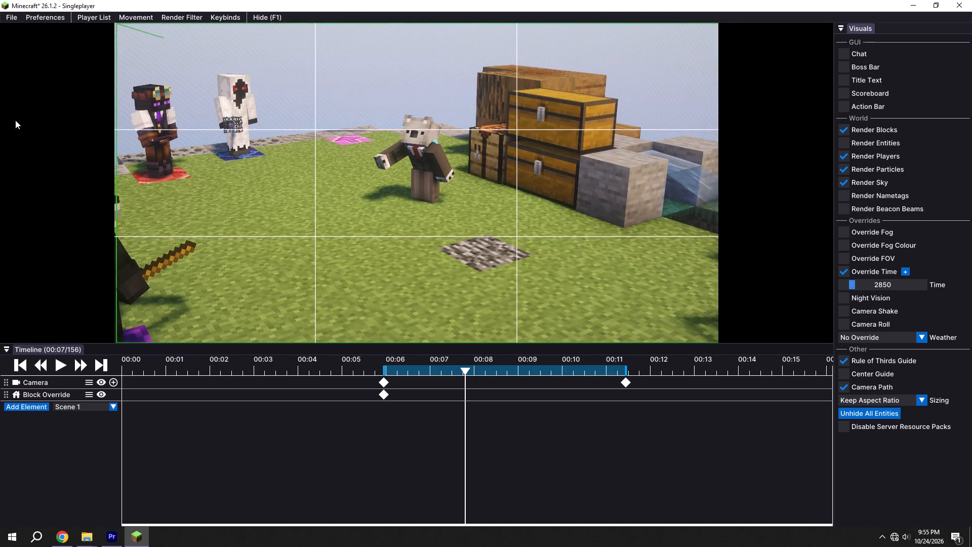
# Export the koala shot as an MP4 named khushhhh hai ky into the paid ne folder and dismiss the export notice.
pyautogui.click(11, 17)
pyautogui.click(42, 26)
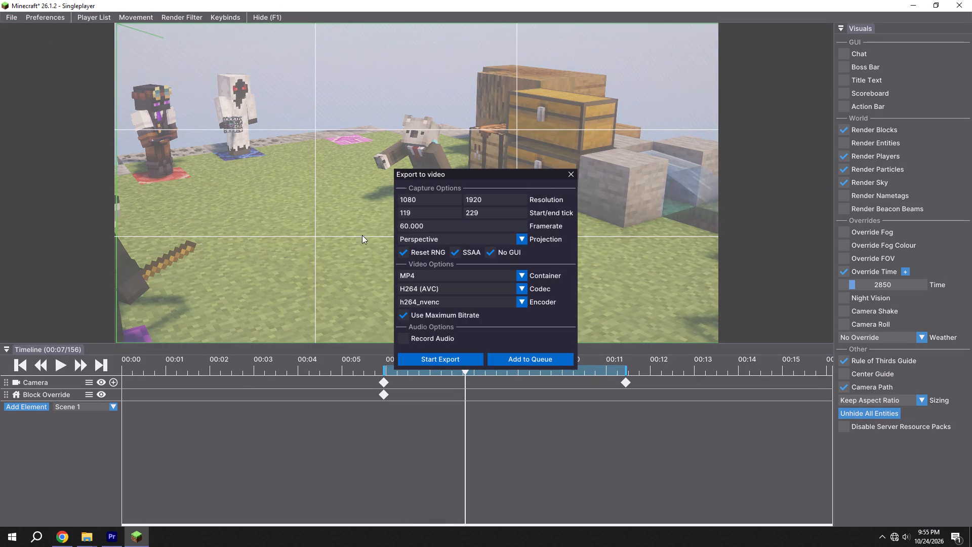
pyautogui.click(435, 357)
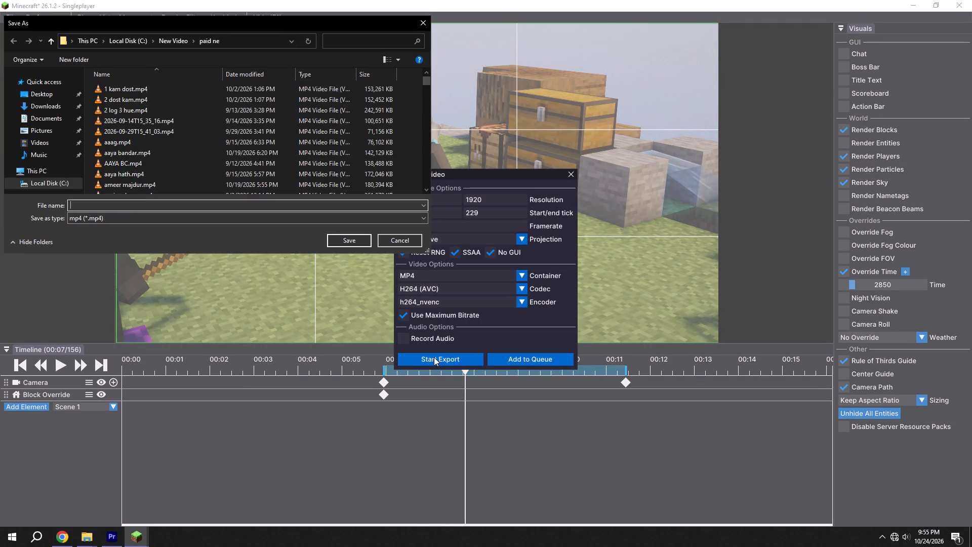
pyautogui.press('BackSpace')
pyautogui.write('khushhhh hai kya')
pyautogui.hotkey('shift', '?')
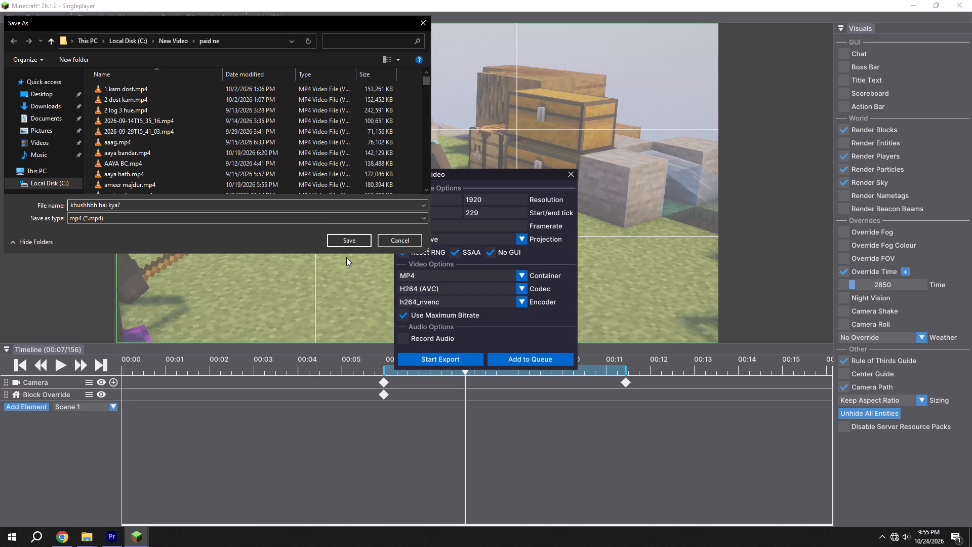
pyautogui.click(353, 244)
pyautogui.click(151, 200)
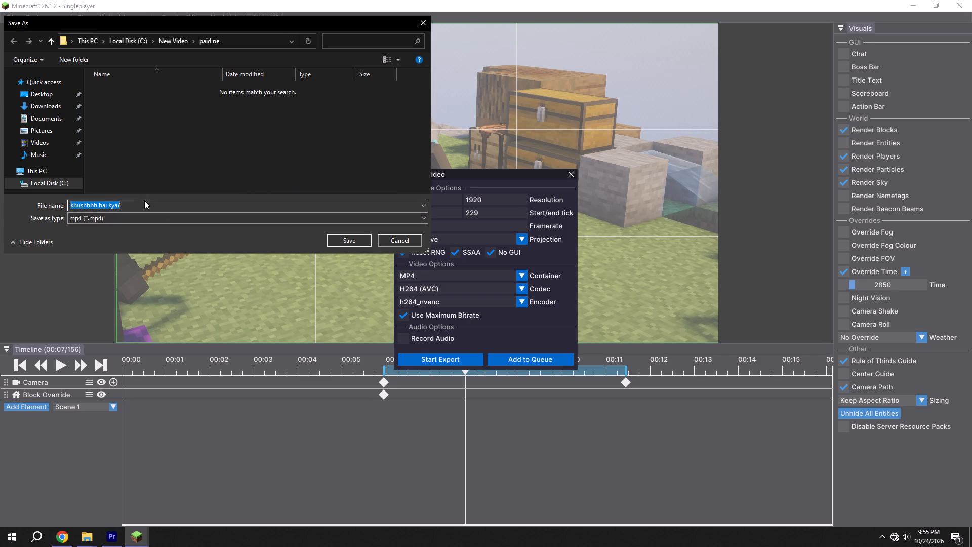
pyautogui.click(144, 200)
pyautogui.click(140, 200)
pyautogui.click(136, 203)
pyautogui.click(136, 203)
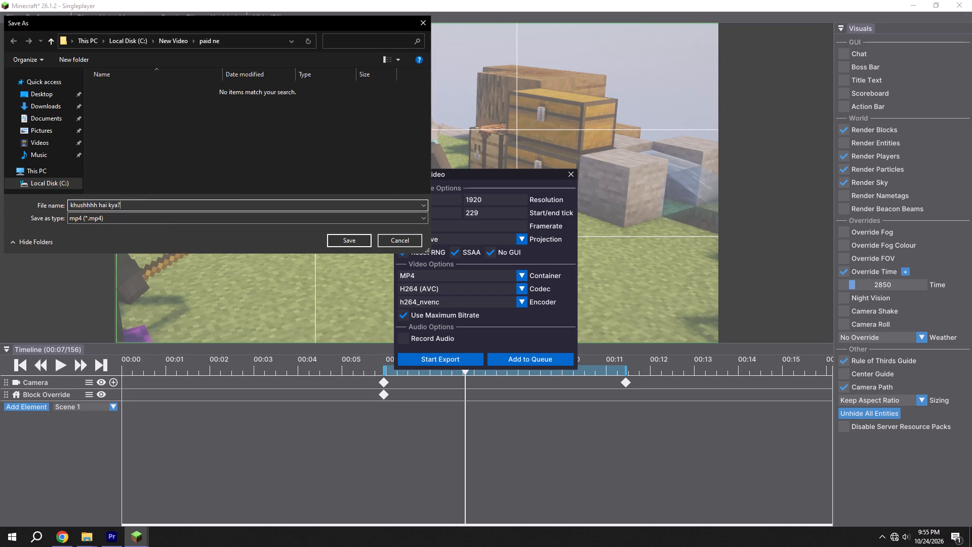
pyautogui.press('BackSpace')
pyautogui.press('BackSpace')
pyautogui.click(340, 242)
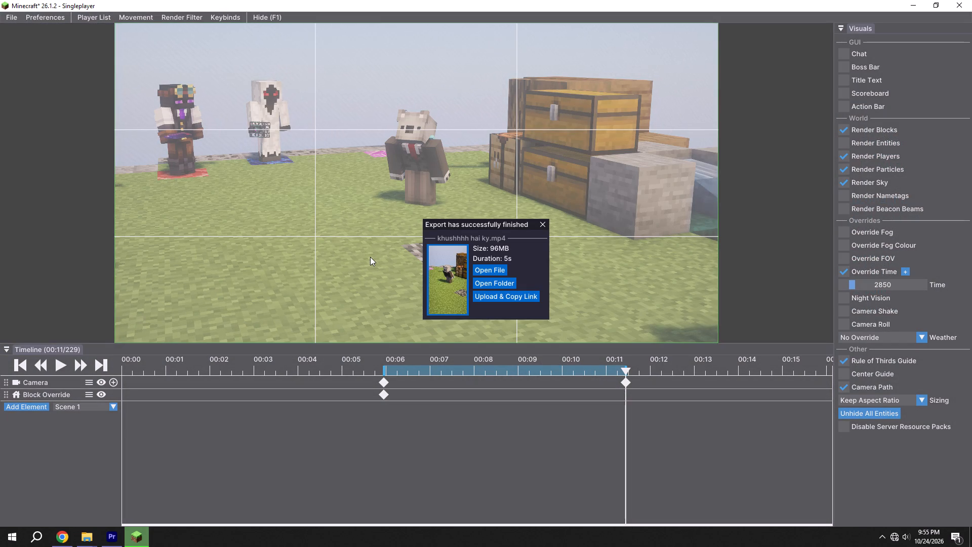
pyautogui.doubleClick(547, 225)
# Leave the replay by saving and quitting to the title screen.
pyautogui.press('Escape')
pyautogui.click(420, 228)
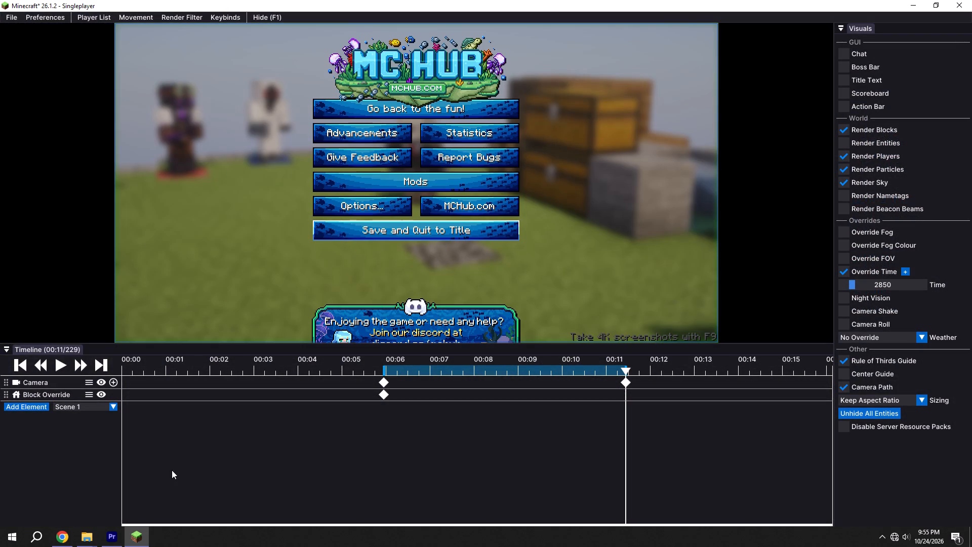
# Switch to Premiere Pro and save the DonutMarket 19 project.
pyautogui.click(118, 546)
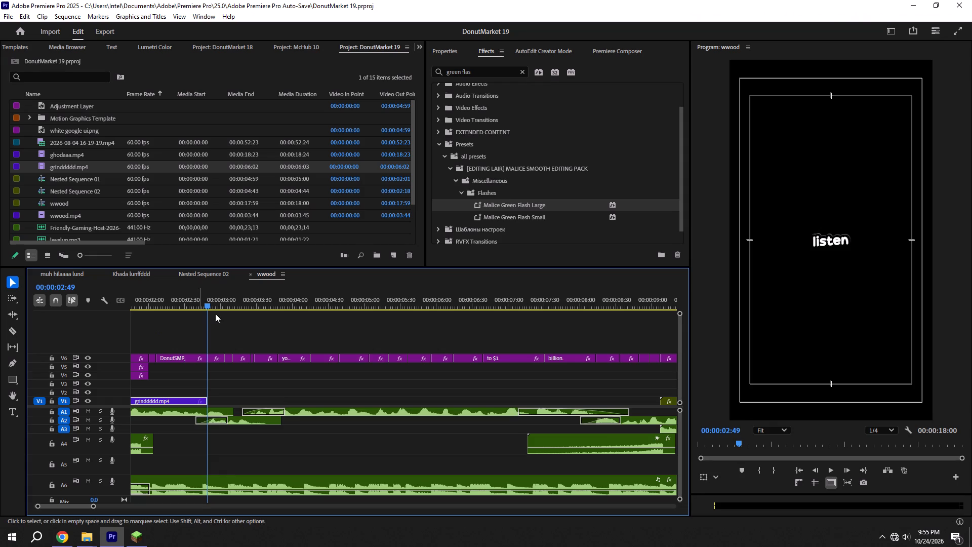
pyautogui.hotkey('ctrl', 's')
pyautogui.keyDown('alt'); pyautogui.scroll(-6, 280, 403); pyautogui.keyUp('alt')
pyautogui.hotkey('ctrl', 's')
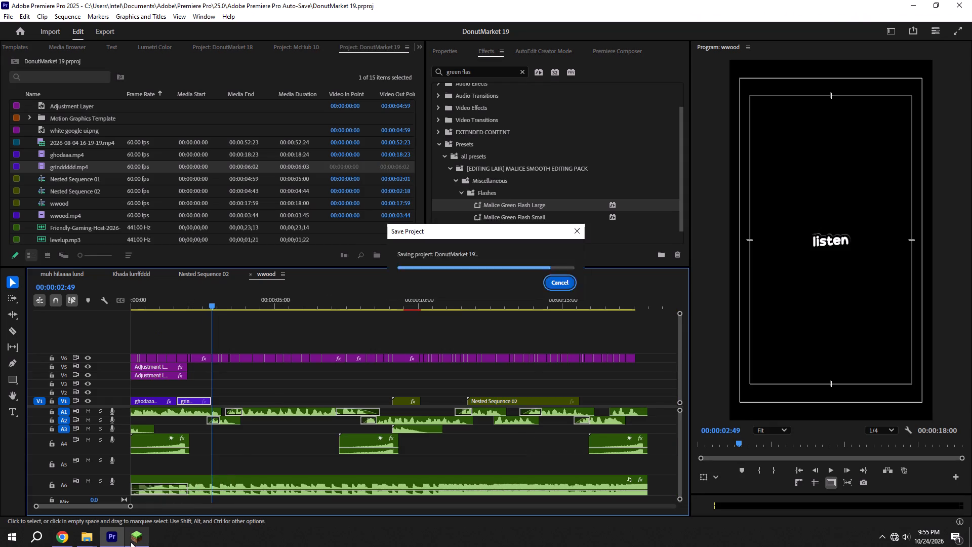
pyautogui.keyDown('alt'); pyautogui.scroll(-3, 131, 542); pyautogui.keyUp('alt')
pyautogui.click(65, 544)
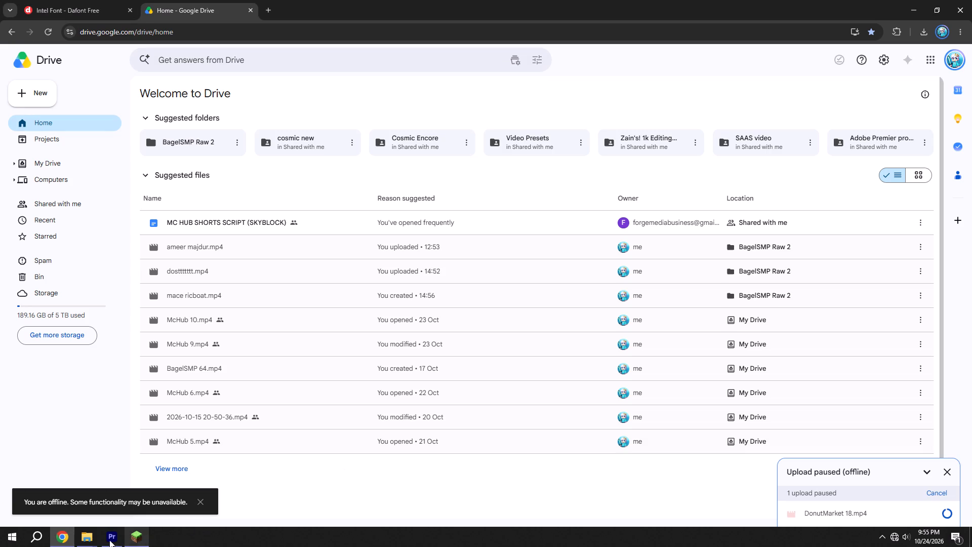
pyautogui.click(118, 541)
# Add khushhhh hai ky.mp4 from the paid ne folder to V2 at the end of grinddddd.mp4, preview it and save.
pyautogui.click(81, 537)
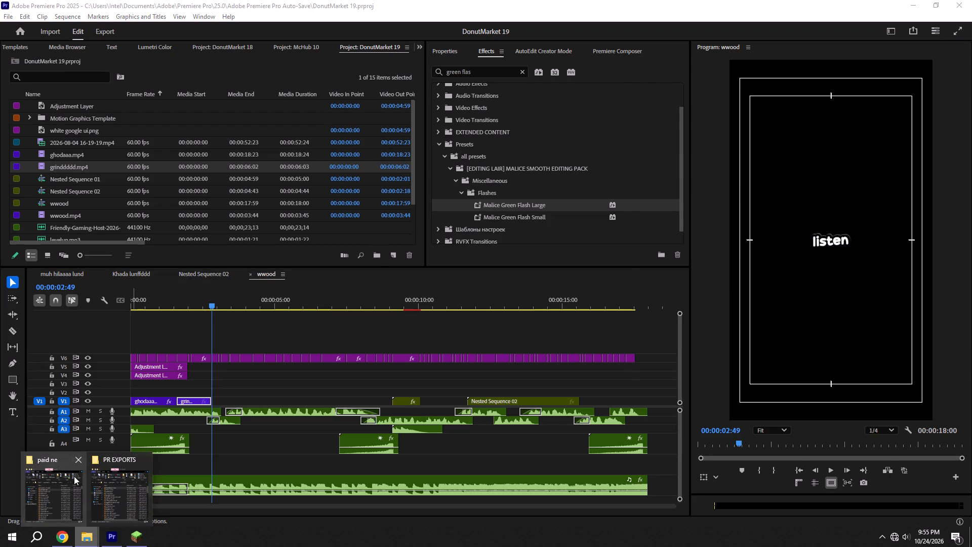
pyautogui.click(59, 478)
pyautogui.moveTo(424, 172); pyautogui.dragTo(230, 386)
pyautogui.click(227, 393)
pyautogui.moveTo(233, 383); pyautogui.dragTo(241, 382)
pyautogui.hotkey('ctrl', 's')
pyautogui.moveTo(268, 383); pyautogui.dragTo(243, 389)
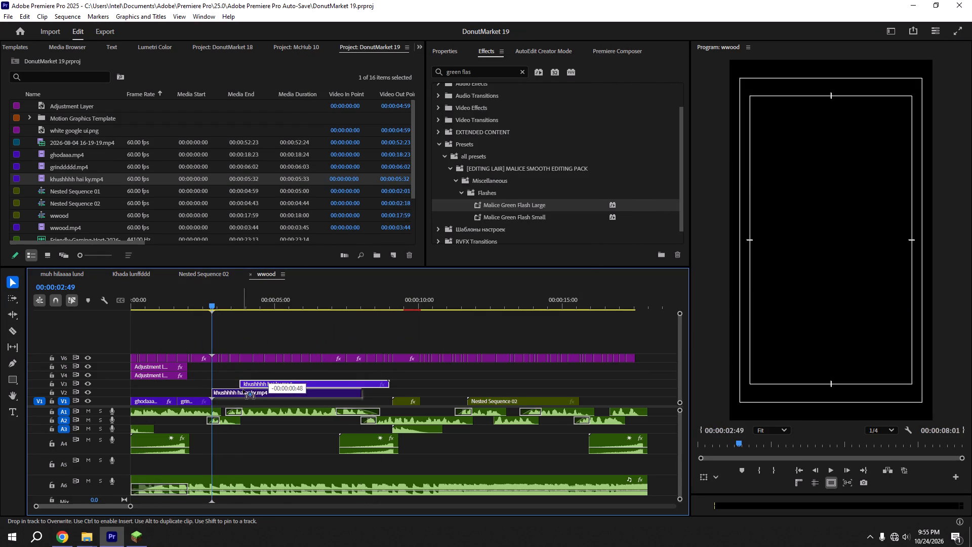
pyautogui.moveTo(243, 389); pyautogui.dragTo(240, 388)
pyautogui.press('space')
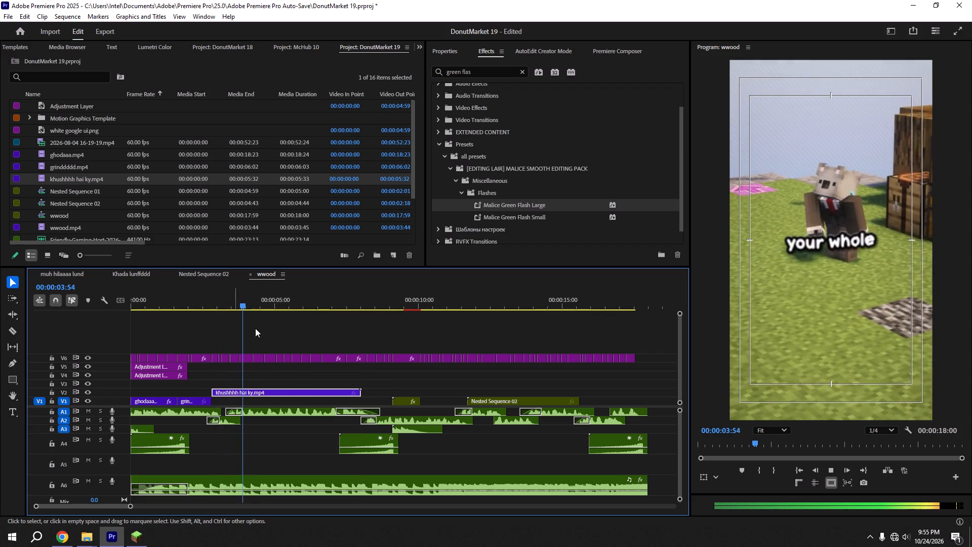
pyautogui.press('space')
pyautogui.keyDown('alt'); pyautogui.scroll(8, 217, 343); pyautogui.keyUp('alt')
pyautogui.hotkey('ctrl', 's')
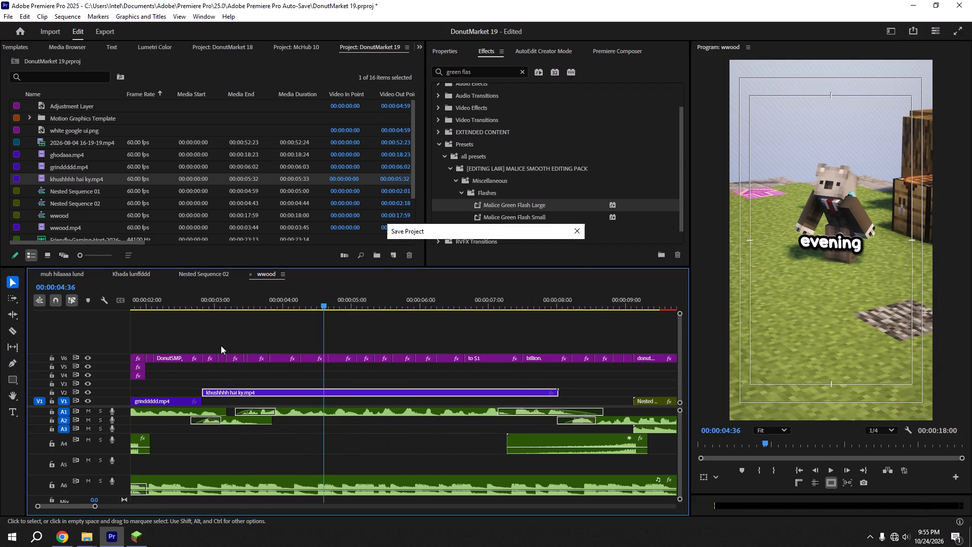
# Move khushhhh hai ky.mp4 to V3, starting at about 00:00:03:23 just before the "can" caption, play it through and save.
pyautogui.keyDown('alt'); pyautogui.scroll(4, 240, 382); pyautogui.keyUp('alt')
pyautogui.moveTo(243, 392); pyautogui.dragTo(251, 391)
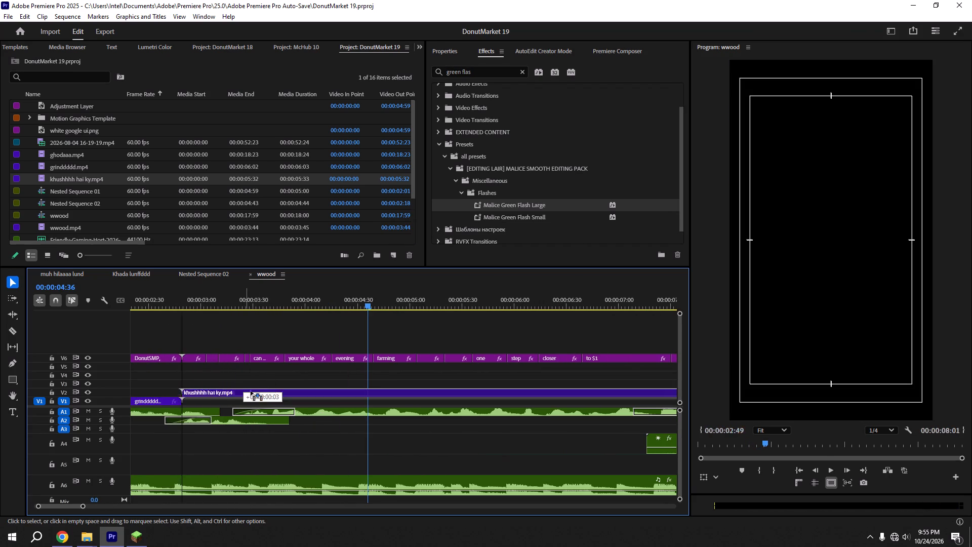
pyautogui.moveTo(251, 391); pyautogui.dragTo(303, 386)
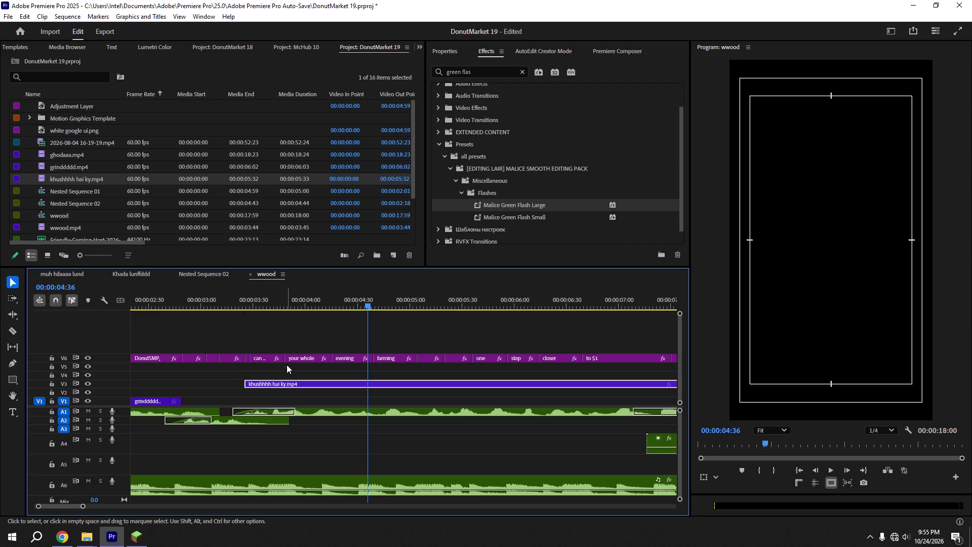
pyautogui.keyDown('shift'); pyautogui.click(250, 305); pyautogui.keyUp('shift')
pyautogui.press('space')
pyautogui.keyDown('alt'); pyautogui.scroll(-3, 248, 305); pyautogui.keyUp('alt')
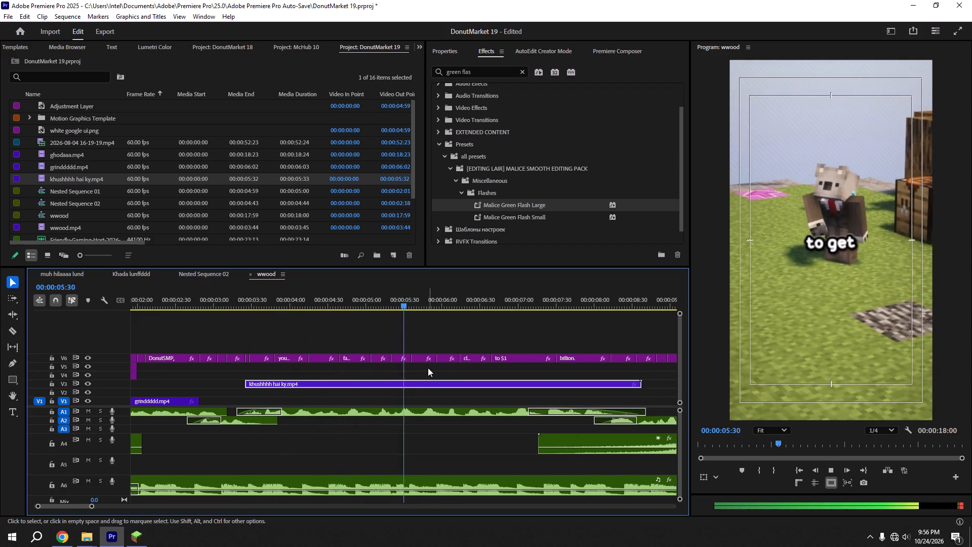
pyautogui.hotkey('ctrl', 's')
pyautogui.press('space')
pyautogui.press('space')
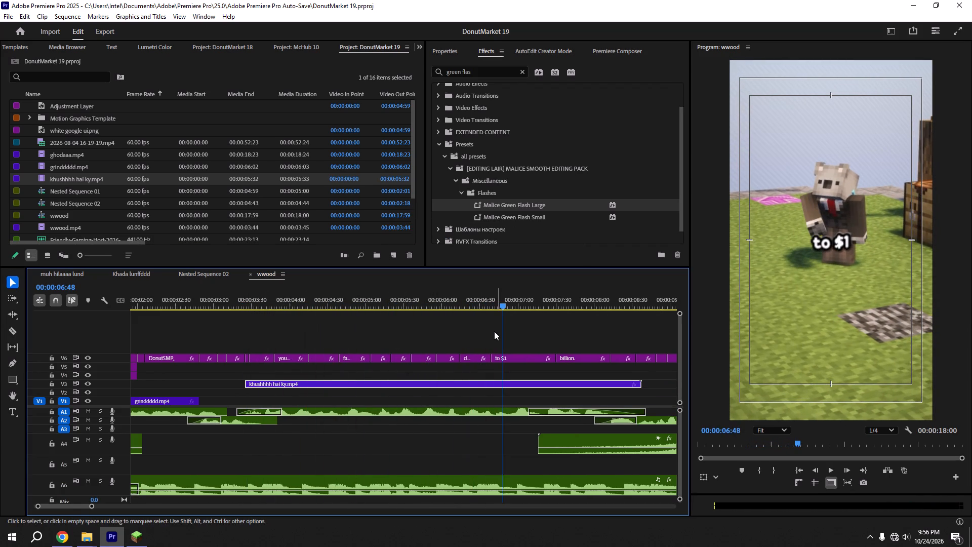
# Trim the end of khushhhh hai ky.mp4 to 00:00:06:14, where the "to $1" caption begins, preview the section after it and save.
pyautogui.keyDown('shift'); pyautogui.click(462, 301); pyautogui.keyUp('shift')
pyautogui.keyDown('alt'); pyautogui.scroll(-5, 506, 368); pyautogui.keyUp('alt')
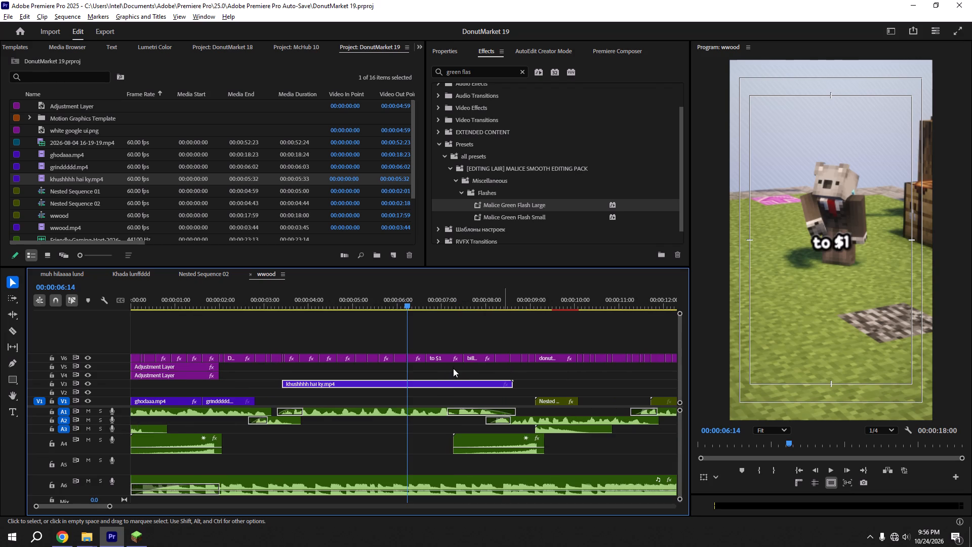
pyautogui.hotkey('ctrl', 's')
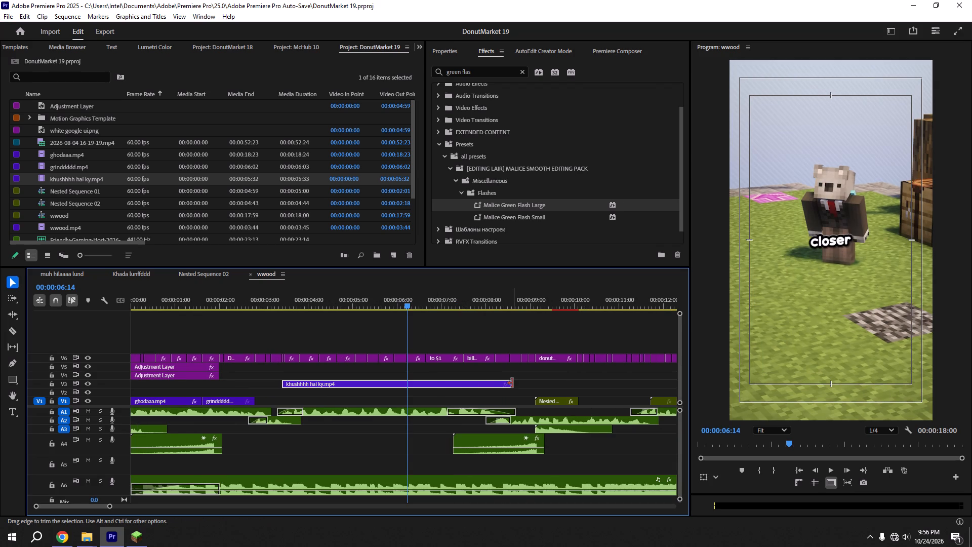
pyautogui.moveTo(512, 383); pyautogui.dragTo(410, 387)
pyautogui.click(425, 384)
pyautogui.press('space')
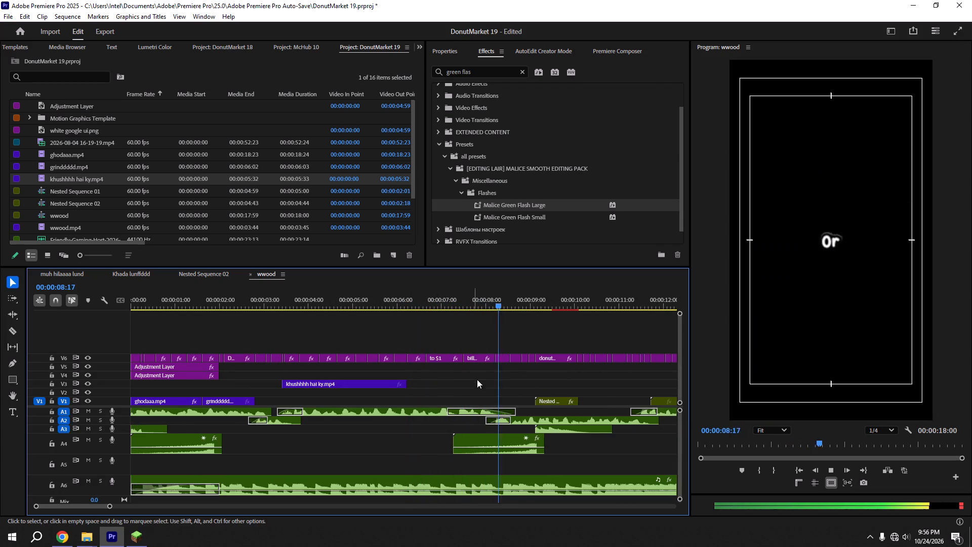
pyautogui.hotkey('ctrl', 's')
pyautogui.hotkey('ctrl', 's')
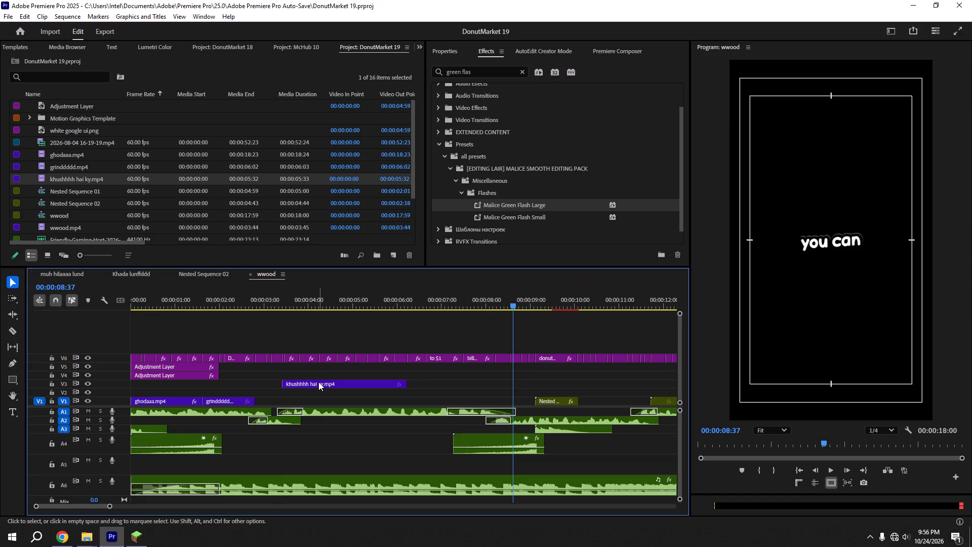
# Move khushhhh hai ky.mp4 straight down to V1 and save the project.
pyautogui.moveTo(318, 382); pyautogui.dragTo(317, 402)
pyautogui.keyDown('alt'); pyautogui.scroll(-2, 236, 389); pyautogui.keyUp('alt')
pyautogui.hotkey('ctrl', 's')
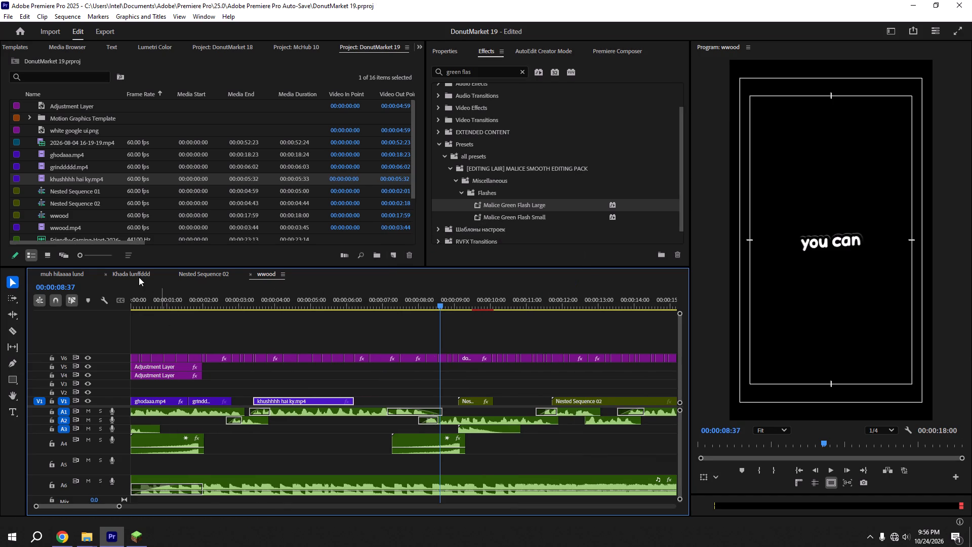
# Copy the first povv plains.mp4 clip from the DonutMarket 18 sequence and paste it into wwood beyond the end of the edit.
pyautogui.click(139, 277)
pyautogui.click(64, 276)
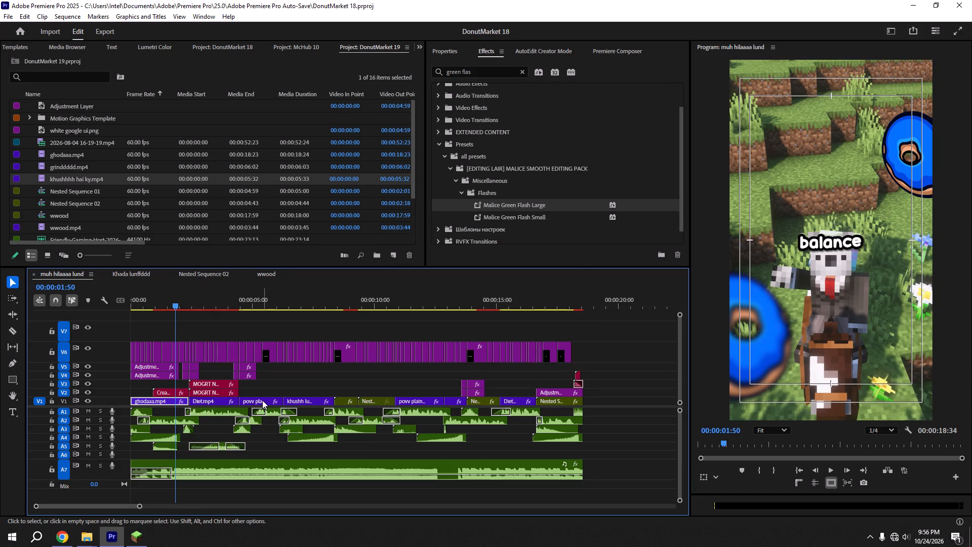
pyautogui.click(261, 400)
pyautogui.hotkey('ctrl', 'c')
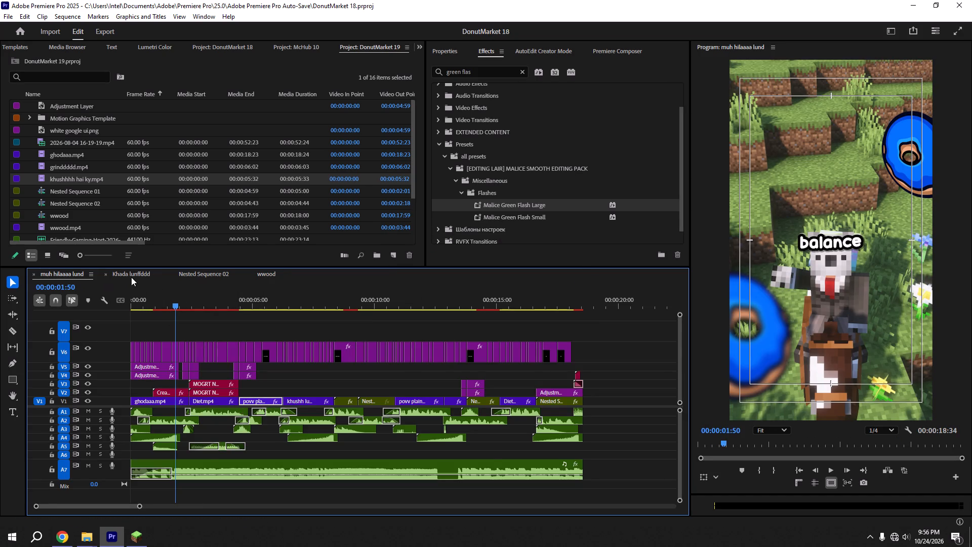
pyautogui.click(131, 277)
pyautogui.click(230, 272)
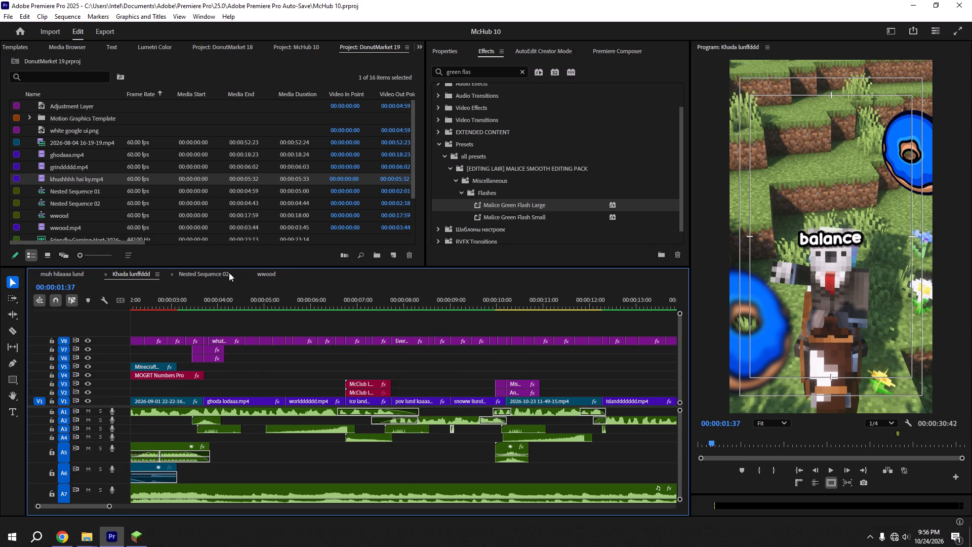
pyautogui.click(173, 275)
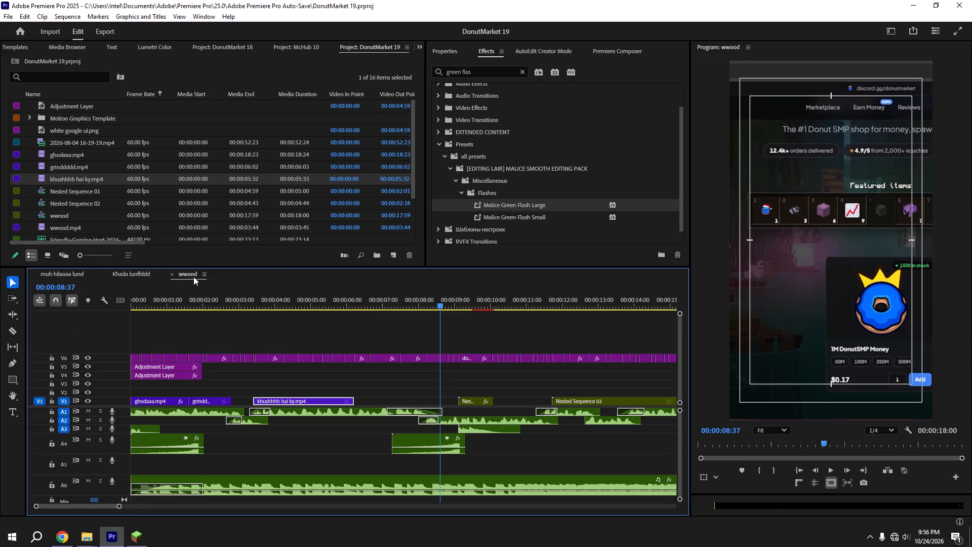
pyautogui.moveTo(389, 299); pyautogui.dragTo(486, 301)
pyautogui.keyDown('alt'); pyautogui.scroll(-3, 487, 310); pyautogui.keyUp('alt')
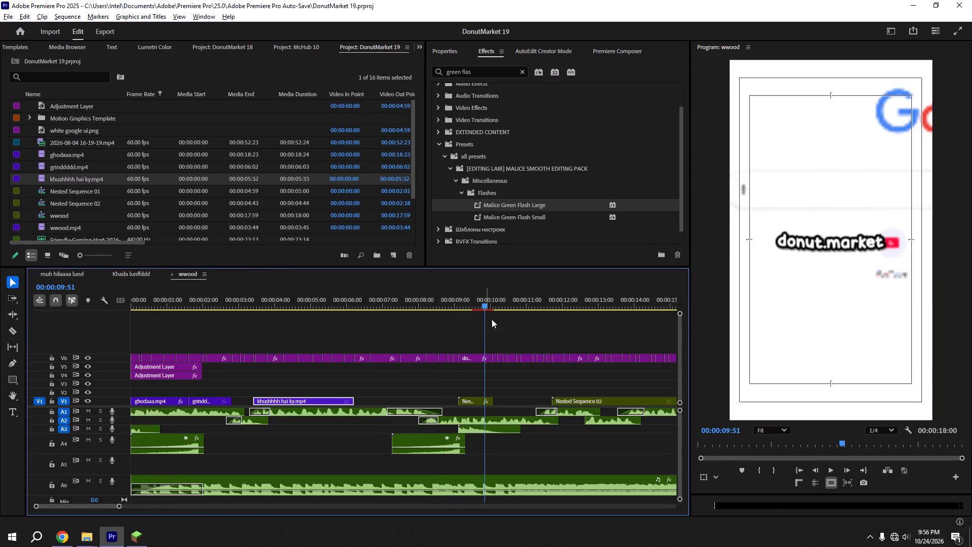
pyautogui.keyDown('alt'); pyautogui.scroll(-8, 492, 319); pyautogui.keyUp('alt')
pyautogui.click(385, 294)
pyautogui.hotkey('ctrl', 'v')
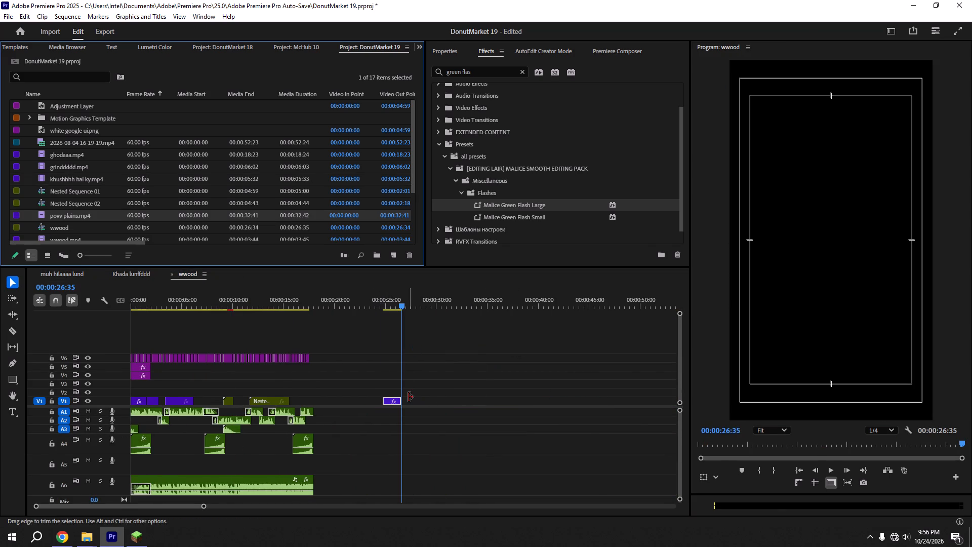
# Fill the gap between grinddddd.mp4 and khushhhh hai ky.mp4 on V1 with the trimmed povv plains.mp4 clip, save and preview the join.
pyautogui.moveTo(393, 404); pyautogui.dragTo(170, 393)
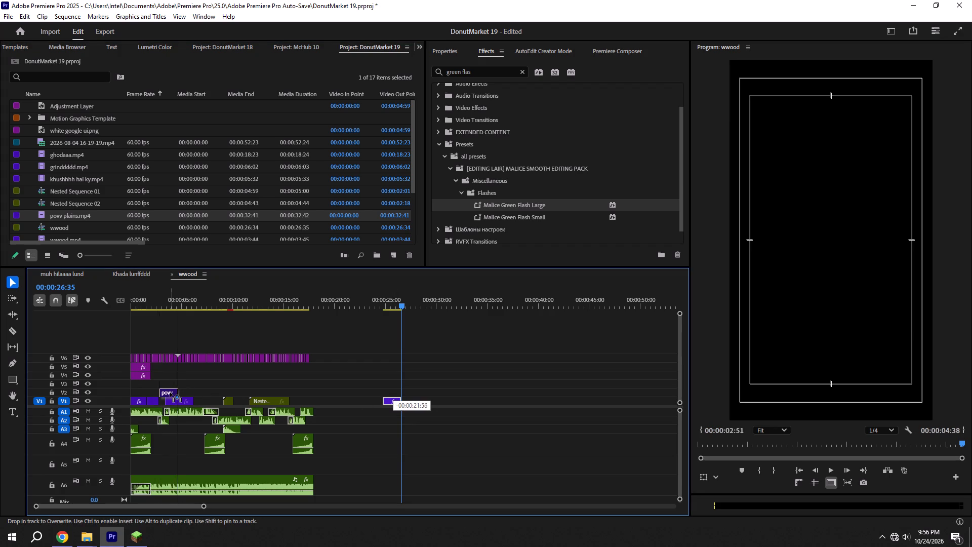
pyautogui.moveTo(170, 393); pyautogui.dragTo(169, 392)
pyautogui.keyDown('alt'); pyautogui.scroll(16, 152, 389); pyautogui.keyUp('alt')
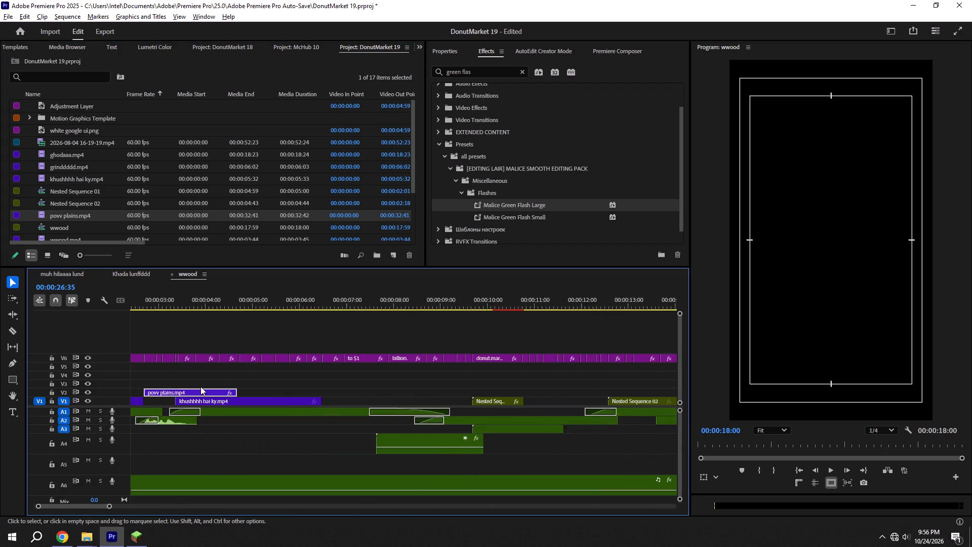
pyautogui.keyDown('alt'); pyautogui.scroll(5, 200, 386); pyautogui.keyUp('alt')
pyautogui.moveTo(326, 392); pyautogui.dragTo(262, 393)
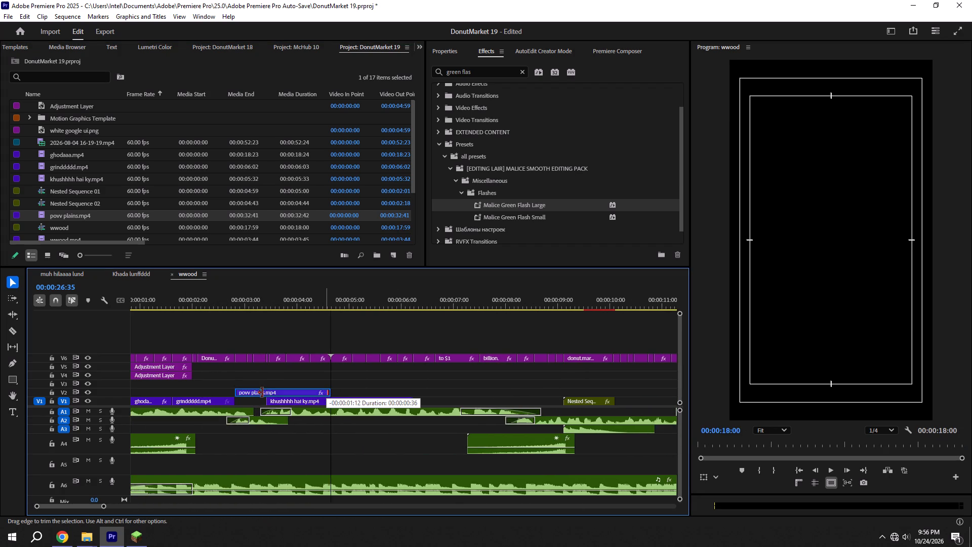
pyautogui.moveTo(262, 393); pyautogui.dragTo(268, 394)
pyautogui.click(268, 394)
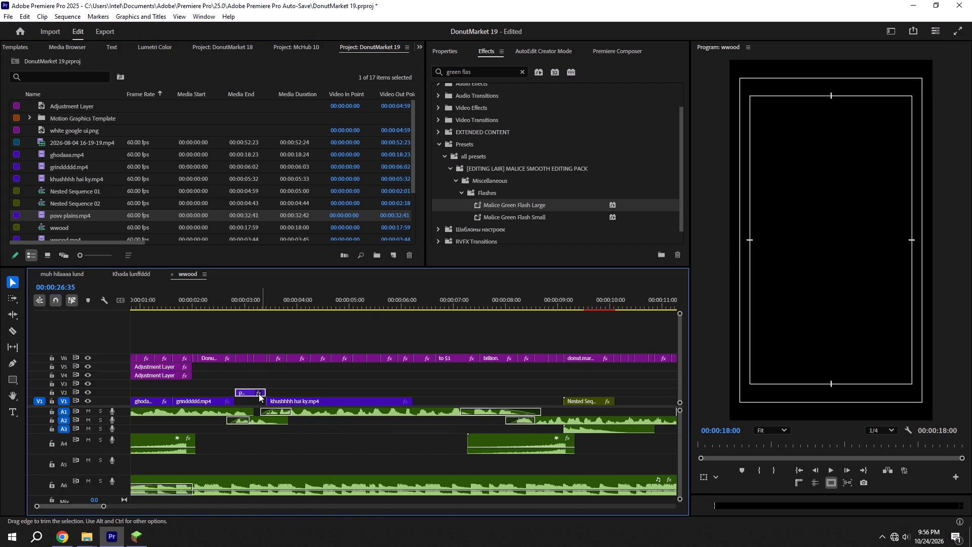
pyautogui.moveTo(247, 392); pyautogui.dragTo(247, 401)
pyautogui.hotkey('ctrl', 's')
pyautogui.click(222, 305)
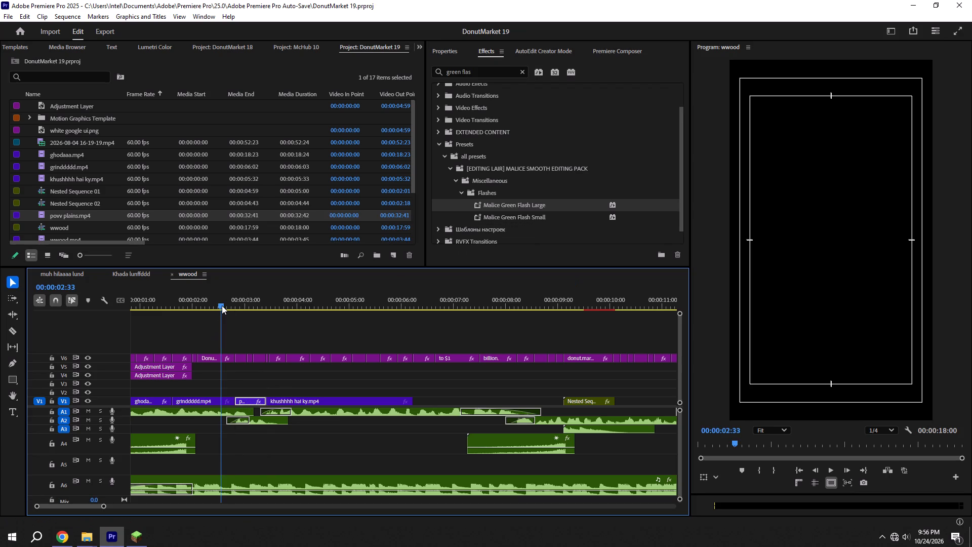
pyautogui.press('space')
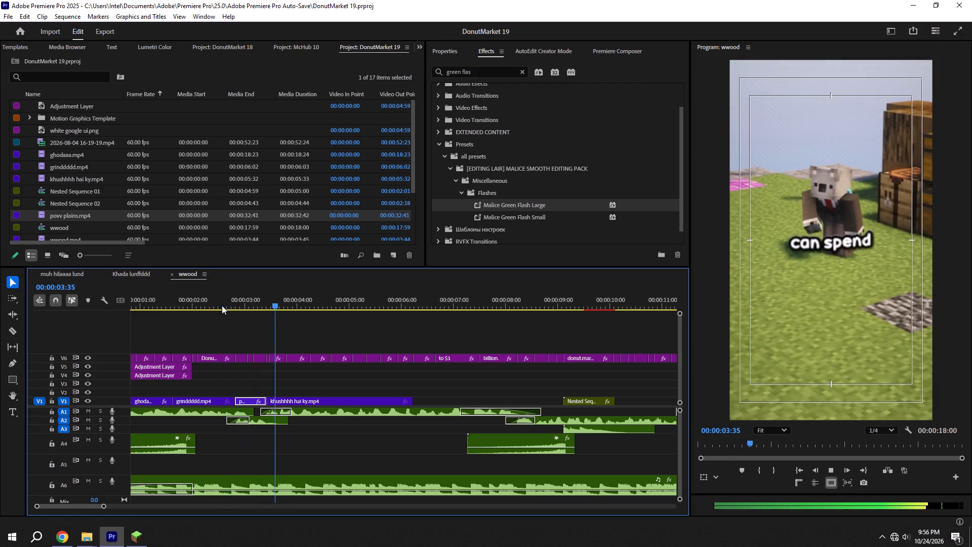
pyautogui.press('space')
pyautogui.hotkey('ctrl', 's')
# Shift khushhhh hai ky.mp4 to the start of the "can spend" caption, about 00:00:03:28, extend povv plains.mp4 to meet it, save and preview.
pyautogui.keyDown('alt'); pyautogui.scroll(10, 263, 356); pyautogui.keyUp('alt')
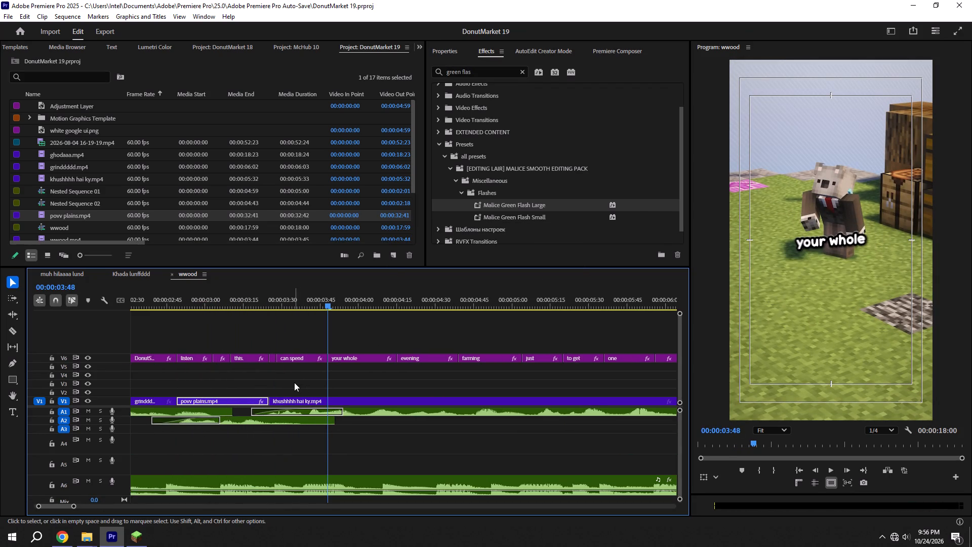
pyautogui.hotkey('ctrl', 's')
pyautogui.moveTo(291, 397); pyautogui.dragTo(301, 397)
pyautogui.moveTo(293, 399); pyautogui.dragTo(300, 399)
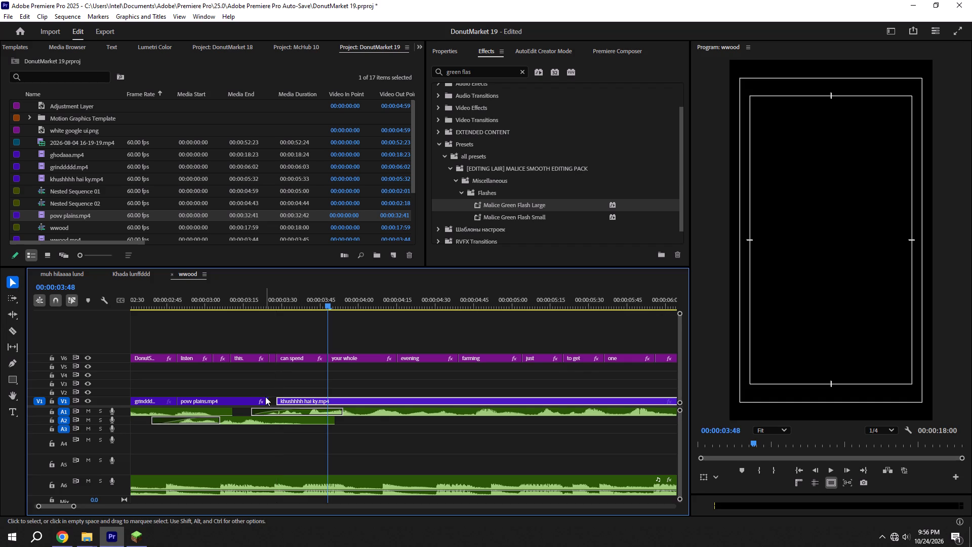
pyautogui.moveTo(268, 399); pyautogui.dragTo(322, 399)
pyautogui.hotkey('ctrl', 's')
pyautogui.keyDown('shift'); pyautogui.moveTo(249, 297); pyautogui.dragTo(231, 300); pyautogui.keyUp('shift')
pyautogui.press('space')
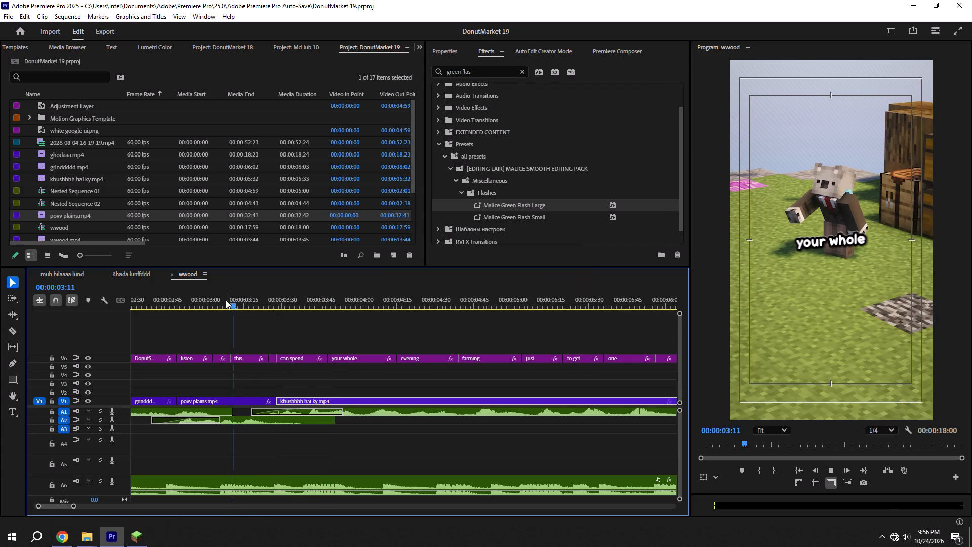
pyautogui.keyDown('alt'); pyautogui.scroll(-6, 226, 300); pyautogui.keyUp('alt')
pyautogui.press('space')
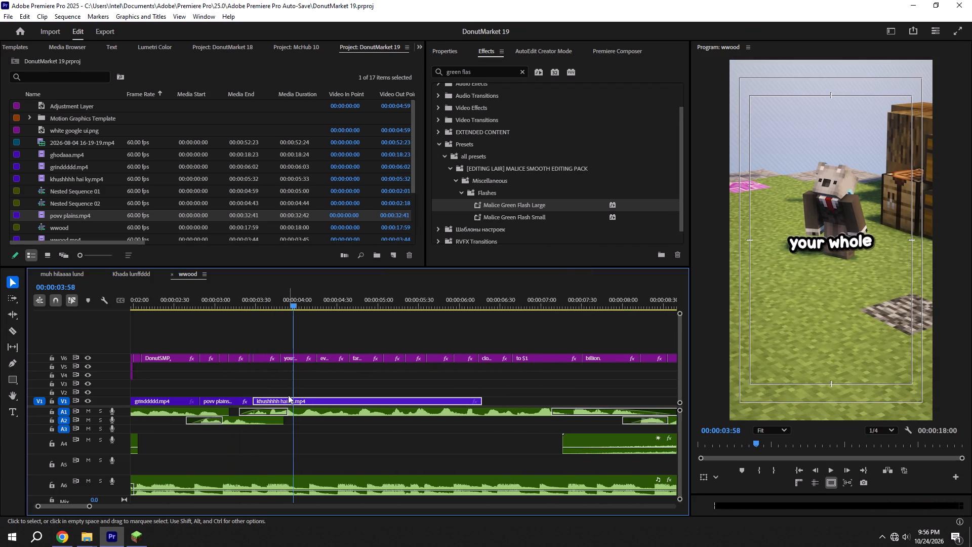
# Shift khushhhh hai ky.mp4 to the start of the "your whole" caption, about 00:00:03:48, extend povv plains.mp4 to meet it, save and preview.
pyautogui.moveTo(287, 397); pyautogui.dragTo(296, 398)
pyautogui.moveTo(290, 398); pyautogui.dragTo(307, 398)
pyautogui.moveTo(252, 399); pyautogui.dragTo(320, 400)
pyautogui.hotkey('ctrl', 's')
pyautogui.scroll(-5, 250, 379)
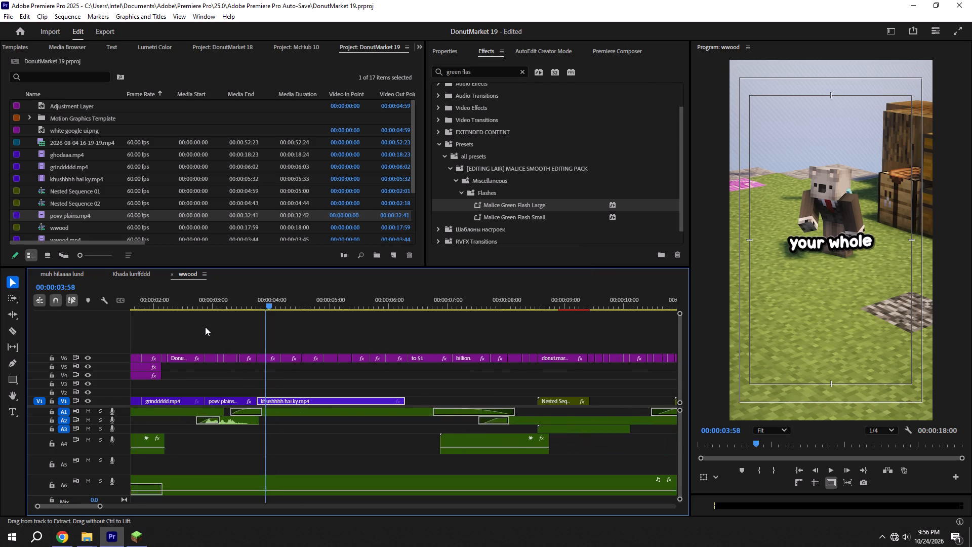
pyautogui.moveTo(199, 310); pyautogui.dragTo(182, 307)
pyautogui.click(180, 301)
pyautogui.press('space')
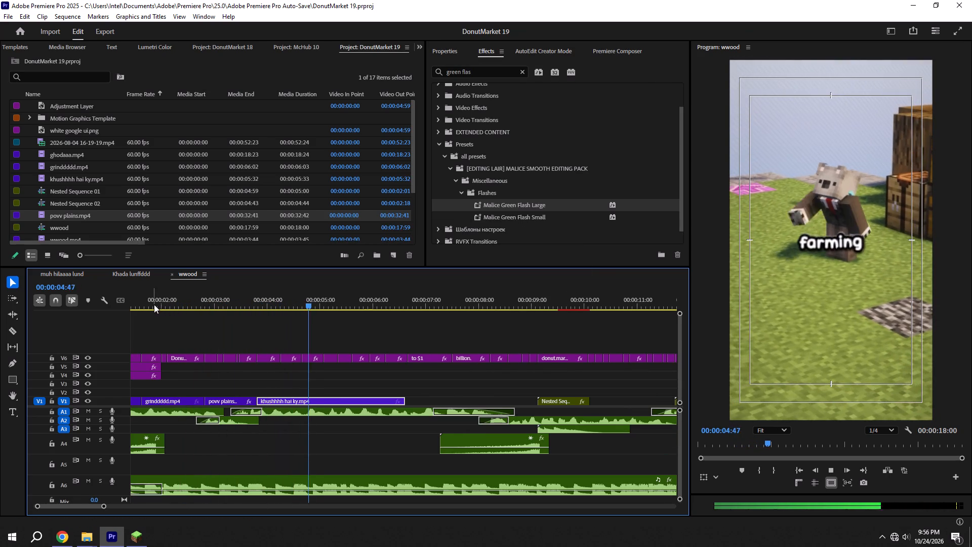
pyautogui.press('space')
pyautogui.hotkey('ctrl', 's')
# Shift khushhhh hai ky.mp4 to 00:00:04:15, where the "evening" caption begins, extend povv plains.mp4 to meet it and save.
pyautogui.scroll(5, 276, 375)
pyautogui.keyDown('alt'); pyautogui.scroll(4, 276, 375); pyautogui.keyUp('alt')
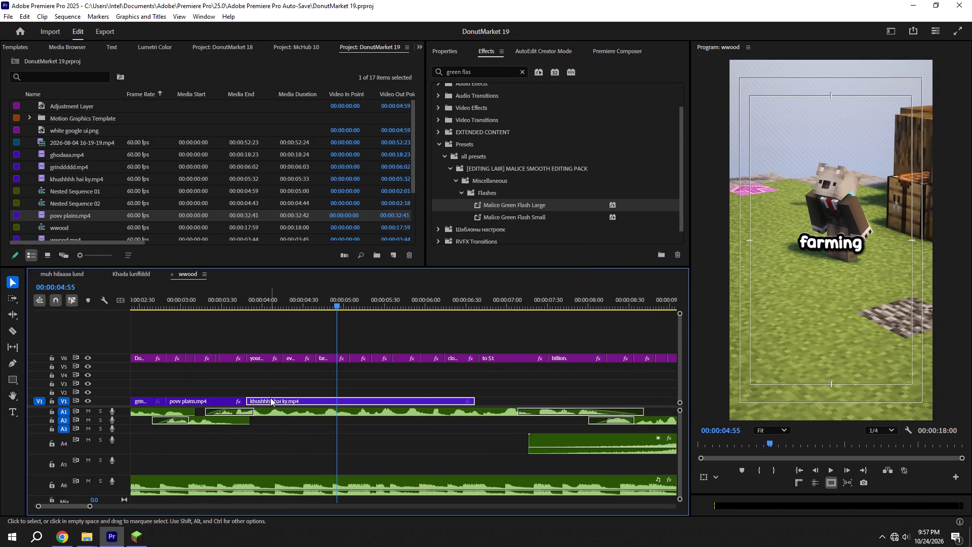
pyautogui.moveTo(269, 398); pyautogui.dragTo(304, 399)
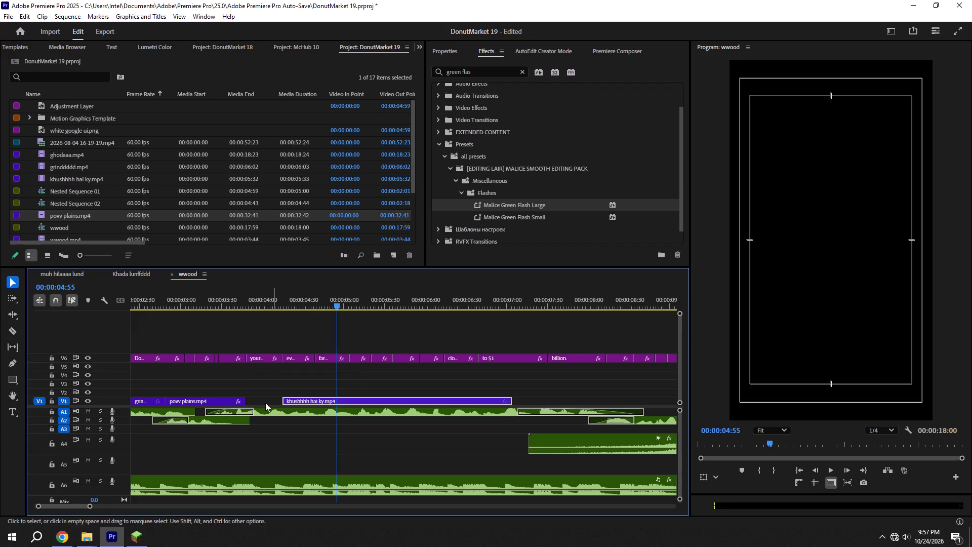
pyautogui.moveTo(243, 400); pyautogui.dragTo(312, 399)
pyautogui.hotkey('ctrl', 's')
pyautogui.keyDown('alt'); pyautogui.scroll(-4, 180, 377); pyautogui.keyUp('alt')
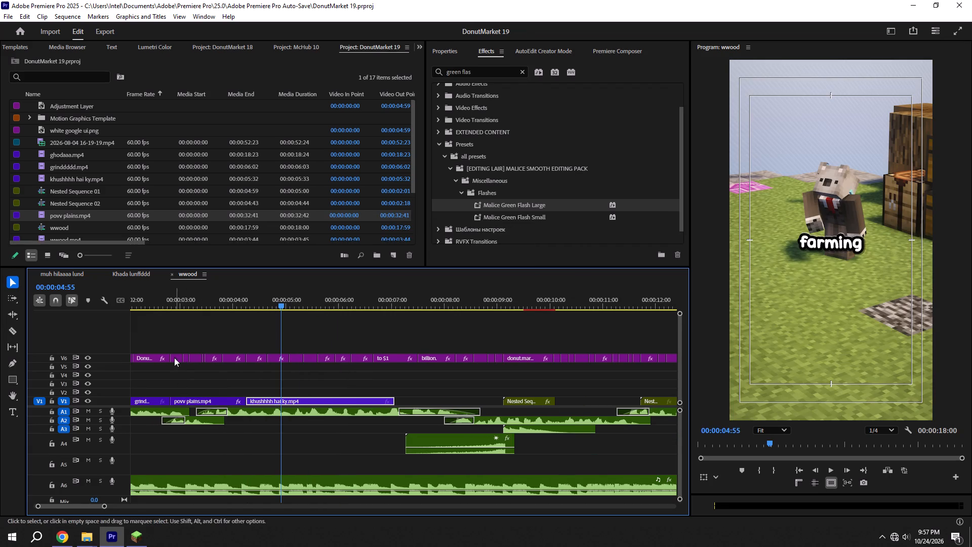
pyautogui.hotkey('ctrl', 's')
# Play the edit from the beginning through the extended povv plains.mp4 clip to check the pacing, and save.
pyautogui.moveTo(166, 306); pyautogui.dragTo(0, 305)
pyautogui.press('space')
pyautogui.keyDown('alt'); pyautogui.scroll(-4, 202, 359); pyautogui.keyUp('alt')
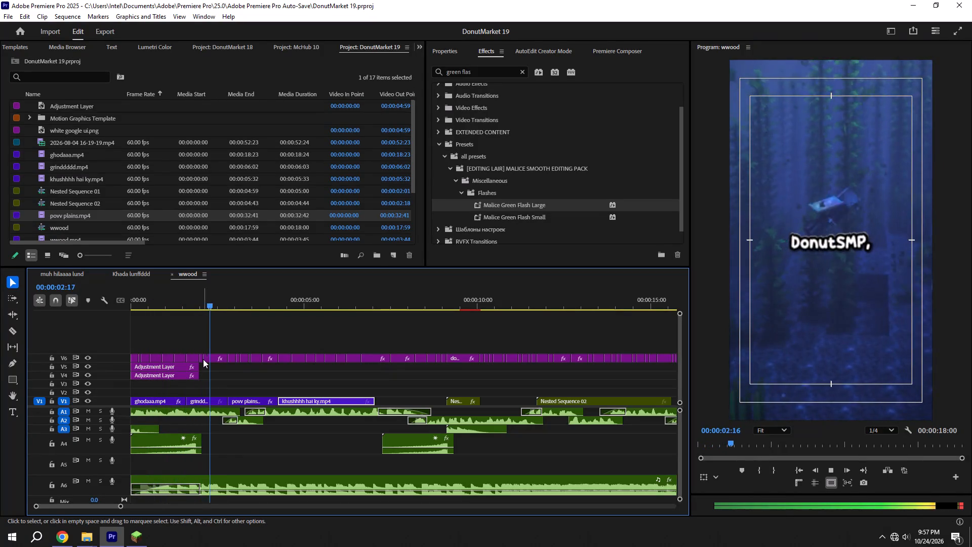
pyautogui.press('space')
pyautogui.press('space')
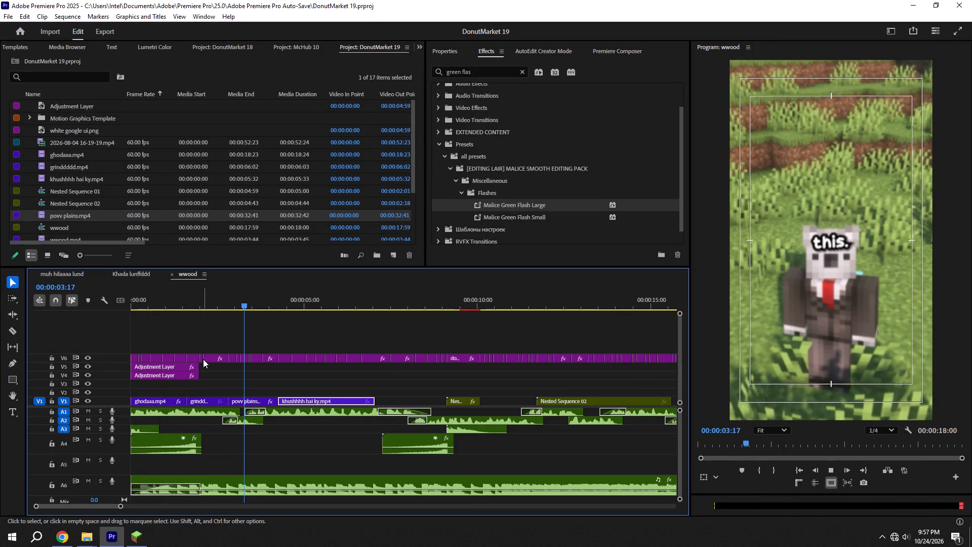
pyautogui.press('space')
pyautogui.keyDown('alt'); pyautogui.scroll(4, 305, 388); pyautogui.keyUp('alt')
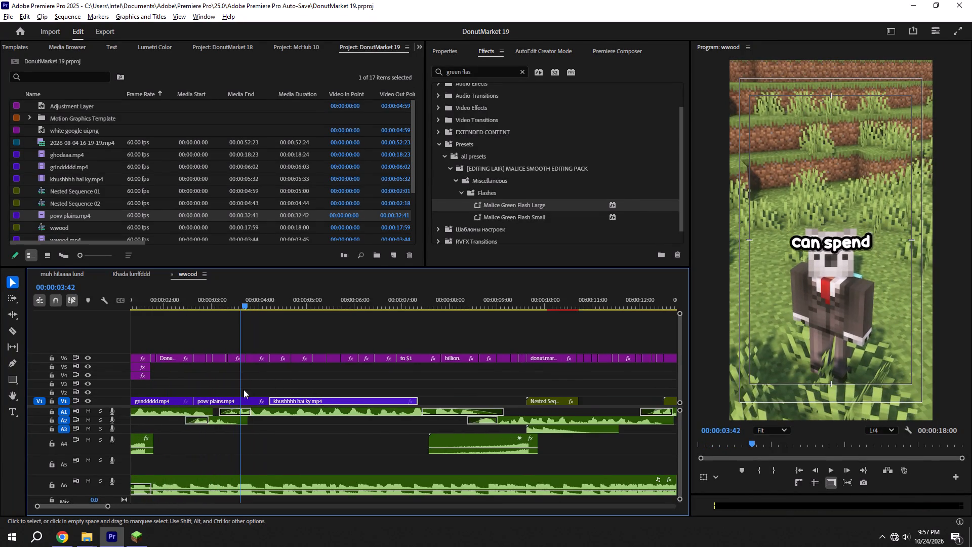
pyautogui.keyDown('alt'); pyautogui.scroll(8, 225, 389); pyautogui.keyUp('alt')
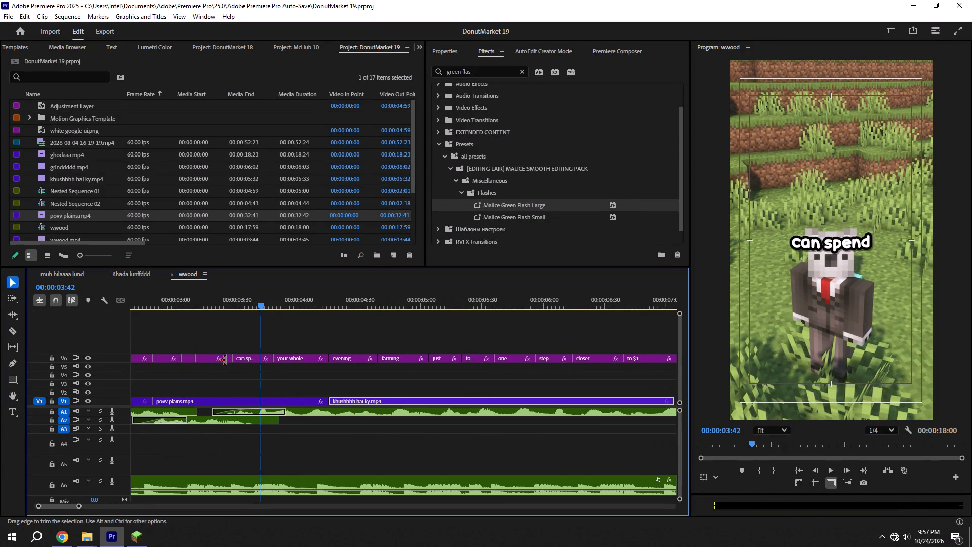
pyautogui.hotkey('ctrl', 's')
# Move khushhhh hai ky.mp4 to 00:00:03:28 on V1, overwriting the end of povv plains.mp4, save and play it through.
pyautogui.keyDown('shift'); pyautogui.click(233, 307); pyautogui.keyUp('shift')
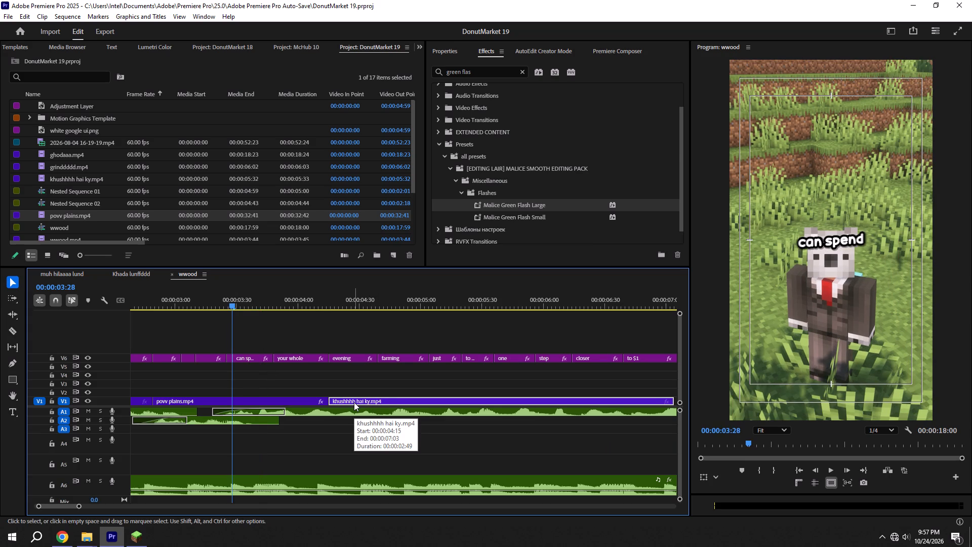
pyautogui.moveTo(354, 402); pyautogui.dragTo(254, 405)
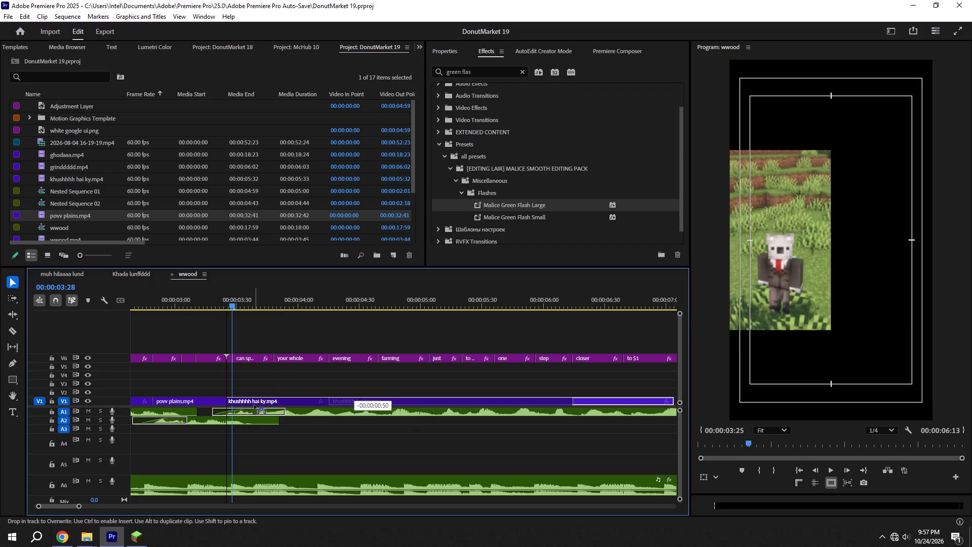
pyautogui.moveTo(254, 405); pyautogui.dragTo(257, 404)
pyautogui.scroll(-10, 257, 404)
pyautogui.hotkey('ctrl', 's')
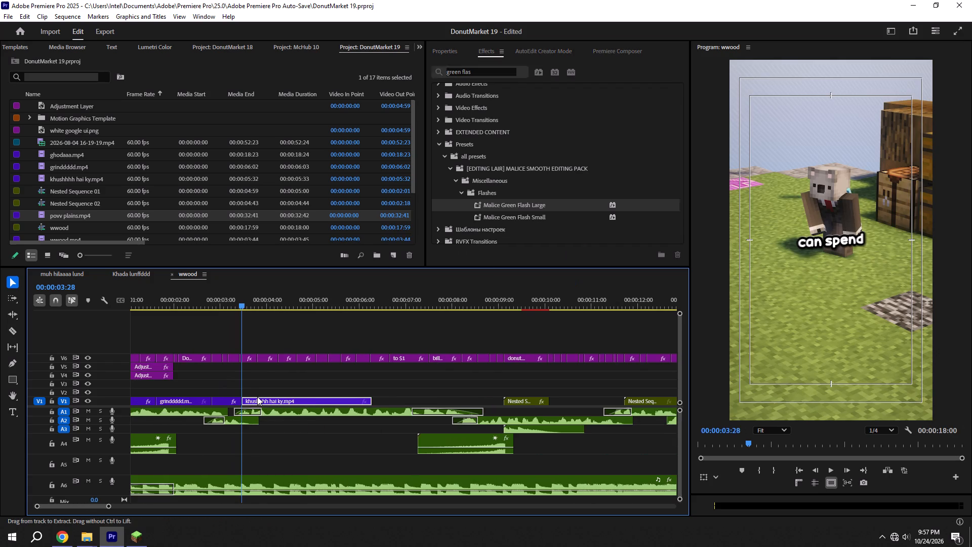
pyautogui.press('space')
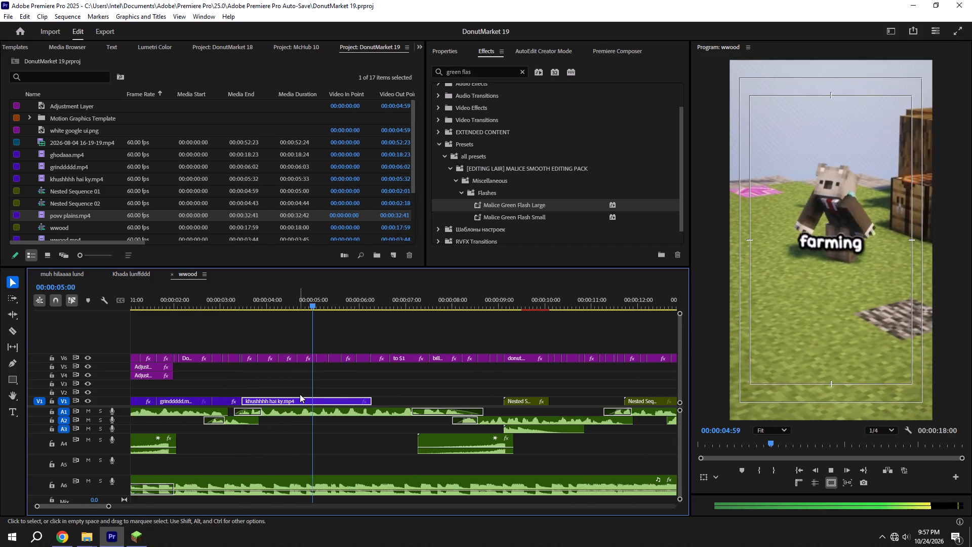
pyautogui.press('space')
# Trim the end of khushhhh hai ky.mp4 to 00:00:05:36, where the "one" caption begins, save and preview the following section.
pyautogui.keyDown('alt'); pyautogui.scroll(4, 259, 368); pyautogui.keyUp('alt')
pyautogui.keyDown('alt'); pyautogui.scroll(5, 397, 376); pyautogui.keyUp('alt')
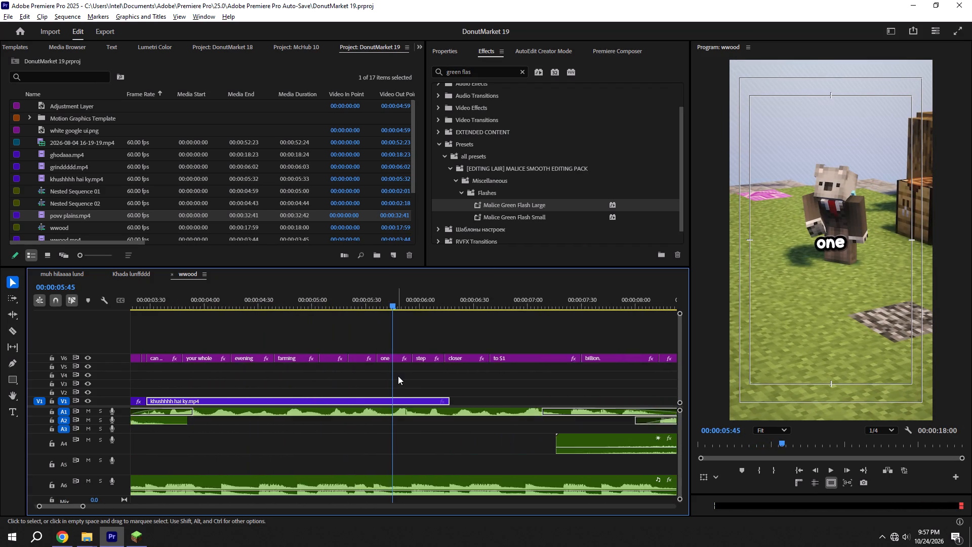
pyautogui.keyDown('alt'); pyautogui.scroll(3, 398, 376); pyautogui.keyUp('alt')
pyautogui.hotkey('ctrl', 's')
pyautogui.keyDown('shift'); pyautogui.click(362, 301); pyautogui.keyUp('shift')
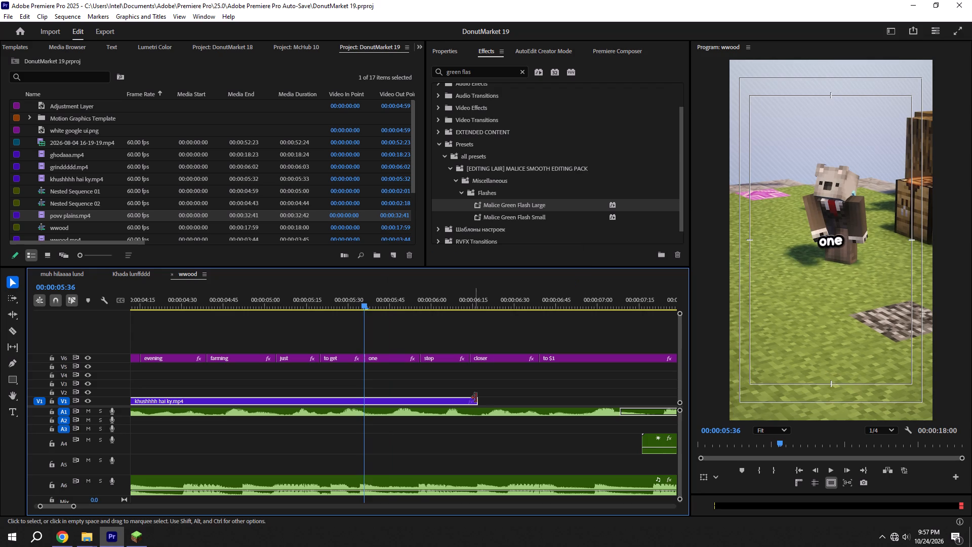
pyautogui.moveTo(482, 401); pyautogui.dragTo(366, 404)
pyautogui.click(385, 390)
pyautogui.hotkey('ctrl', 's')
pyautogui.keyDown('alt'); pyautogui.scroll(-10, 385, 390); pyautogui.keyUp('alt')
pyautogui.press('space')
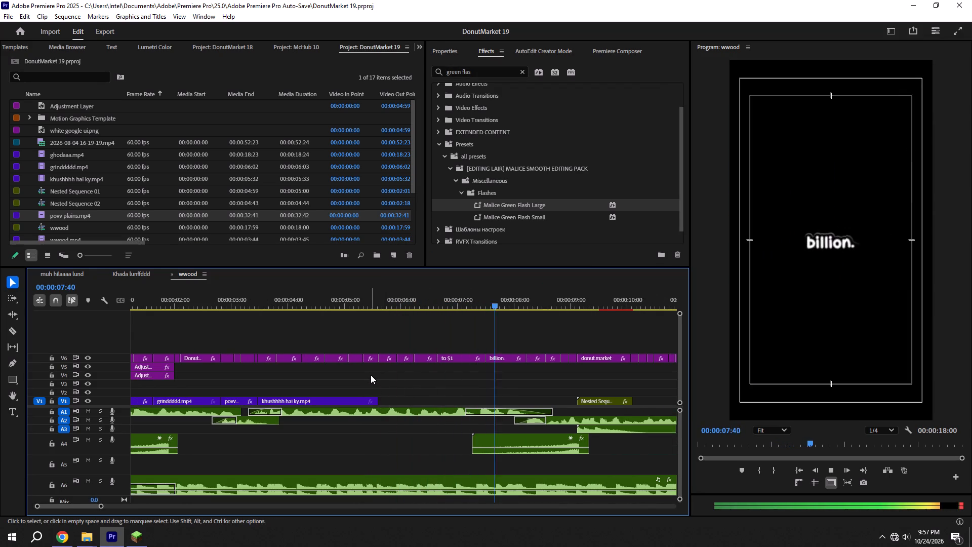
pyautogui.hotkey('ctrl', 's')
# Copy the subtitle_splash sound effect from the DonutMarket 18 sequence, paste it into wwood on A3 at 00:00:03:28, and save.
pyautogui.keyDown('shift'); pyautogui.click(258, 306); pyautogui.keyUp('shift')
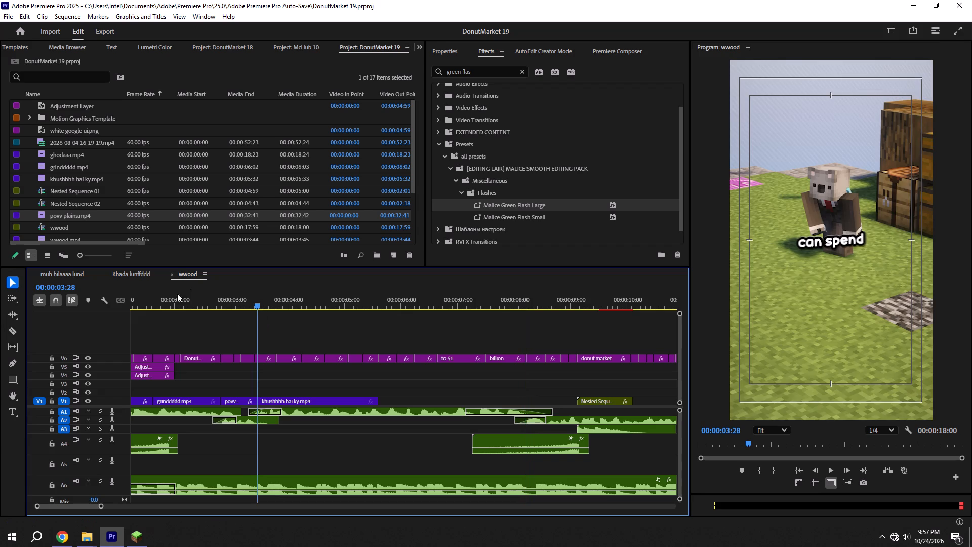
pyautogui.click(143, 273)
pyautogui.click(63, 272)
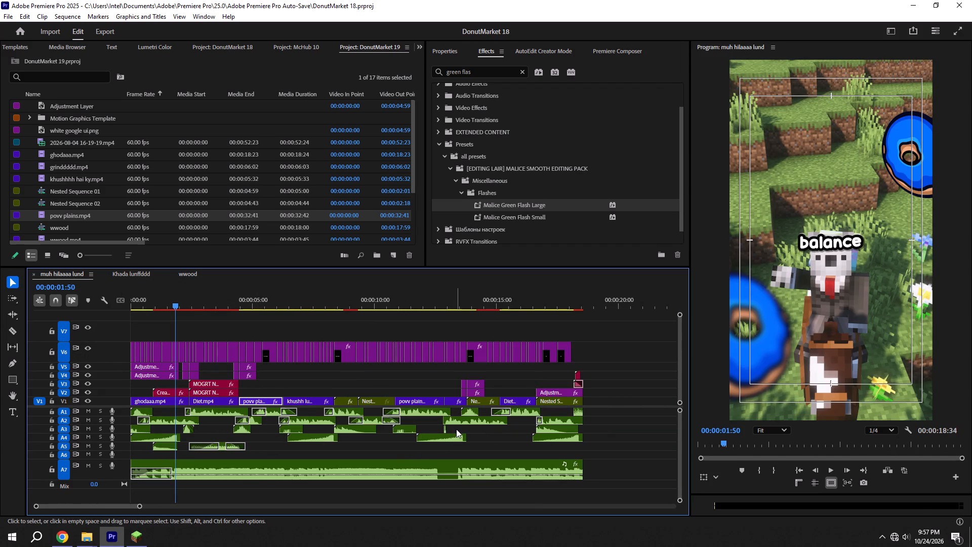
pyautogui.moveTo(456, 429); pyautogui.dragTo(439, 428)
pyautogui.hotkey('ctrl', 'c')
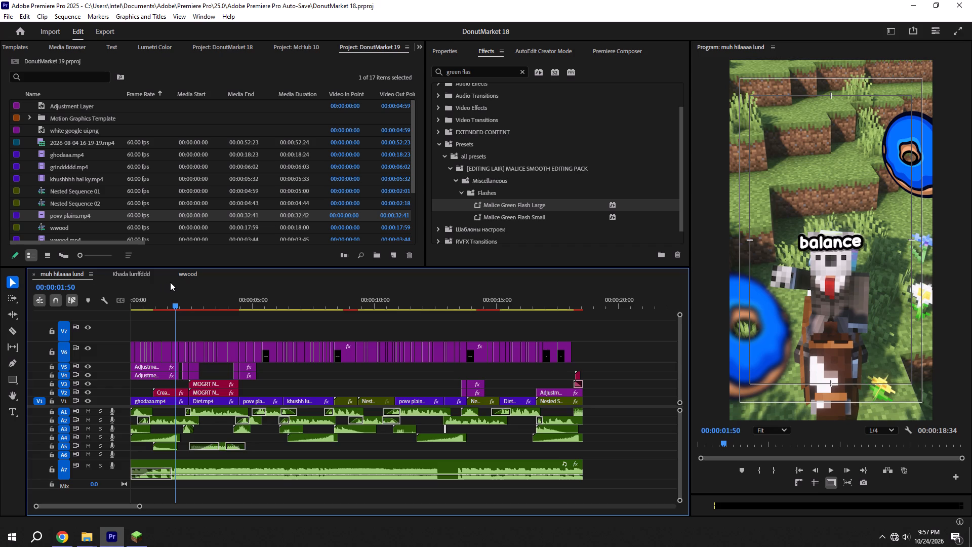
pyautogui.click(187, 276)
pyautogui.keyDown('alt'); pyautogui.scroll(8, 259, 339); pyautogui.keyUp('alt')
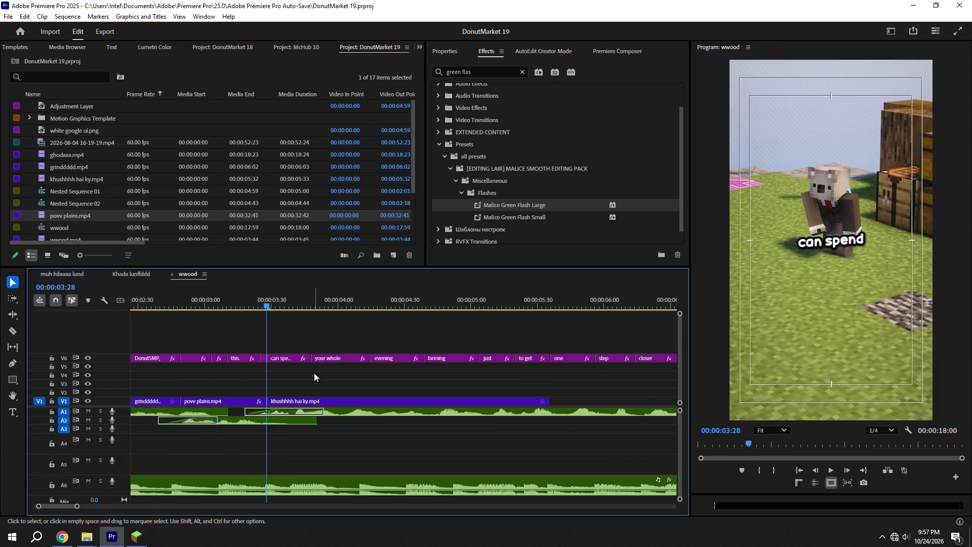
pyautogui.hotkey('ctrl', 'v')
pyautogui.keyDown('alt'); pyautogui.scroll(9, 304, 460); pyautogui.keyUp('alt')
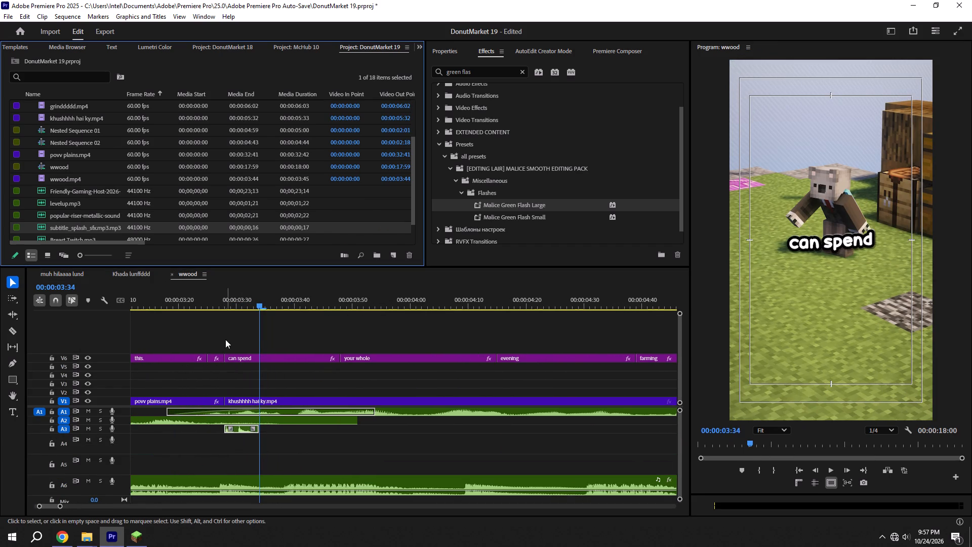
pyautogui.keyDown('shift'); pyautogui.click(222, 313); pyautogui.keyUp('shift')
pyautogui.keyDown('shift'); pyautogui.click(223, 306); pyautogui.keyUp('shift')
pyautogui.hotkey('ctrl', 's')
pyautogui.scroll(-11, 227, 315)
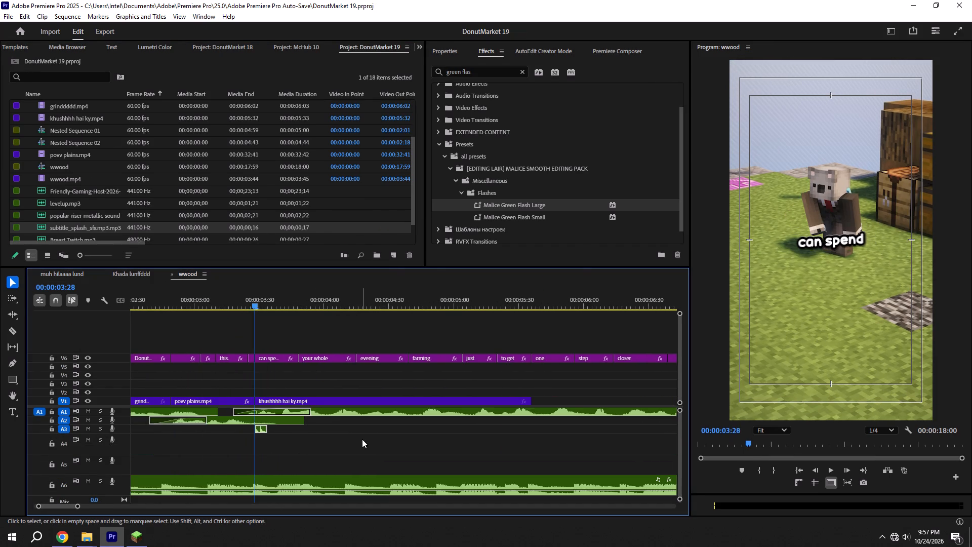
pyautogui.hotkey('ctrl', 's')
# Save the project and copy the Minecraft Spyglass sound effect from A3 of the Khada lunffddd sequence.
pyautogui.keyDown('alt'); pyautogui.scroll(-3, 217, 411); pyautogui.keyUp('alt')
pyautogui.scroll(4, 197, 400)
pyautogui.keyDown('shift'); pyautogui.click(247, 304); pyautogui.keyUp('shift')
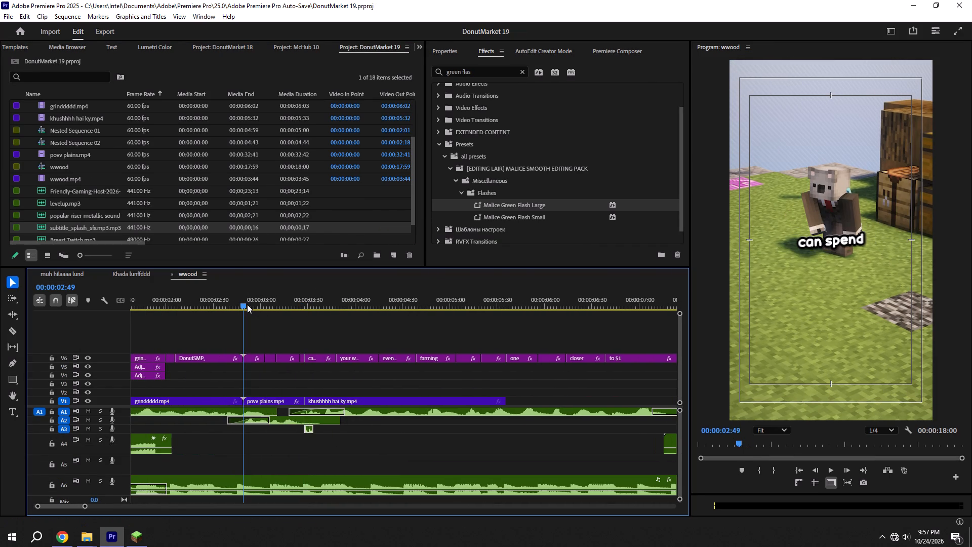
pyautogui.hotkey('ctrl', 's')
pyautogui.click(130, 273)
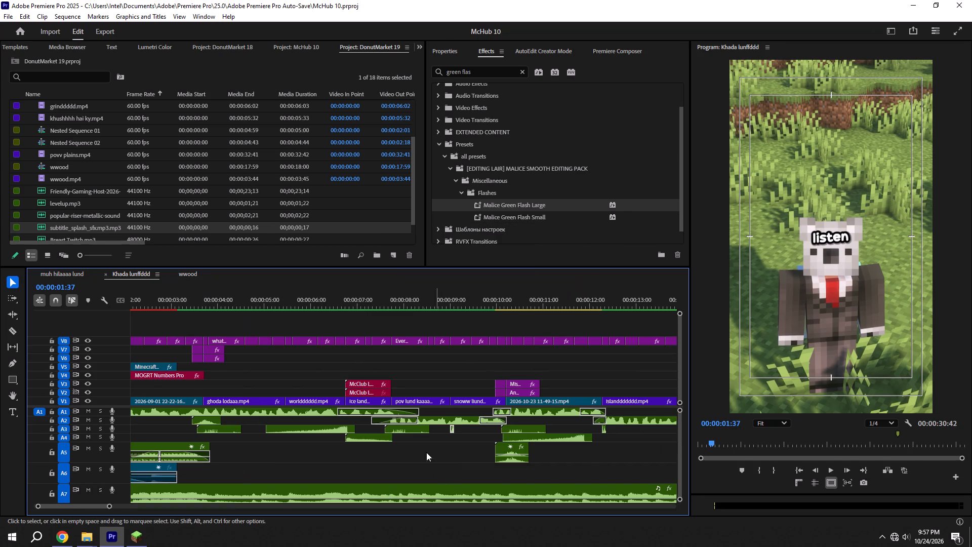
pyautogui.moveTo(415, 445); pyautogui.dragTo(404, 426)
pyautogui.hotkey('ctrl', 'c')
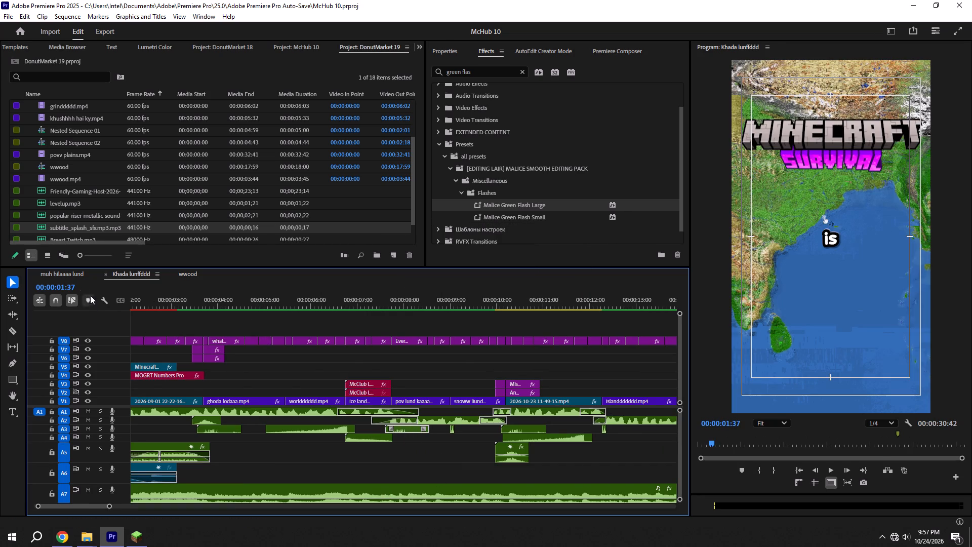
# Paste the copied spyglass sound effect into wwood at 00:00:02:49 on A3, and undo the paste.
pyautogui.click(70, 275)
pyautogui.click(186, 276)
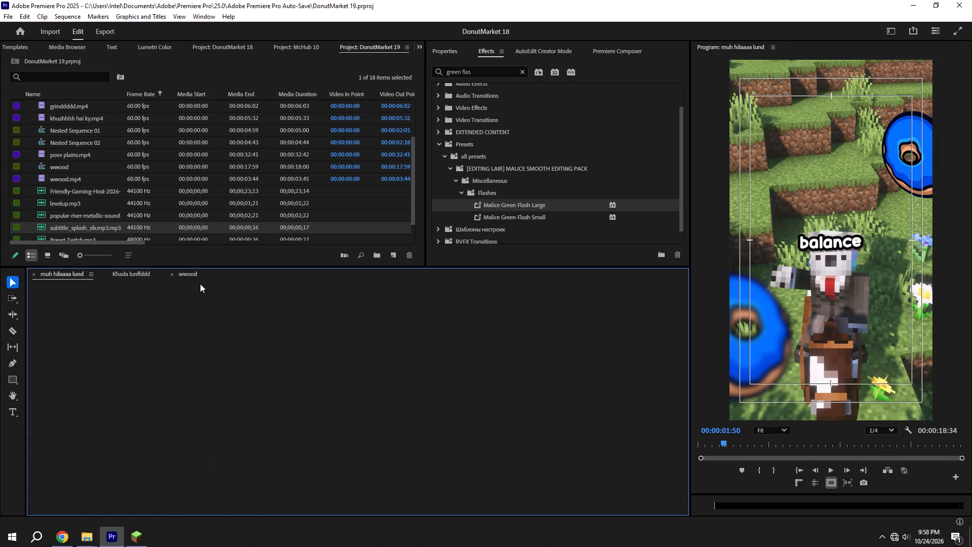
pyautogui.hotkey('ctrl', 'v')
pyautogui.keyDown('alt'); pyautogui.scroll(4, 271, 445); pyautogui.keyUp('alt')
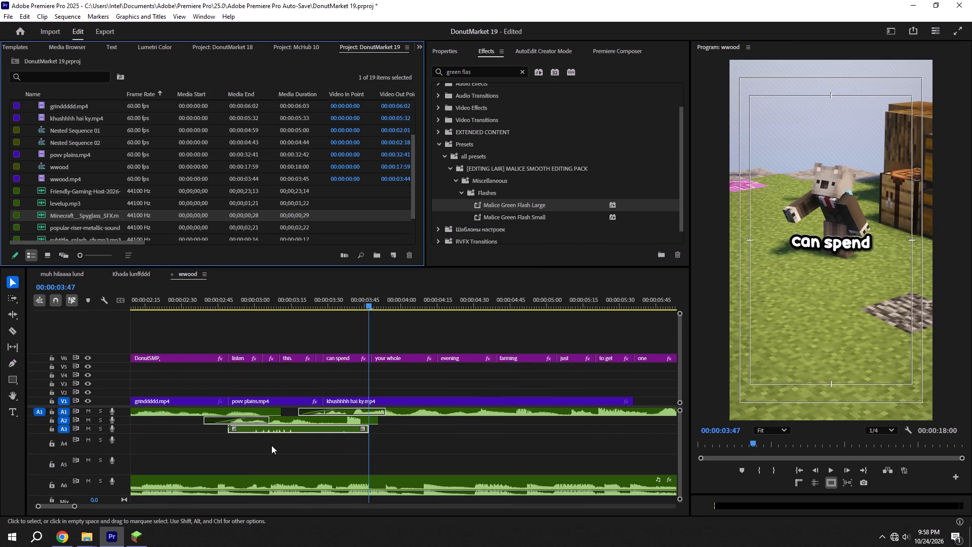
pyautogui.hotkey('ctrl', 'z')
# Paste the spyglass sound effect on A3 at 00:00:03:58, move it to A4 at about 00:00:02:45, and save.
pyautogui.keyDown('ctrl'); pyautogui.click(398, 304); pyautogui.keyUp('ctrl')
pyautogui.hotkey('ctrl', 'v')
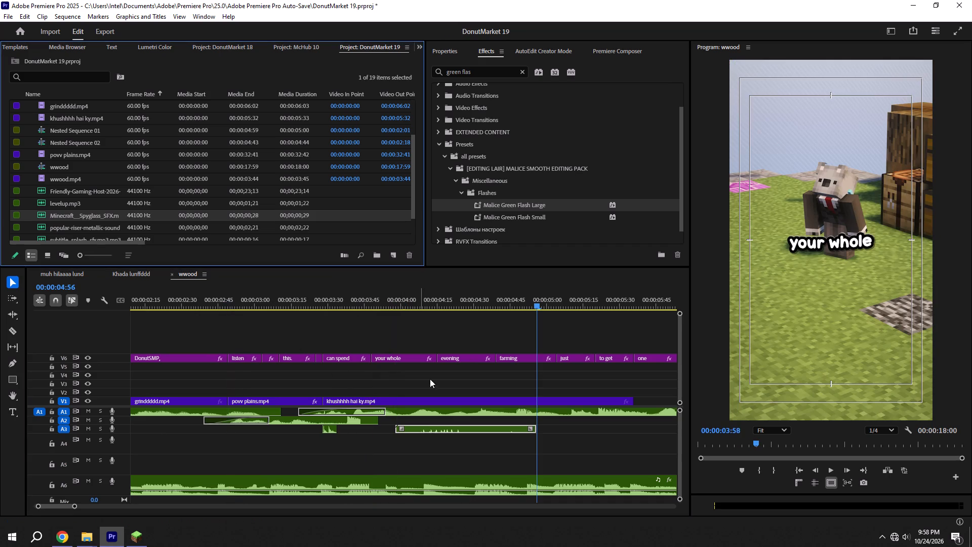
pyautogui.moveTo(428, 429); pyautogui.dragTo(244, 450)
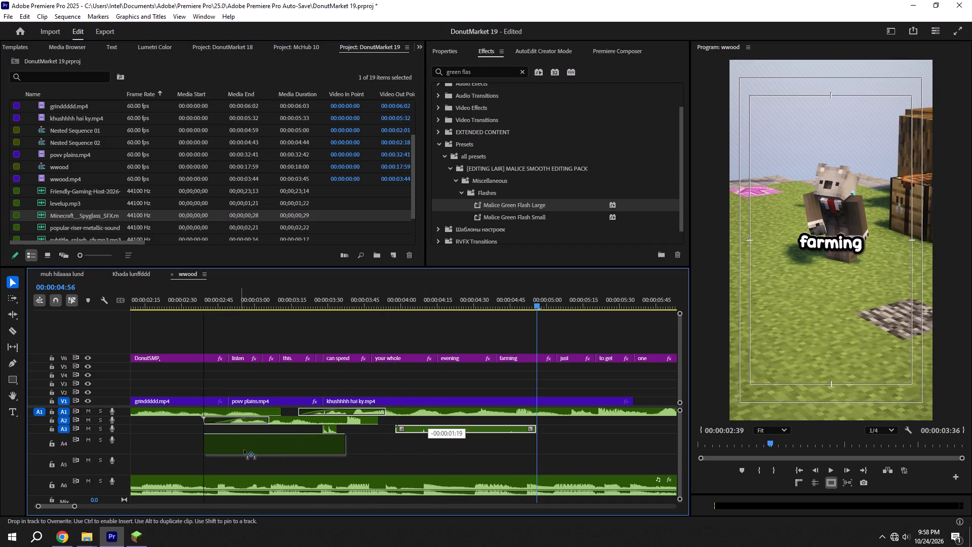
pyautogui.moveTo(244, 450); pyautogui.dragTo(251, 450)
pyautogui.hotkey('ctrl', 's')
pyautogui.scroll(5, 205, 418)
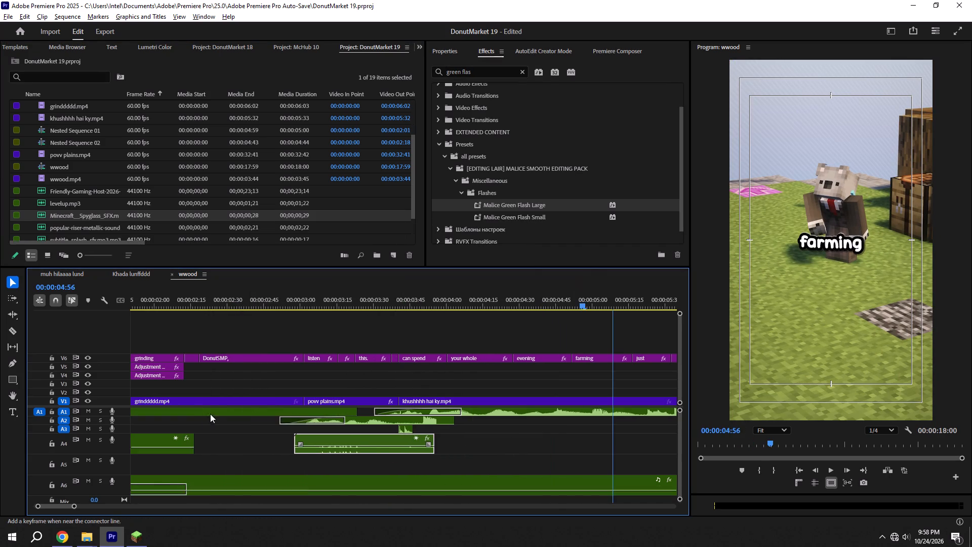
pyautogui.moveTo(322, 441); pyautogui.dragTo(317, 442)
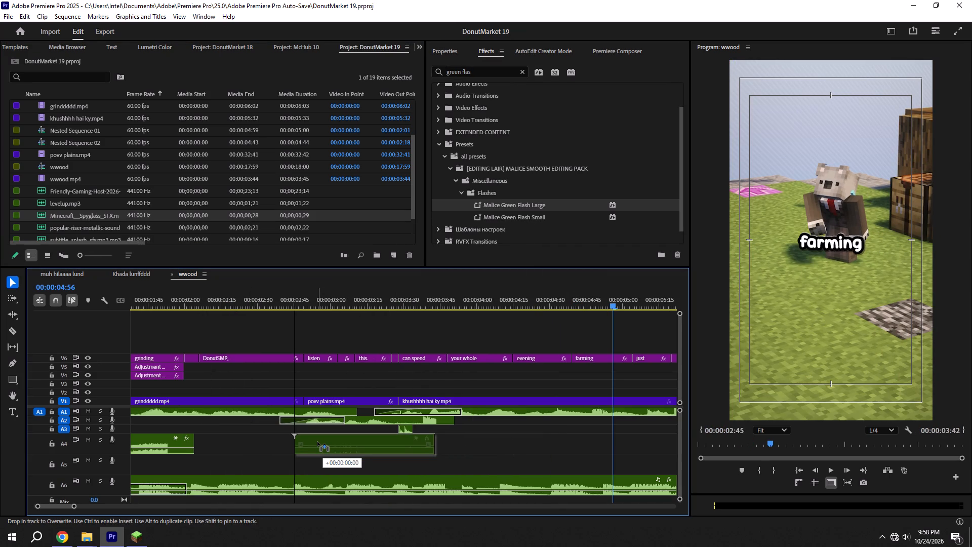
pyautogui.moveTo(317, 442); pyautogui.dragTo(316, 442)
pyautogui.hotkey('ctrl', 's')
# Play wwood from 00:00:02:30 to about 00:00:05:29 to check the added spyglass sound, and save.
pyautogui.click(259, 296)
pyautogui.keyDown('alt'); pyautogui.scroll(-4, 251, 306); pyautogui.keyUp('alt')
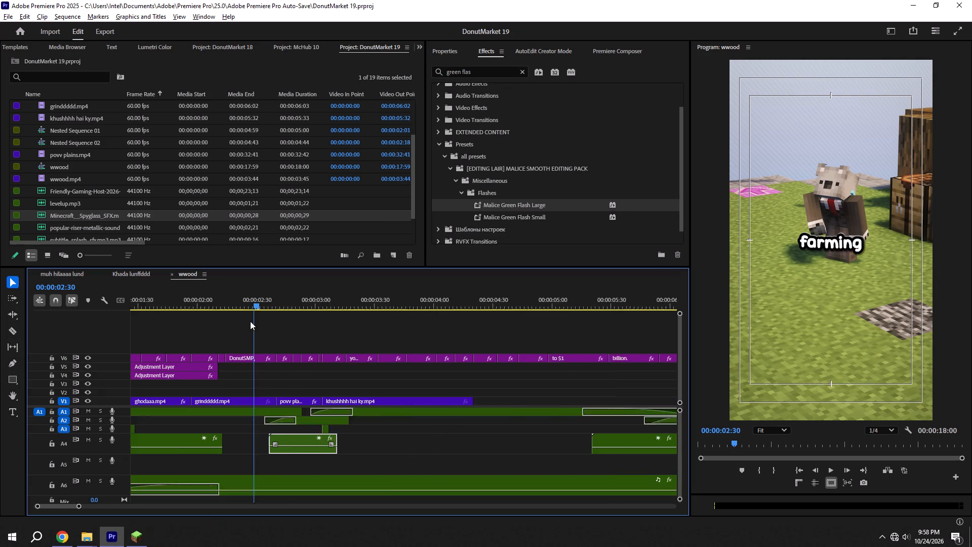
pyautogui.keyDown('alt'); pyautogui.scroll(-7, 250, 321); pyautogui.keyUp('alt')
pyautogui.press('space')
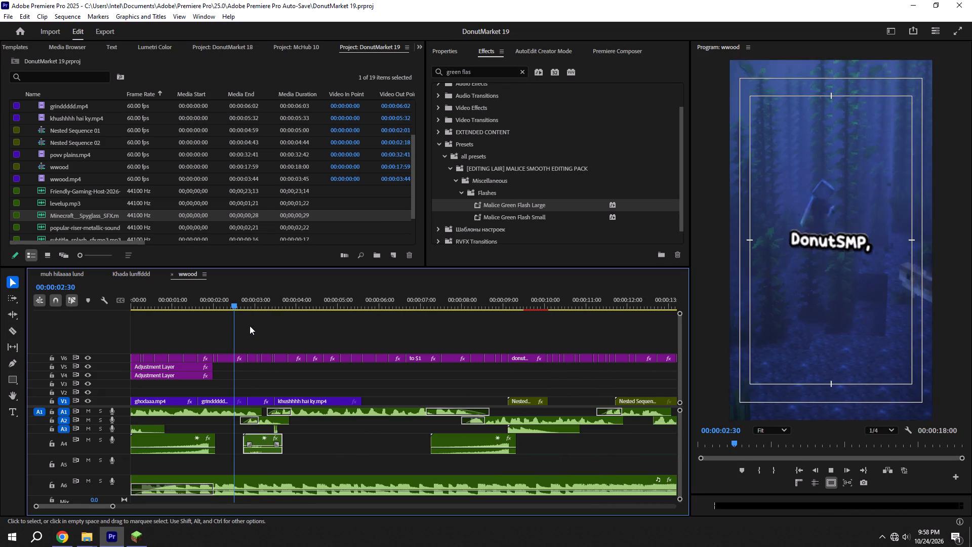
pyautogui.press('space')
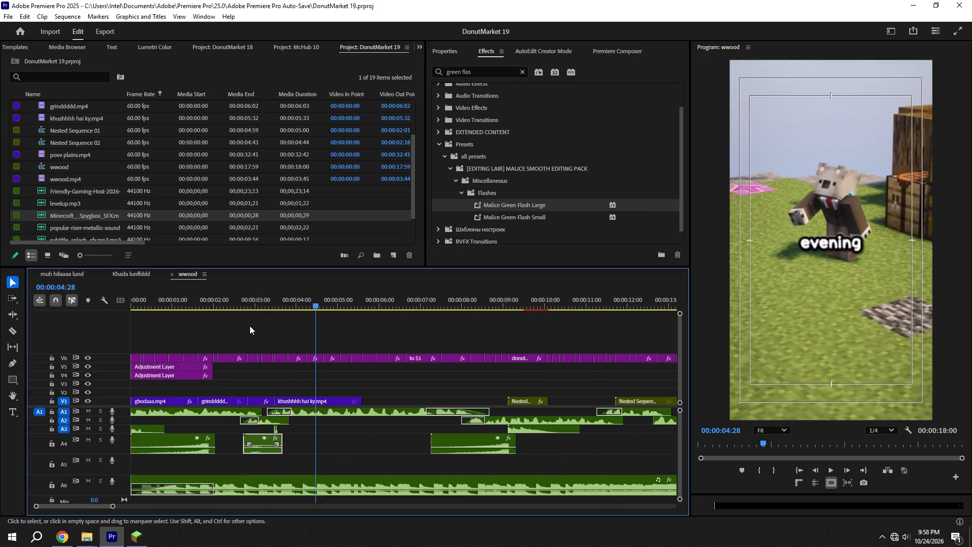
pyautogui.hotkey('ctrl', 's')
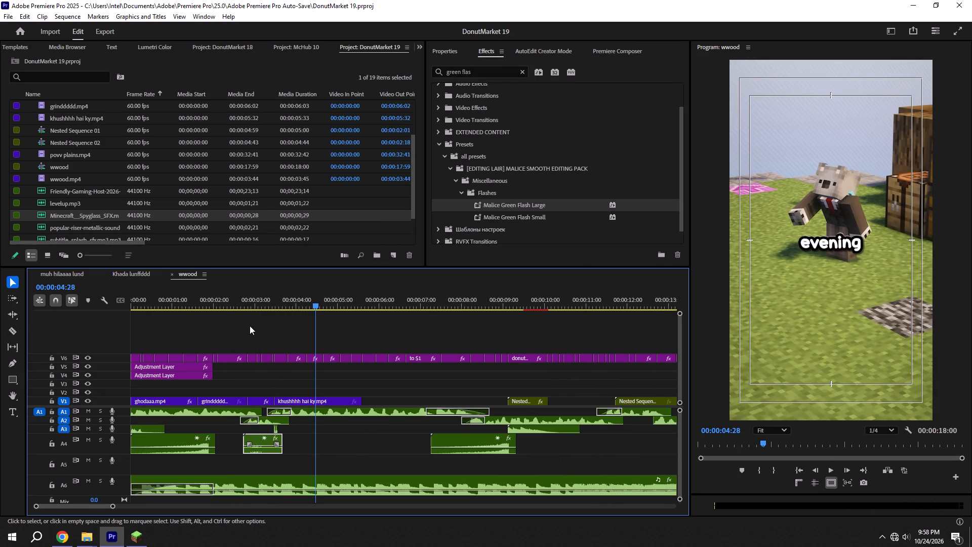
pyautogui.hotkey('ctrl', 's')
pyautogui.keyDown('alt'); pyautogui.scroll(-3, 264, 328); pyautogui.keyUp('alt')
pyautogui.keyDown('alt'); pyautogui.scroll(-1, 383, 401); pyautogui.keyUp('alt')
pyautogui.press('space')
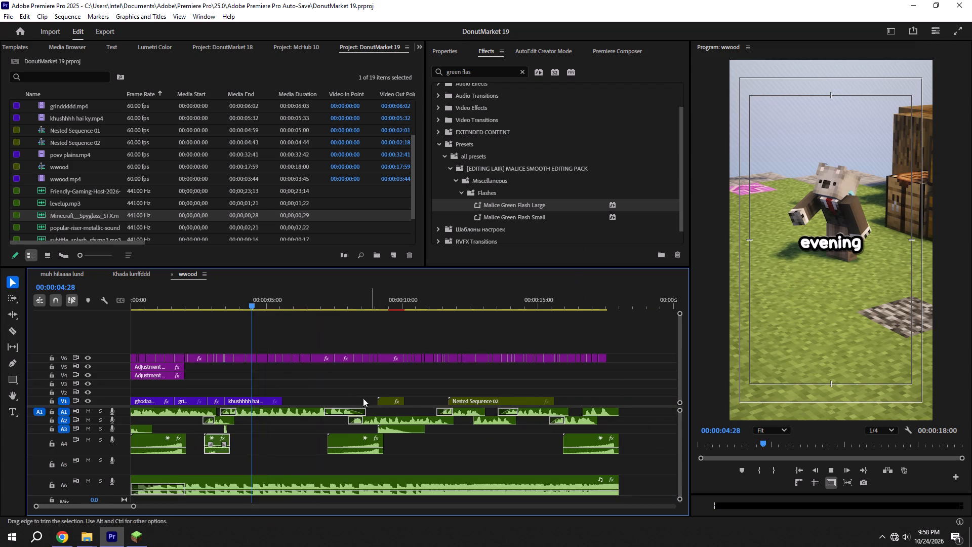
pyautogui.hotkey('ctrl', 's')
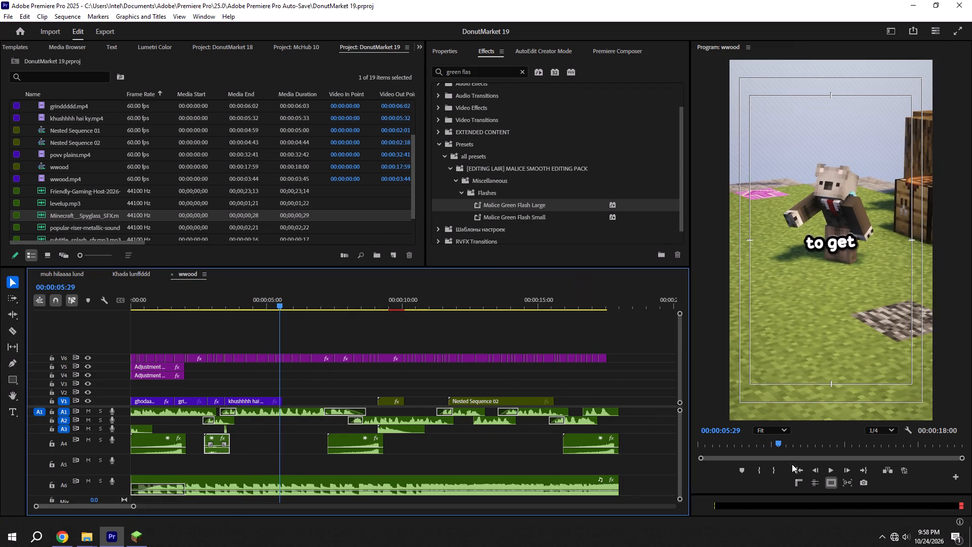
# Play the edit from the beginning to about 00:00:05:08 to check the cuts and sound effects, and save.
pyautogui.click(796, 466)
pyautogui.keyDown('alt'); pyautogui.scroll(-6, 479, 409); pyautogui.keyUp('alt')
pyautogui.click(543, 394)
pyautogui.press('space')
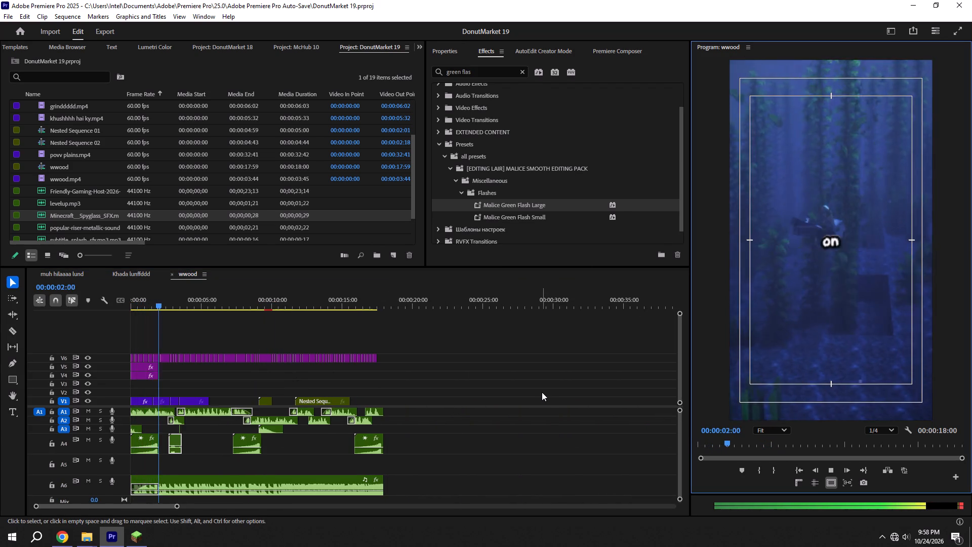
pyautogui.press('space')
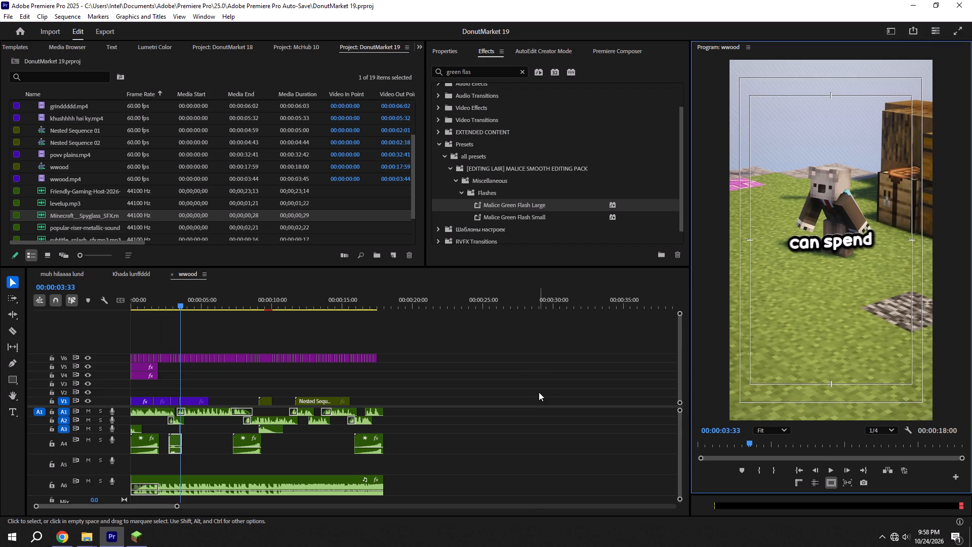
pyautogui.press('space')
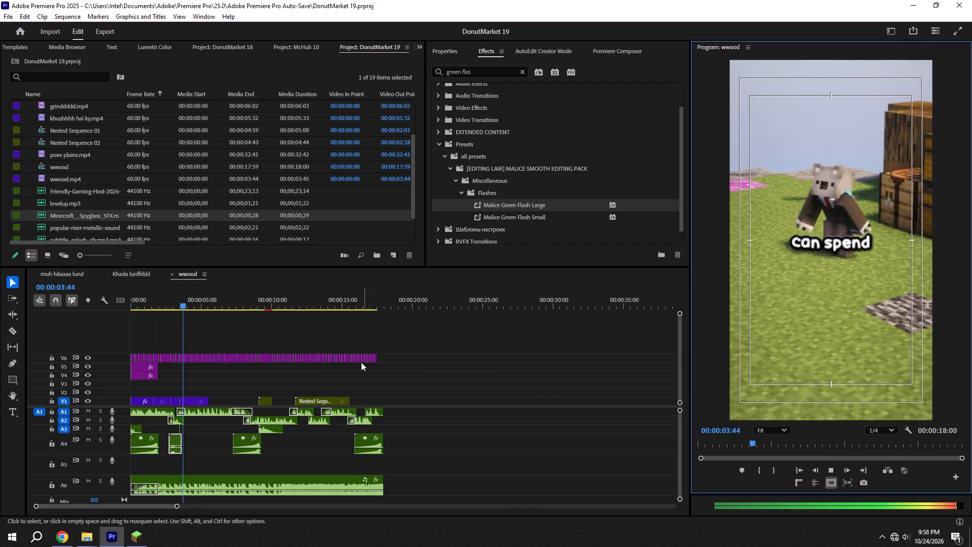
pyautogui.press('space')
pyautogui.keyDown('alt'); pyautogui.scroll(2, 224, 379); pyautogui.keyUp('alt')
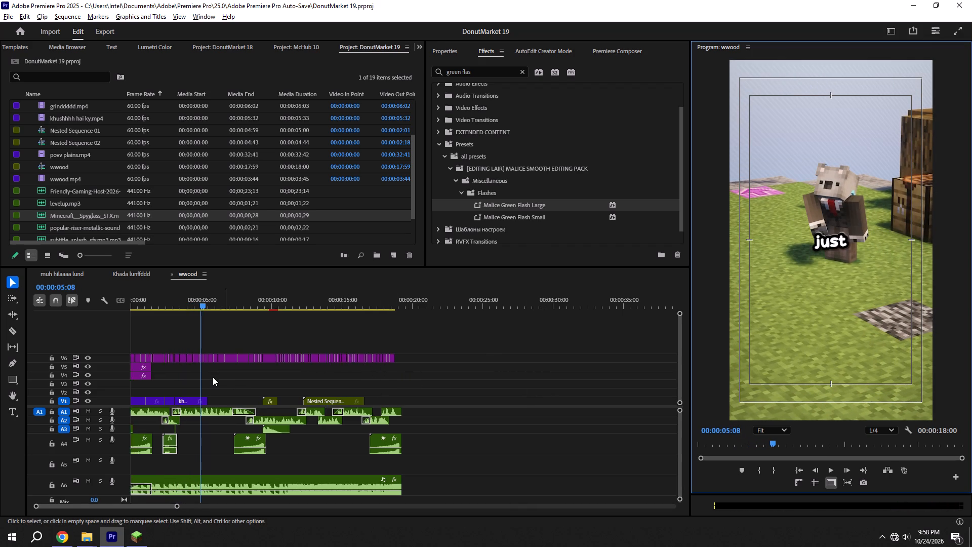
pyautogui.keyDown('alt'); pyautogui.scroll(13, 213, 377); pyautogui.keyUp('alt')
pyautogui.hotkey('ctrl', 's')
# Play the section from 00:00:05:01 into the "one" caption to check the caption timing, and save.
pyautogui.keyDown('alt'); pyautogui.scroll(5, 190, 361); pyautogui.keyUp('alt')
pyautogui.scroll(2, 189, 361)
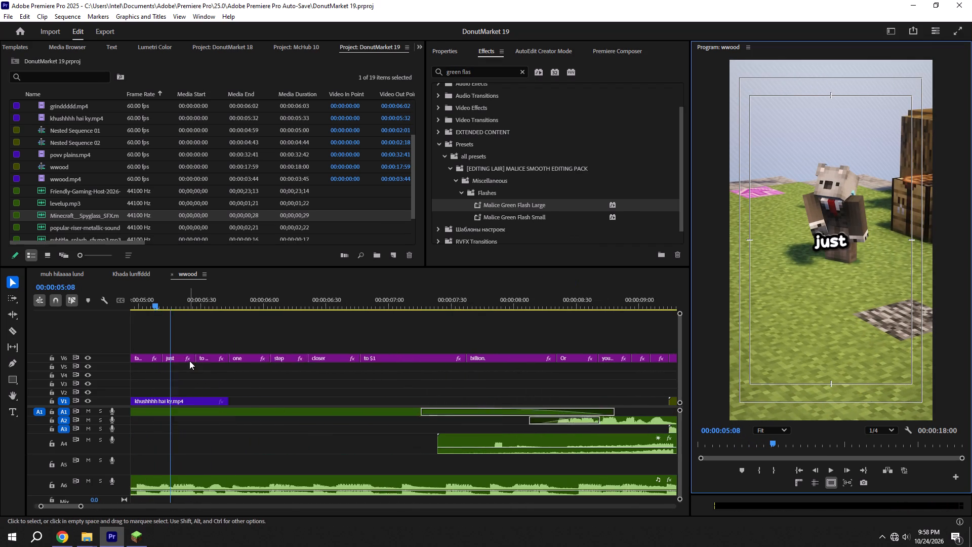
pyautogui.scroll(3, 189, 361)
pyautogui.keyDown('shift'); pyautogui.moveTo(227, 303); pyautogui.dragTo(222, 301); pyautogui.keyUp('shift')
pyautogui.press('space')
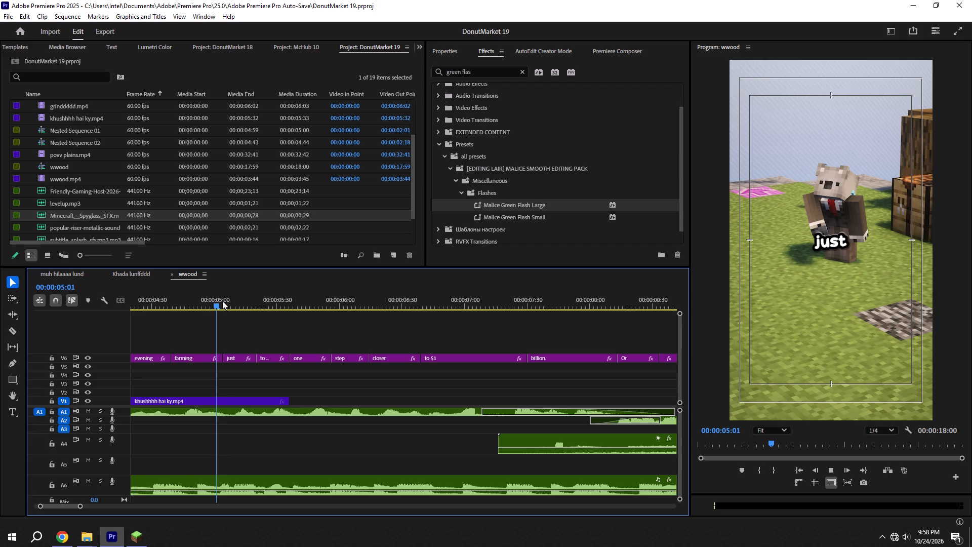
pyautogui.press('space')
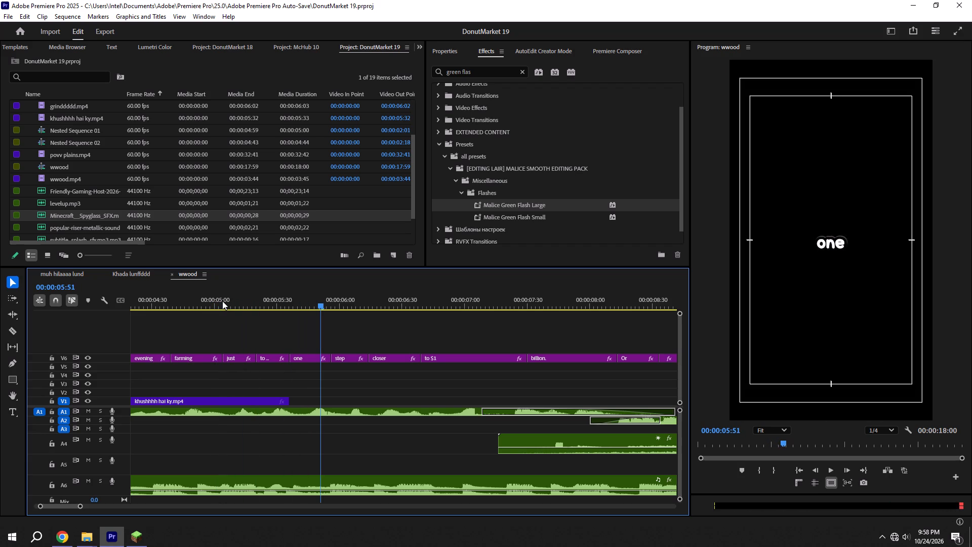
pyautogui.hotkey('ctrl', 's')
# Trim the end of the "to get" caption on V6 and shift it later to butt against the "one" caption.
pyautogui.keyDown('shift'); pyautogui.click(225, 312); pyautogui.keyUp('shift')
pyautogui.keyDown('shift'); pyautogui.click(223, 308); pyautogui.keyUp('shift')
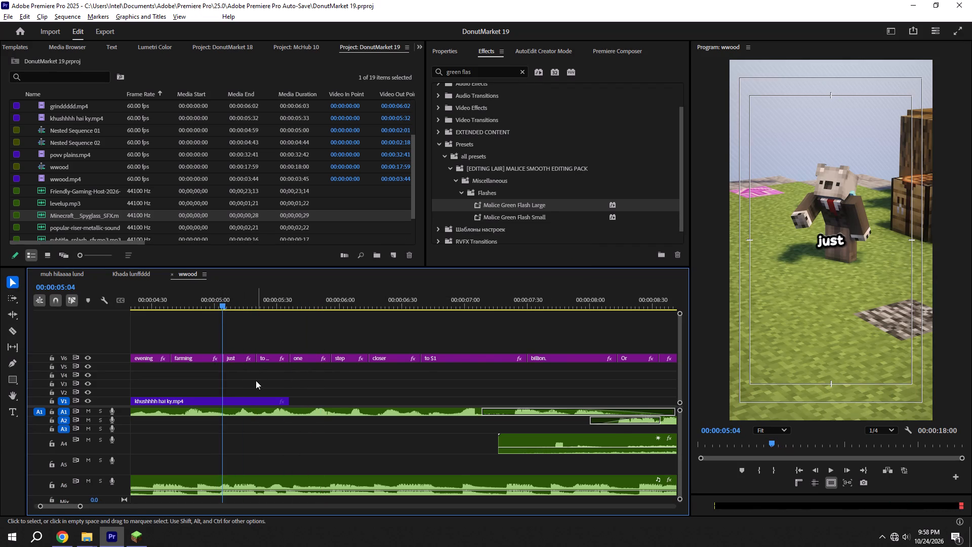
pyautogui.keyDown('alt'); pyautogui.scroll(4, 255, 381); pyautogui.keyUp('alt')
pyautogui.click(241, 359)
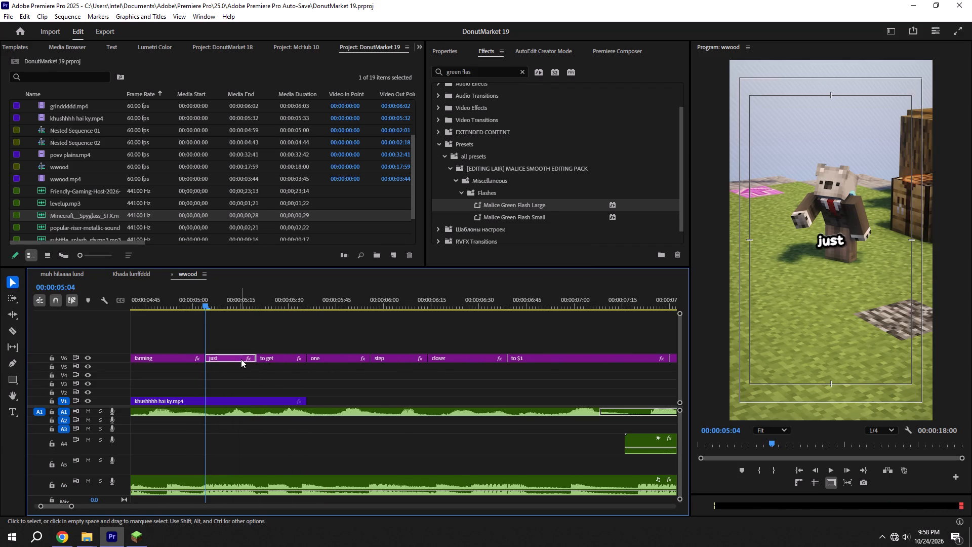
pyautogui.moveTo(305, 359); pyautogui.dragTo(301, 359)
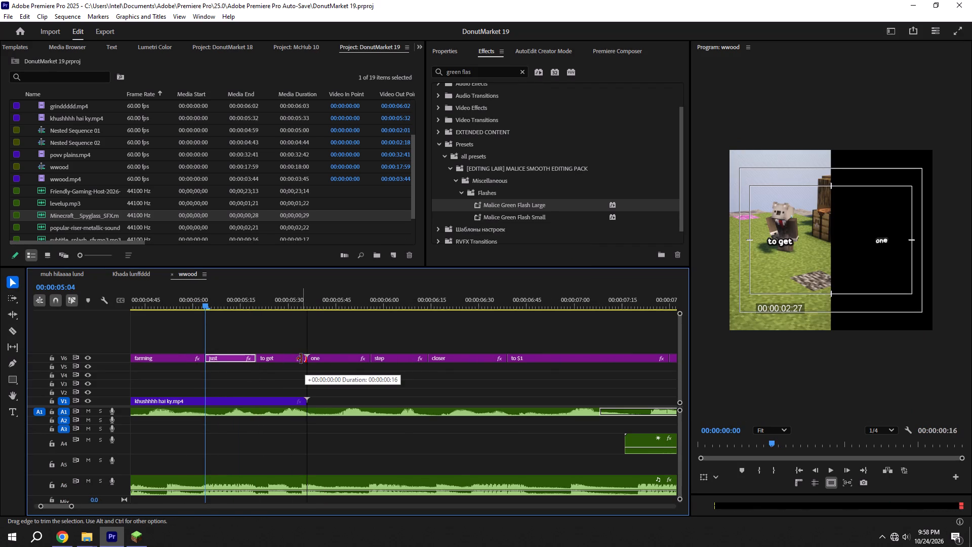
pyautogui.moveTo(301, 359); pyautogui.dragTo(298, 359)
pyautogui.moveTo(286, 359); pyautogui.dragTo(291, 359)
# Move the "just" caption to start at 00:00:05:06 against "to get", extend the "farming" caption to meet it, and save.
pyautogui.click(241, 359)
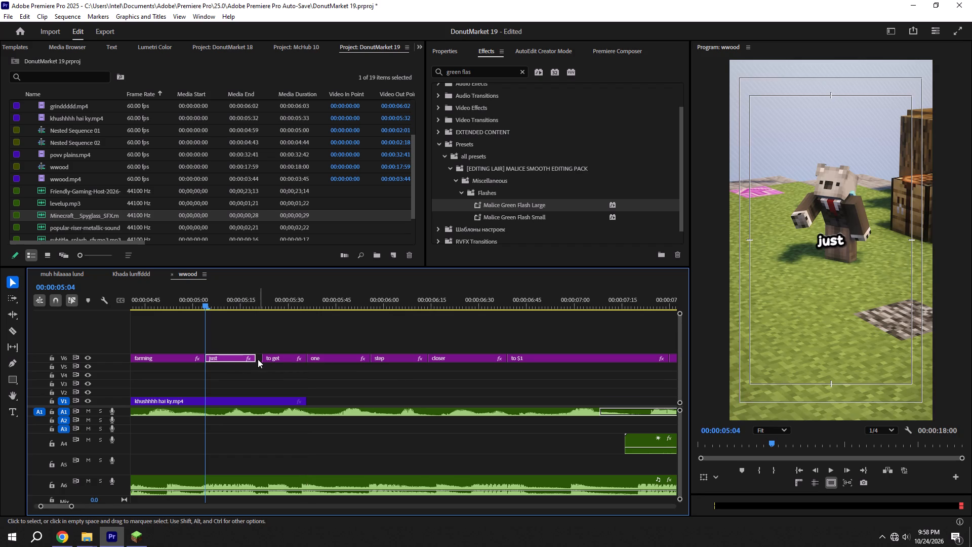
pyautogui.moveTo(236, 357); pyautogui.dragTo(241, 357)
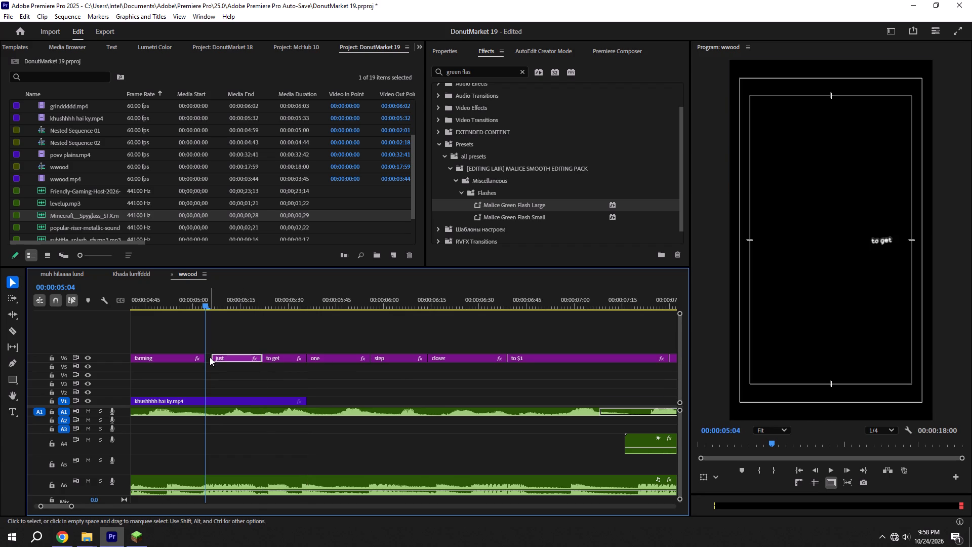
pyautogui.moveTo(205, 357); pyautogui.dragTo(266, 357)
pyautogui.hotkey('ctrl', 's')
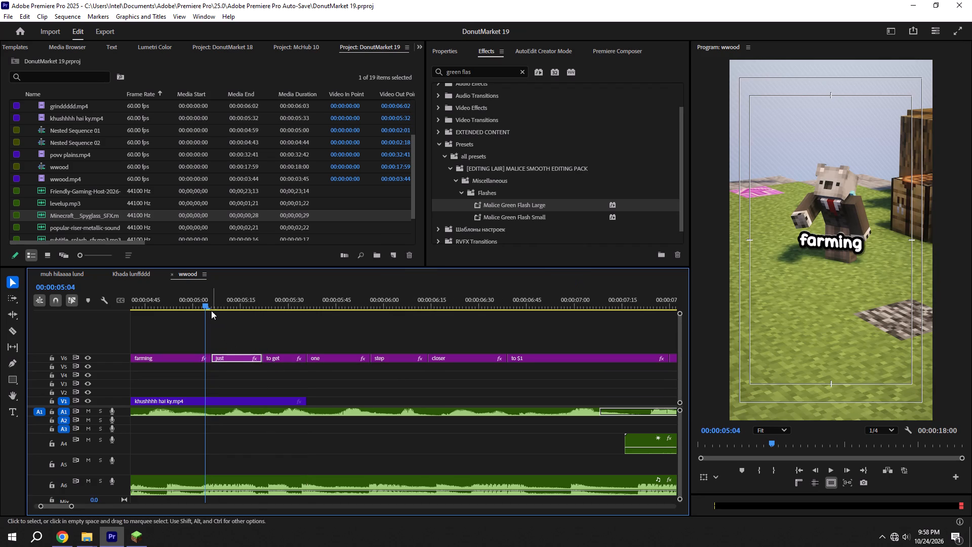
# Play from 00:00:05:06 to check the retimed "just" and "to get" captions against the voiceover, and save.
pyautogui.keyDown('shift'); pyautogui.click(211, 306); pyautogui.keyUp('shift')
pyautogui.press('space')
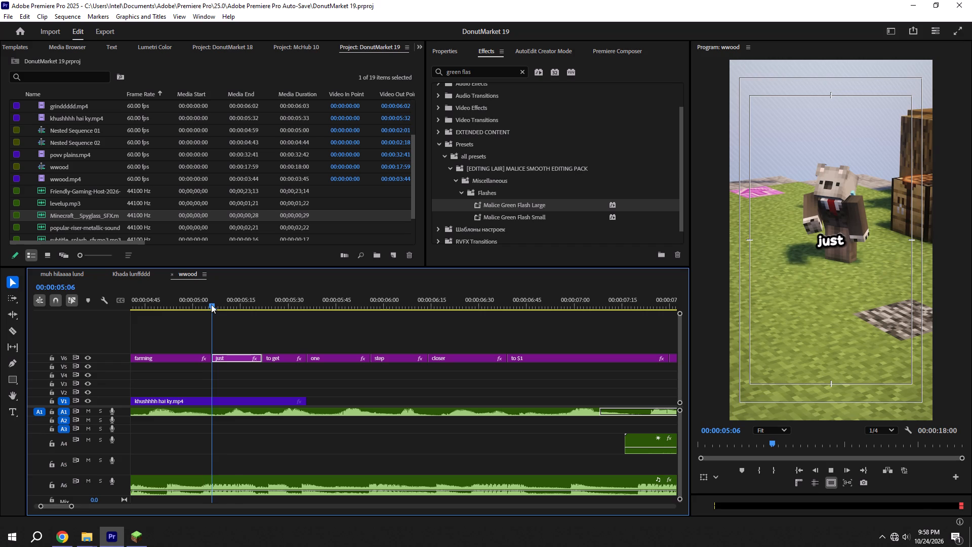
pyautogui.press('space')
pyautogui.press('space')
pyautogui.press('space')
pyautogui.press('space')
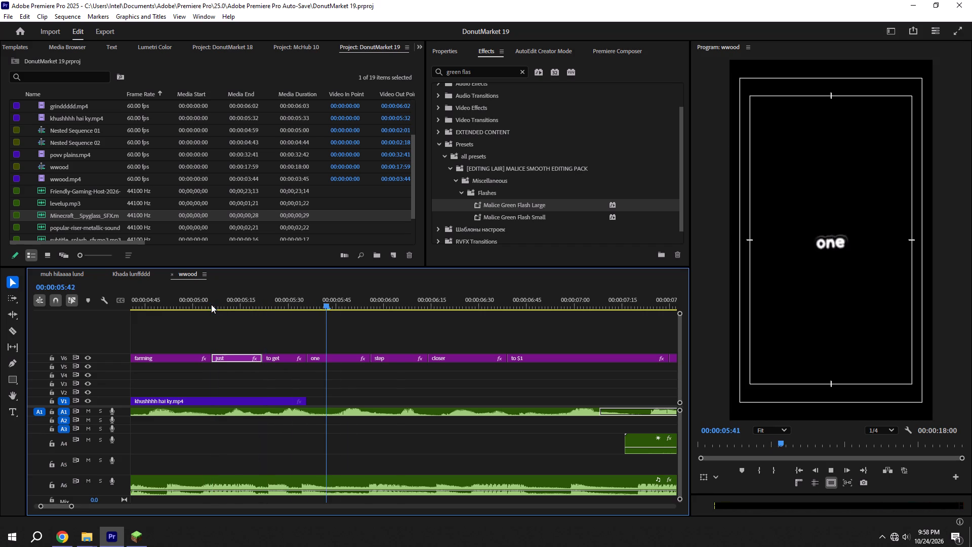
pyautogui.hotkey('ctrl', 's')
# Trim the end of khushhhh hai ky.mp4 on V1 to 00:00:05:06, where the "just" caption begins, and save.
pyautogui.keyDown('shift'); pyautogui.click(216, 303); pyautogui.keyUp('shift')
pyautogui.keyDown('alt'); pyautogui.scroll(-9, 216, 303); pyautogui.keyUp('alt')
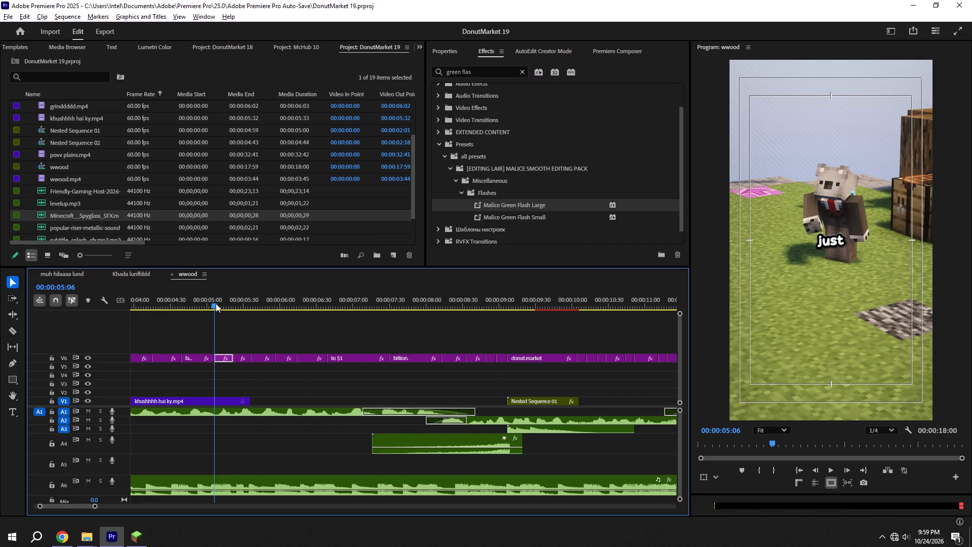
pyautogui.moveTo(248, 399); pyautogui.dragTo(218, 400)
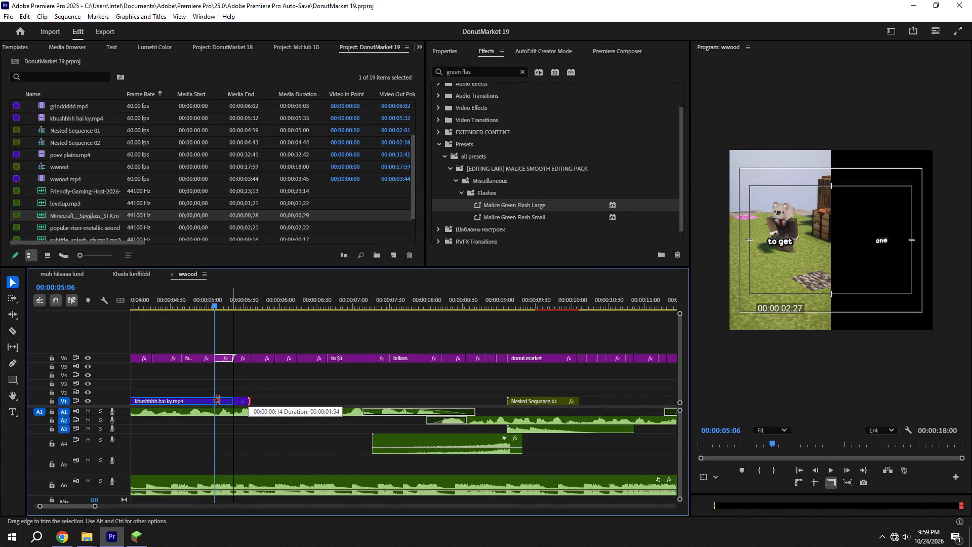
pyautogui.moveTo(218, 400); pyautogui.dragTo(214, 400)
pyautogui.click(257, 394)
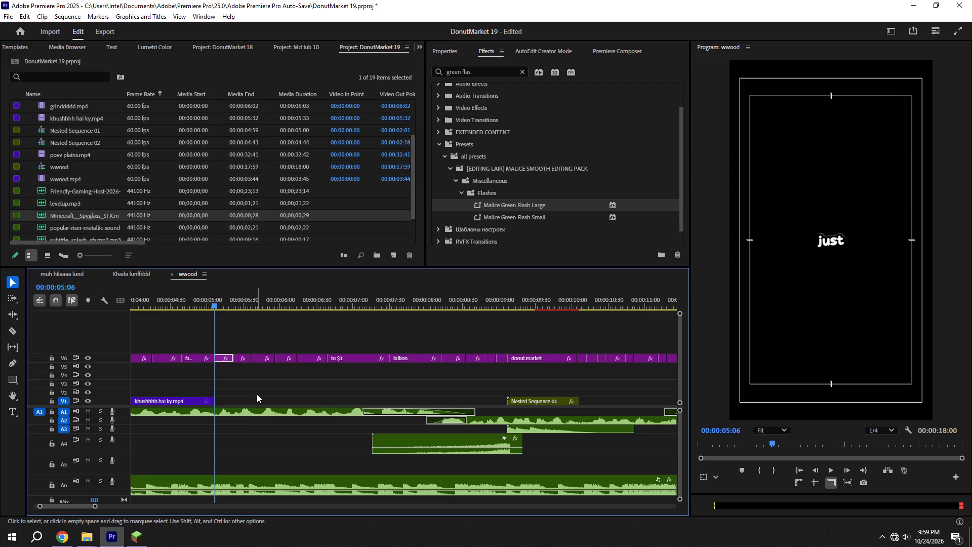
pyautogui.hotkey('ctrl', 's')
# Reuse the short povv plains.mp4 clip on V1 at 00:00:05:06, directly after khushhhh hai ky.mp4.
pyautogui.keyDown('alt'); pyautogui.scroll(-5, 257, 394); pyautogui.keyUp('alt')
pyautogui.scroll(10, 253, 394)
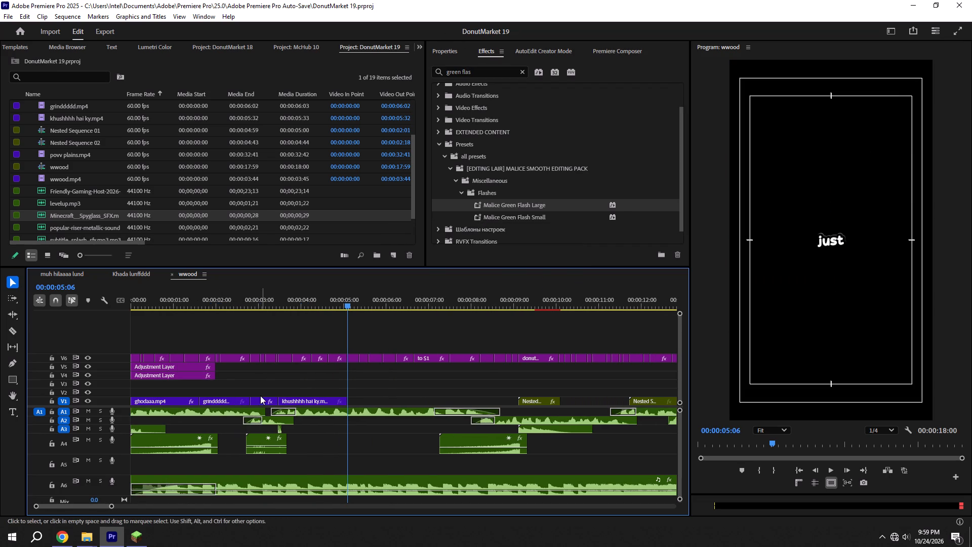
pyautogui.keyDown('alt'); pyautogui.moveTo(259, 400); pyautogui.dragTo(357, 400); pyautogui.keyUp('alt')
pyautogui.keyDown('alt'); pyautogui.scroll(9, 378, 400); pyautogui.keyUp('alt')
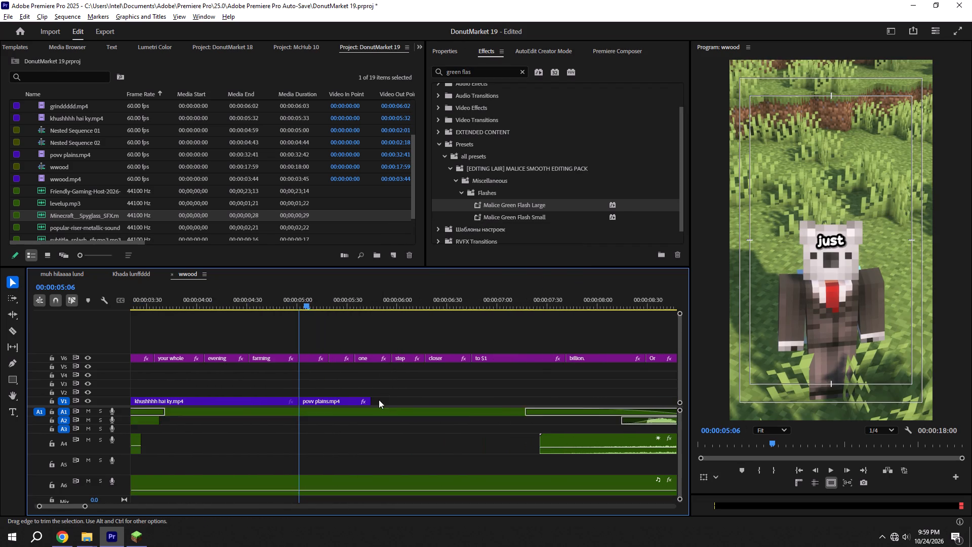
# Extend the second povv plains.mp4 clip on V1 to 00:00:06:39, where the "to $1" caption begins, checking playback, and save.
pyautogui.hotkey('ctrl', 's')
pyautogui.moveTo(368, 400); pyautogui.dragTo(416, 394)
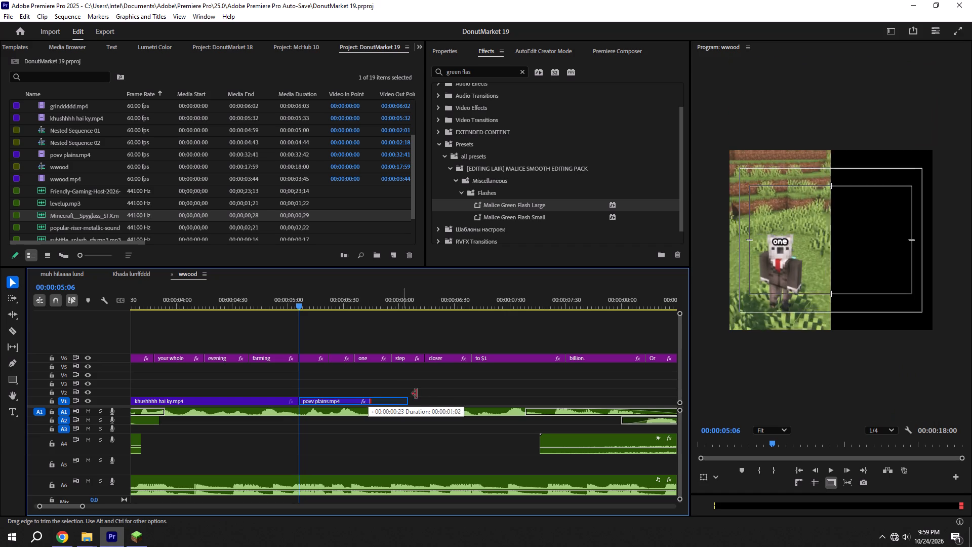
pyautogui.moveTo(416, 394); pyautogui.dragTo(426, 391)
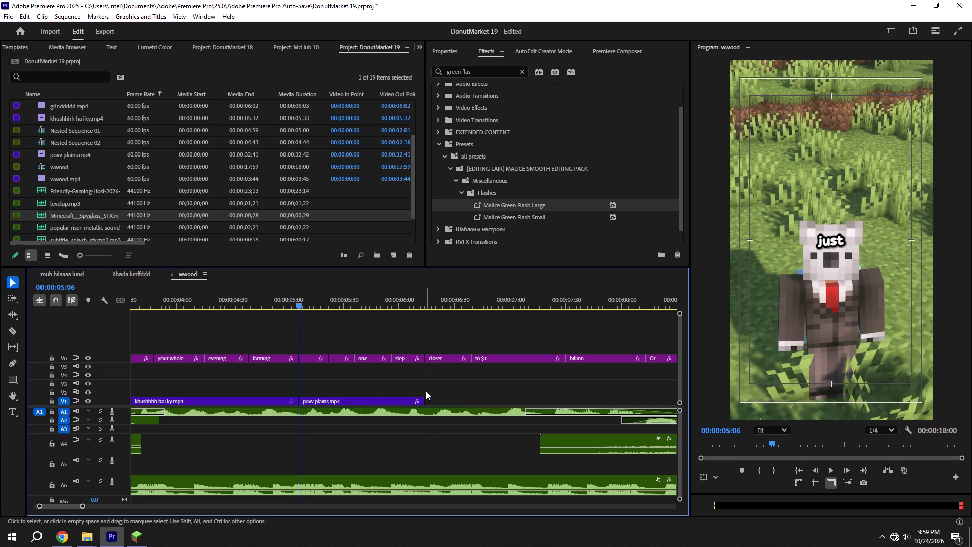
pyautogui.hotkey('ctrl', 's')
pyautogui.keyDown('alt'); pyautogui.scroll(-5, 426, 391); pyautogui.keyUp('alt')
pyautogui.press('space')
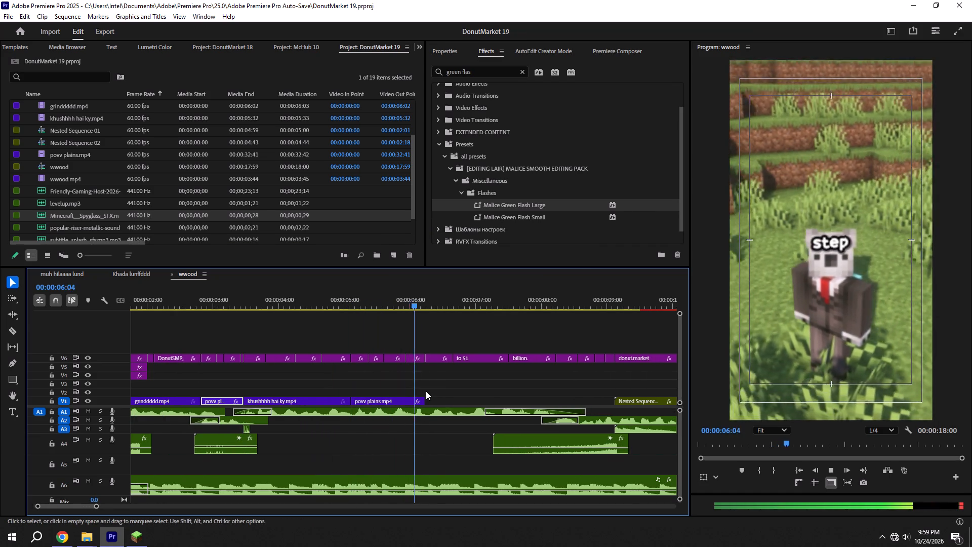
pyautogui.press('space')
pyautogui.moveTo(425, 400); pyautogui.dragTo(447, 396)
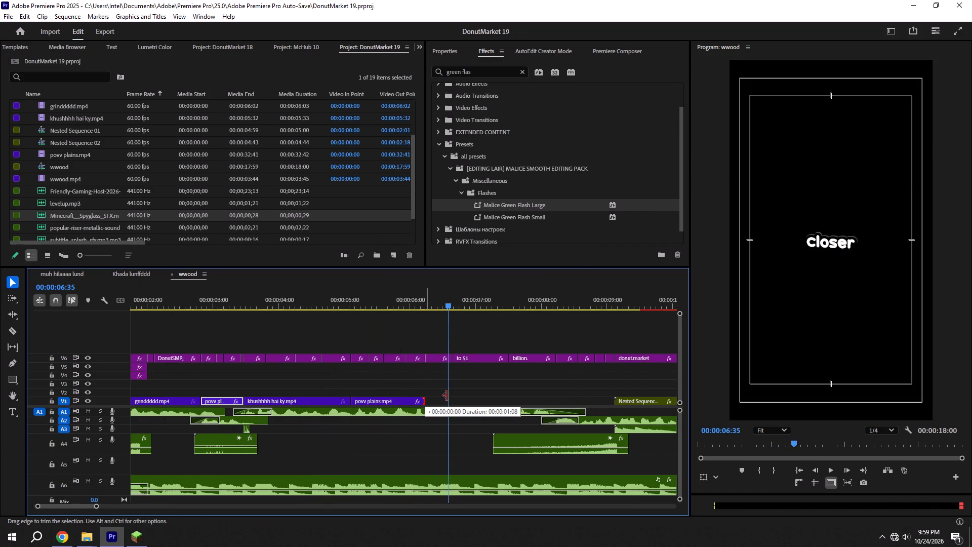
pyautogui.moveTo(447, 396); pyautogui.dragTo(453, 394)
pyautogui.hotkey('ctrl', 's')
# Play the section after povv plains.mp4 past the "billion." caption, return the playhead to 00:00:06:39, and save.
pyautogui.keyDown('alt'); pyautogui.scroll(-5, 453, 394); pyautogui.keyUp('alt')
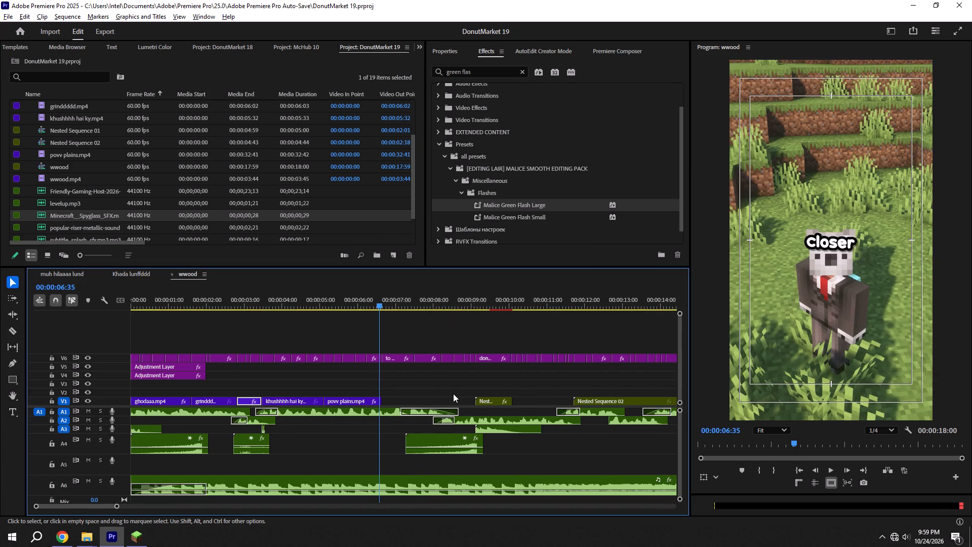
pyautogui.press('space')
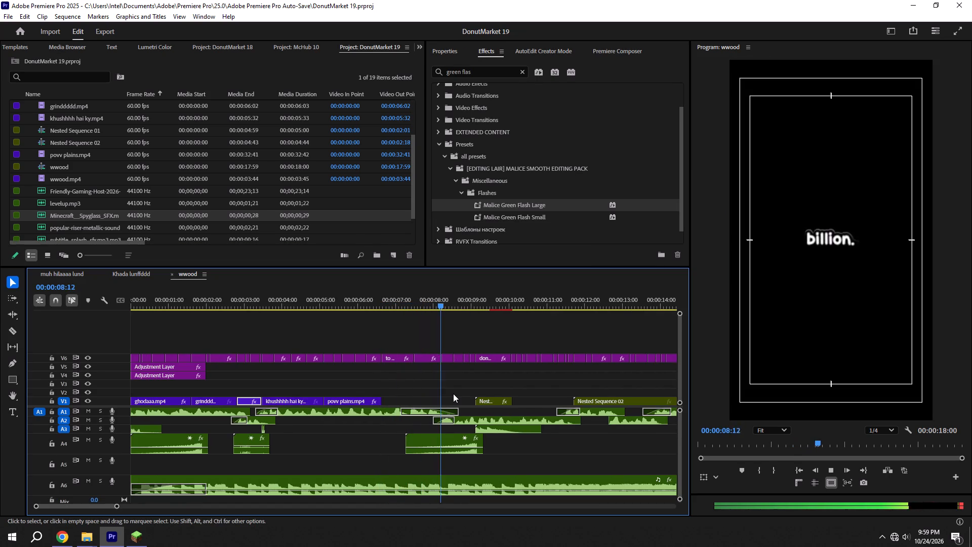
pyautogui.hotkey('ctrl', 's')
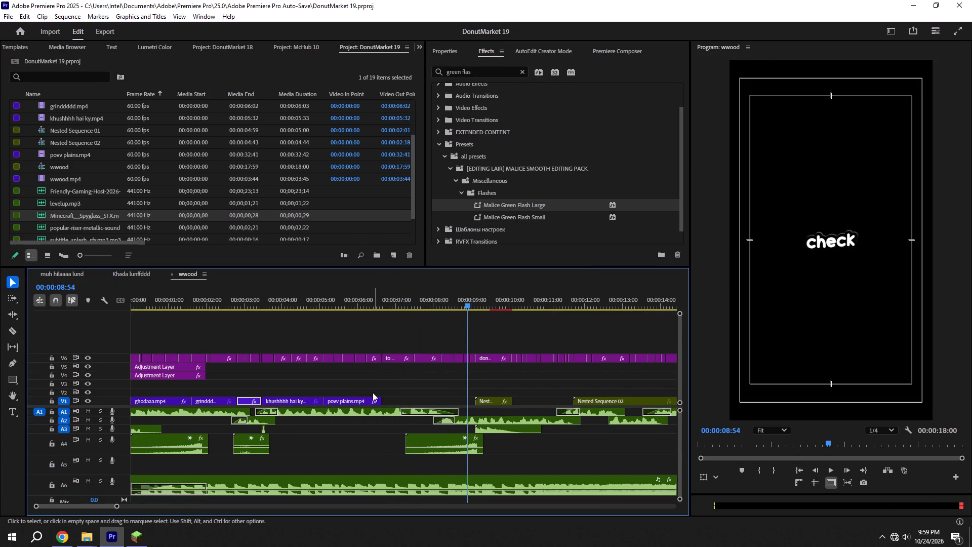
pyautogui.keyDown('shift'); pyautogui.click(381, 303); pyautogui.keyUp('shift')
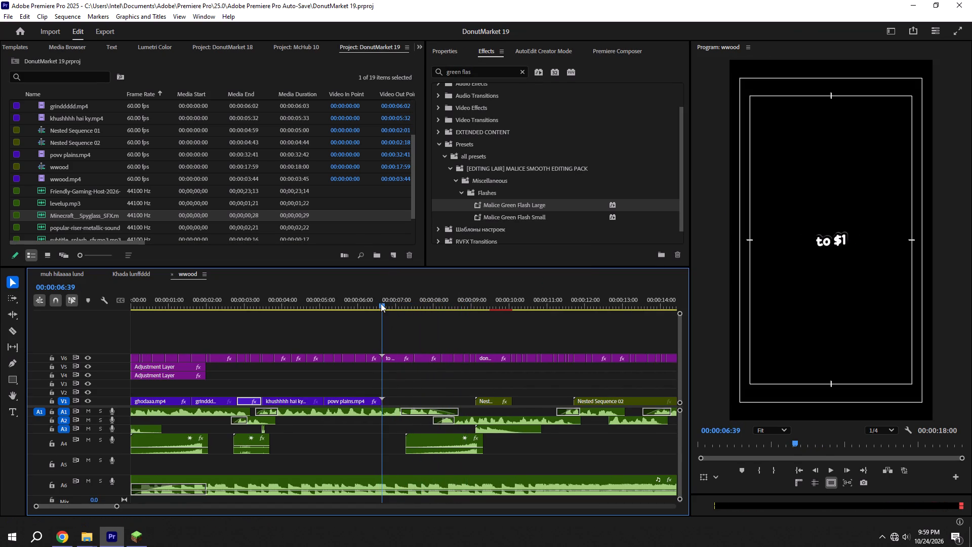
pyautogui.hotkey('ctrl', 's')
# Switch to Minecraft and open the mchub replay 2026-10-14T14:43:11 from the Flashback replay list.
pyautogui.click(141, 543)
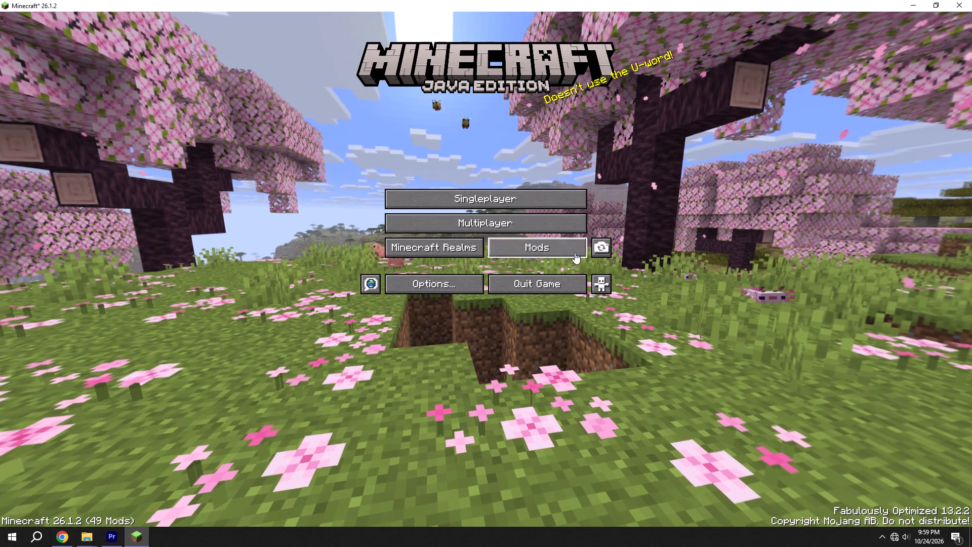
pyautogui.click(589, 241)
pyautogui.click(593, 241)
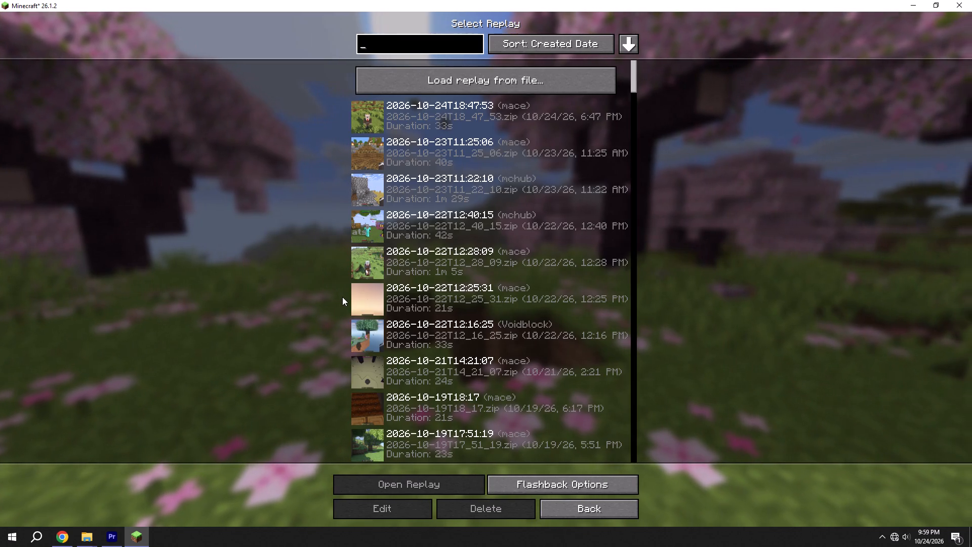
pyautogui.scroll(-12, 521, 334)
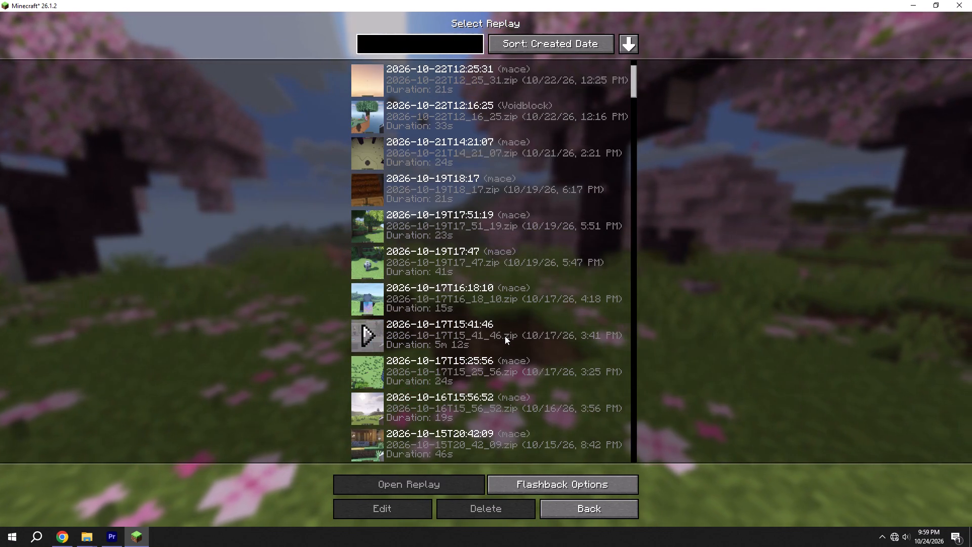
pyautogui.scroll(-13, 504, 336)
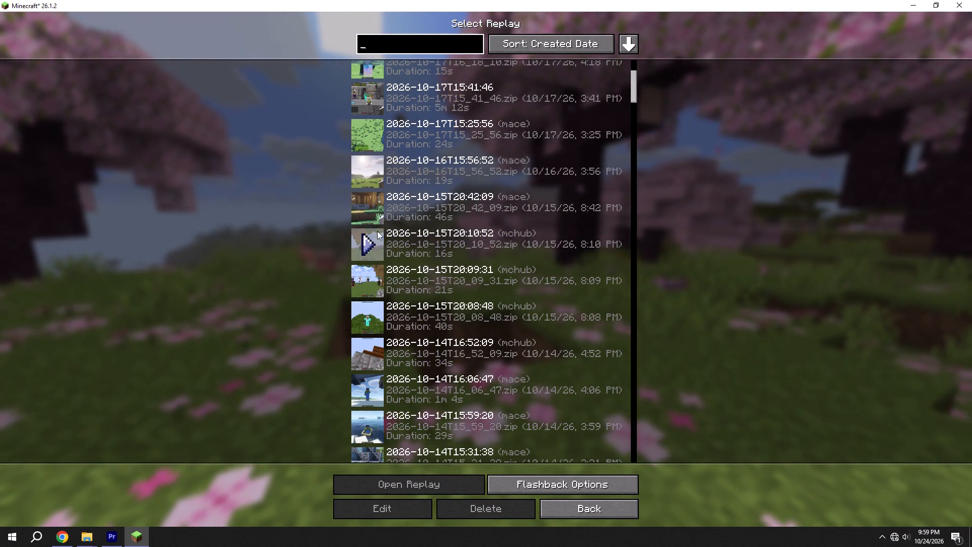
pyautogui.scroll(-1, 384, 320)
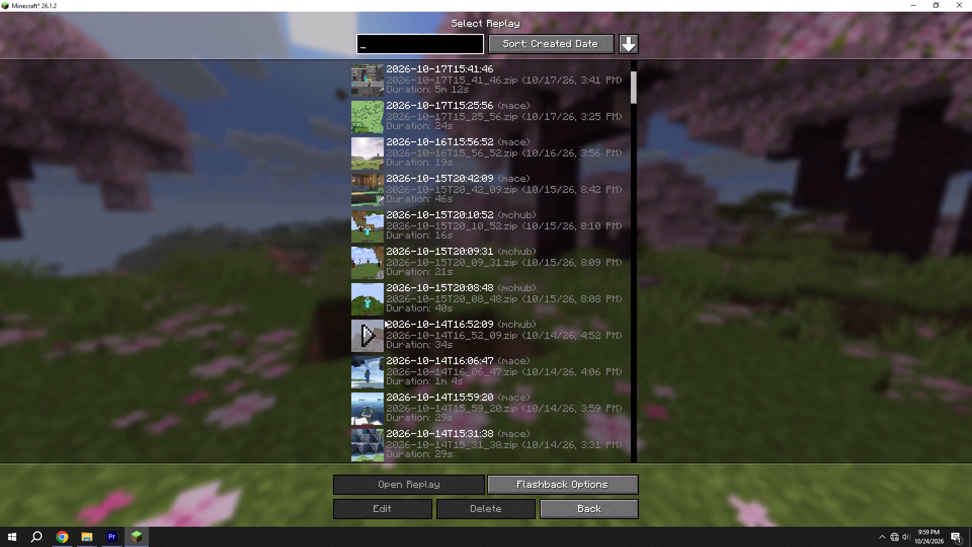
pyautogui.scroll(-5, 384, 320)
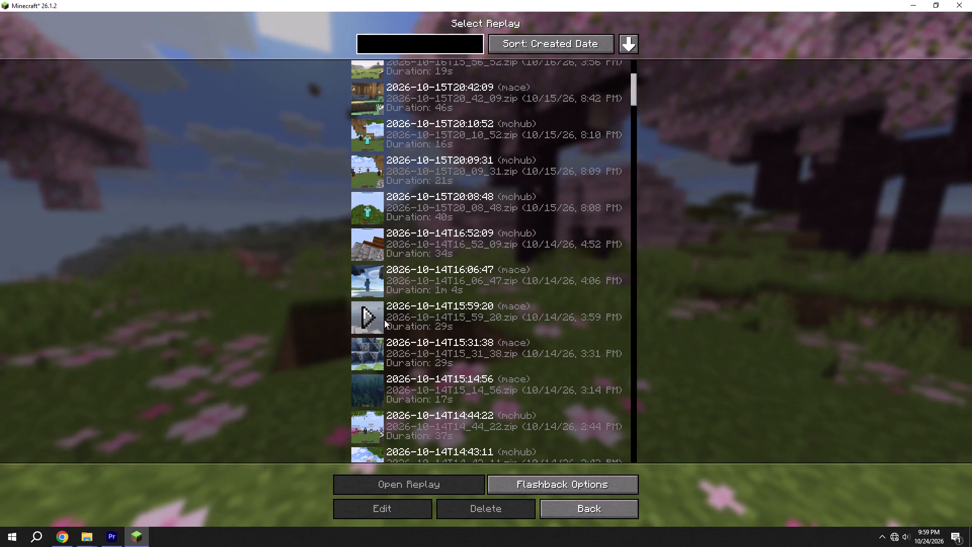
pyautogui.scroll(-3, 384, 320)
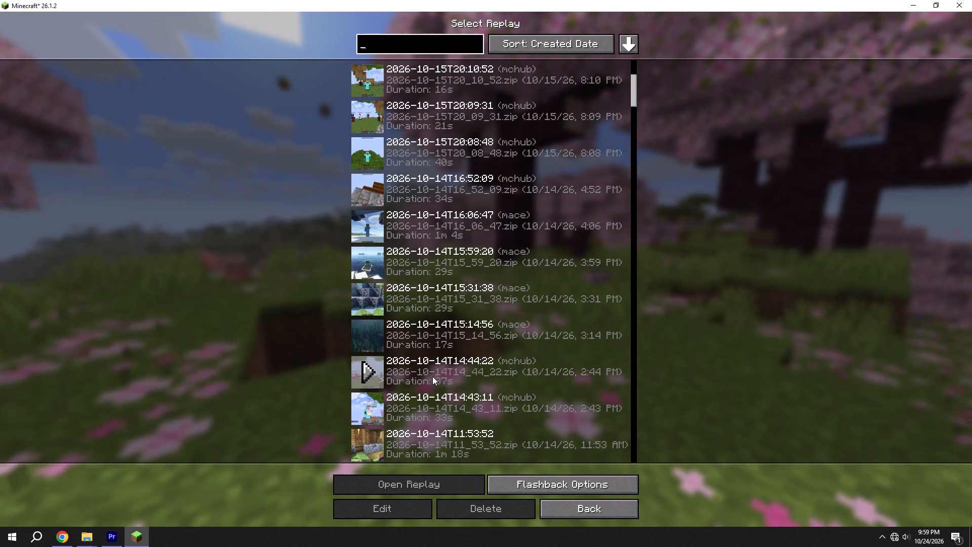
pyautogui.click(370, 415)
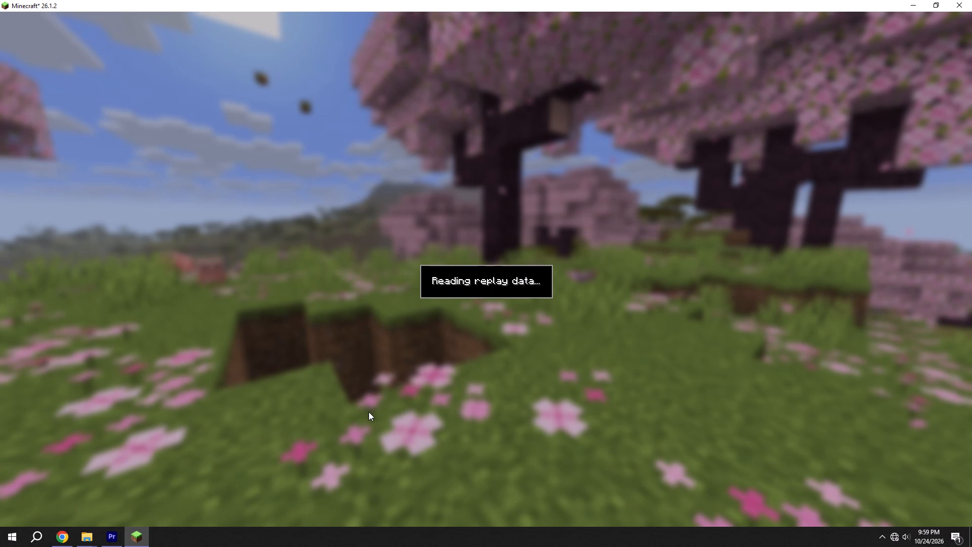
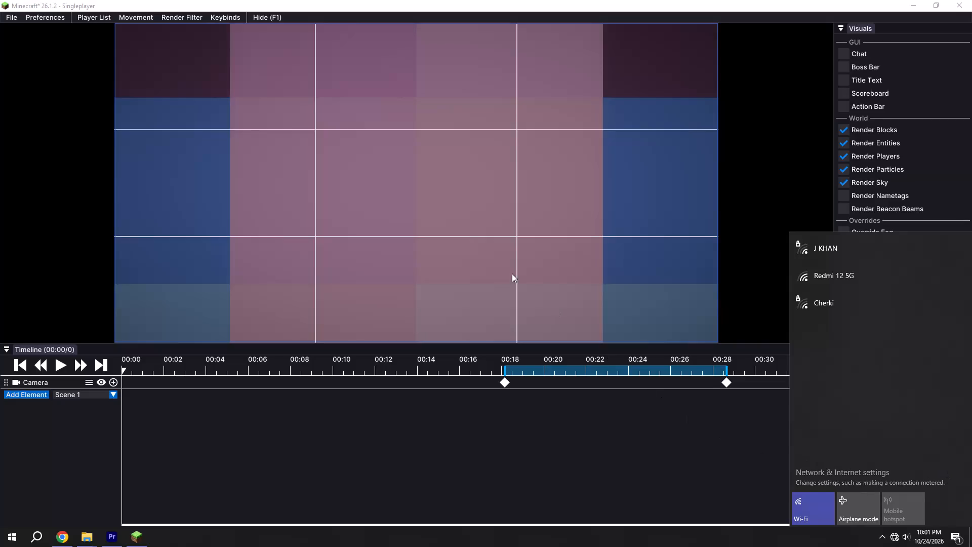
# Connect the computer to the open Wi-Fi network Redmi 12 5G and return to the replay editor.
pyautogui.moveTo(463, 231); pyautogui.dragTo(486, 269)
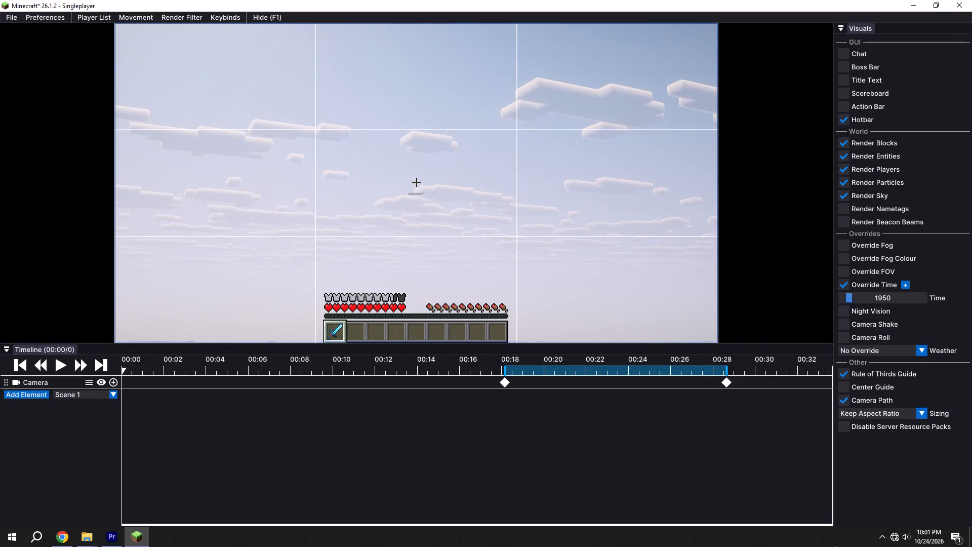
pyautogui.click(895, 539)
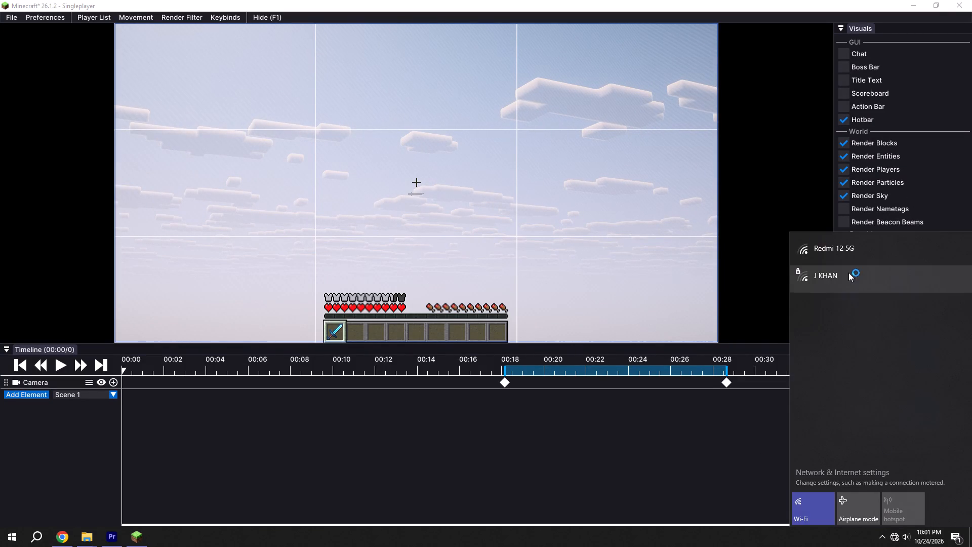
pyautogui.click(846, 247)
pyautogui.click(920, 323)
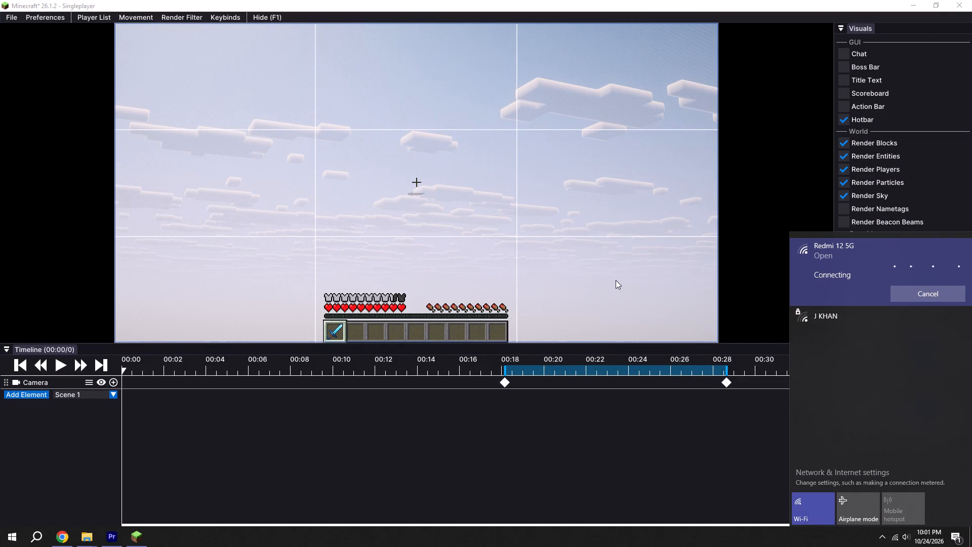
pyautogui.moveTo(556, 277); pyautogui.dragTo(486, 269)
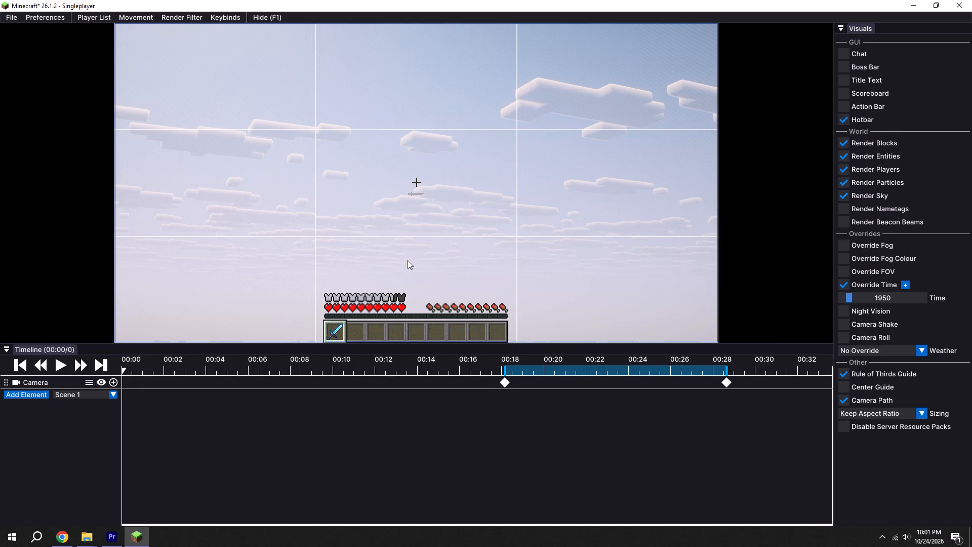
# Back the camera away from the diamond-armoured player standing on the stone blocks and reset that player's skin.
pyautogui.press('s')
pyautogui.moveTo(443, 264); pyautogui.dragTo(486, 269)
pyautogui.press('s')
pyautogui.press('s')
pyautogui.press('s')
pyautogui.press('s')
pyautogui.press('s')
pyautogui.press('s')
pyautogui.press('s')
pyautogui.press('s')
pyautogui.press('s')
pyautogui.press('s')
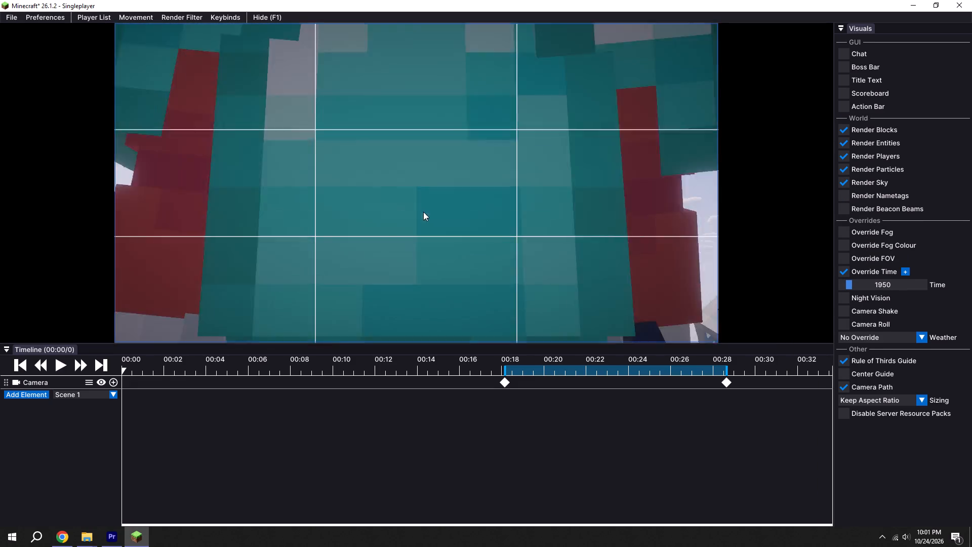
pyautogui.moveTo(485, 158); pyautogui.dragTo(488, 268)
pyautogui.rightClick(420, 180)
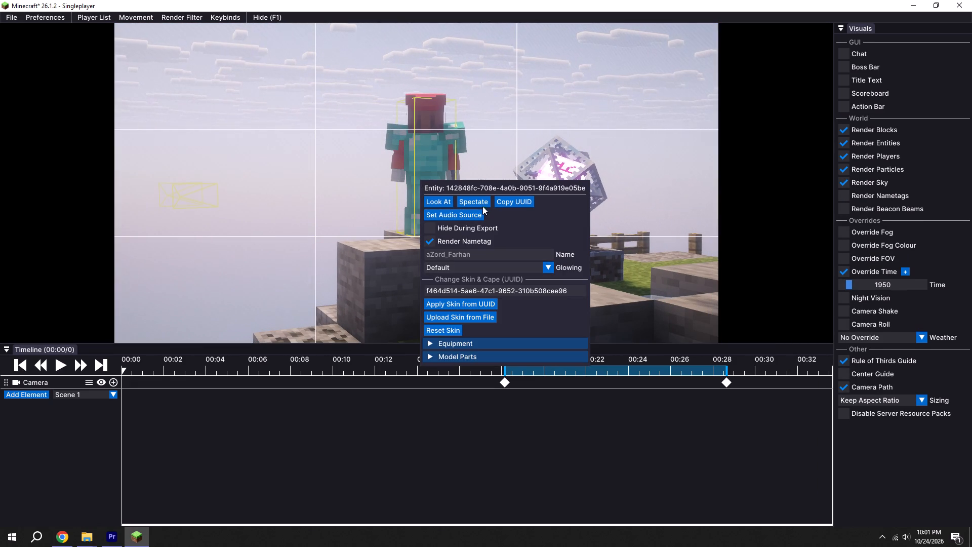
pyautogui.click(435, 334)
pyautogui.click(307, 248)
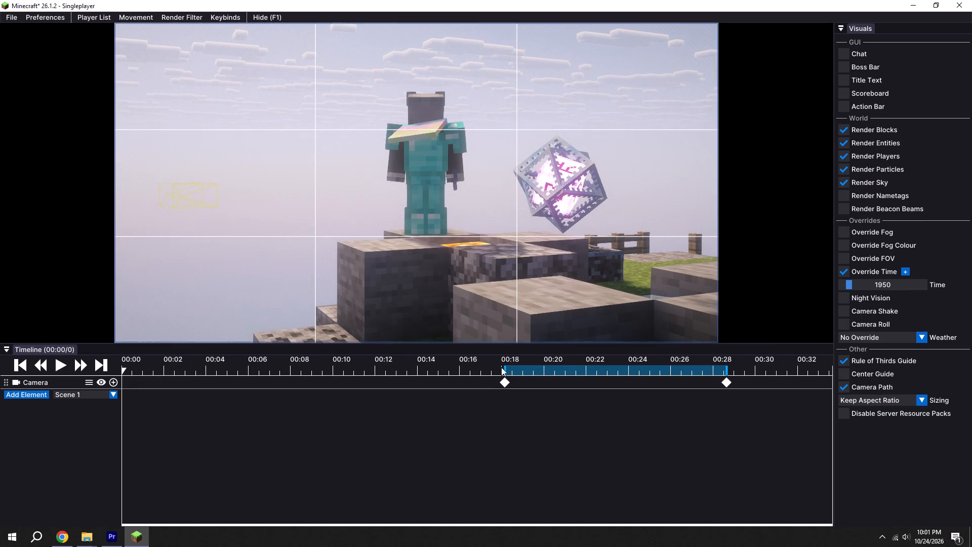
# Play the replay briefly from the first camera keyframe near 00:18 and pause it at about 00:19.
pyautogui.keyDown('shift'); pyautogui.click(495, 365); pyautogui.keyUp('shift')
pyautogui.click(59, 366)
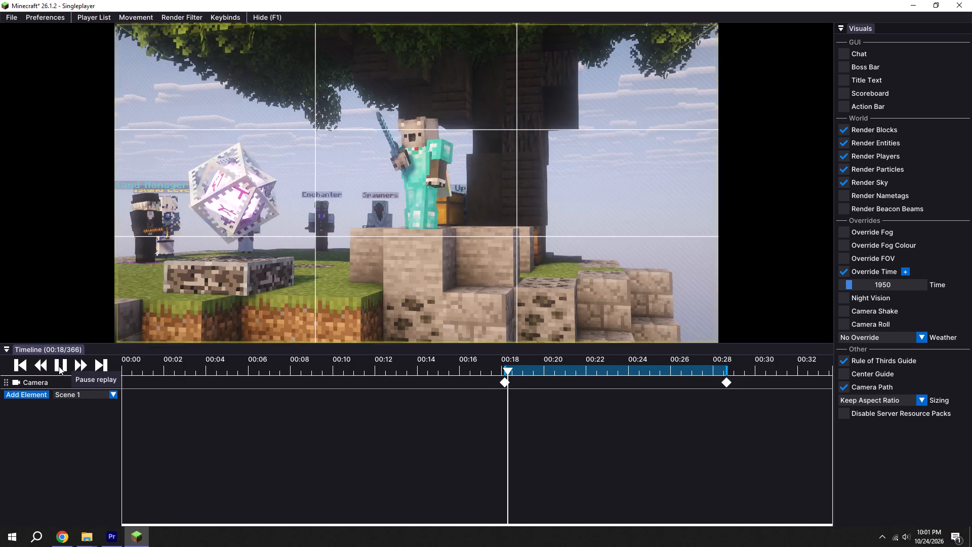
pyautogui.click(59, 366)
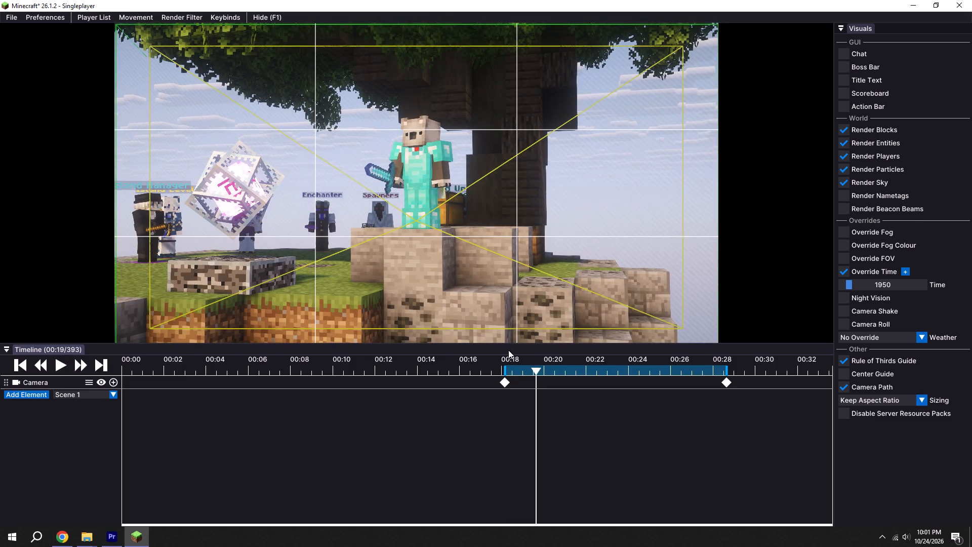
# Turn off entity rendering in the replay and hide the Spawners and Enchanter characters behind the koala player.
pyautogui.click(852, 146)
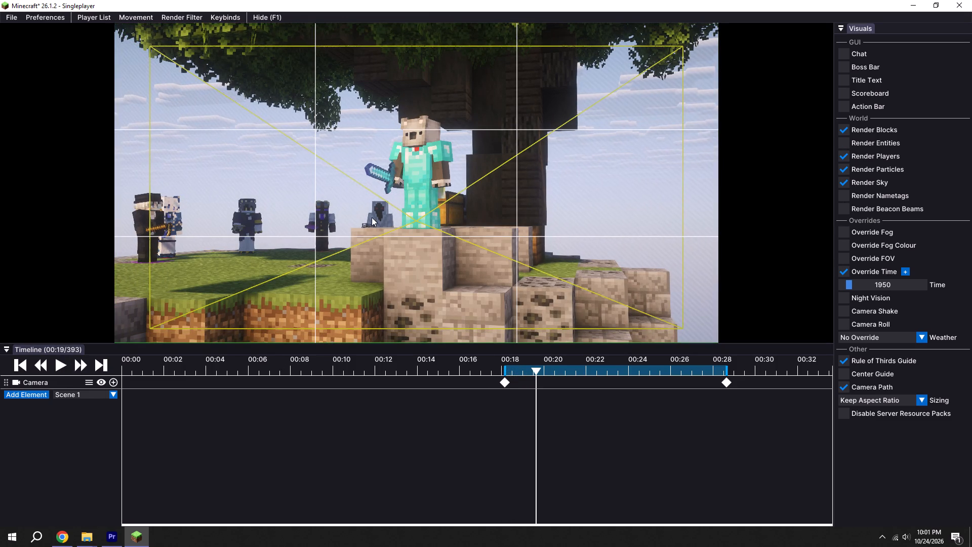
pyautogui.rightClick(378, 216)
pyautogui.click(389, 262)
pyautogui.click(301, 230)
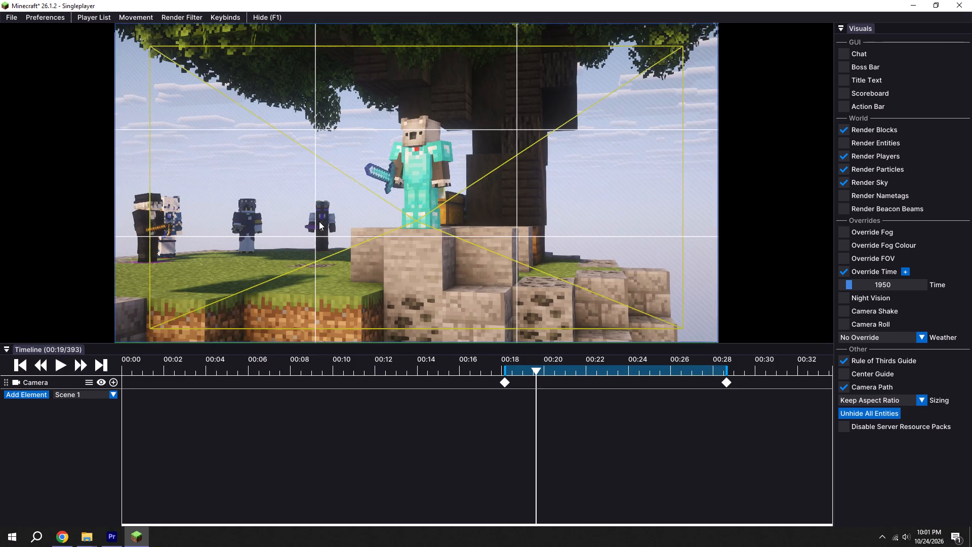
pyautogui.rightClick(319, 221)
pyautogui.click(339, 267)
pyautogui.click(231, 211)
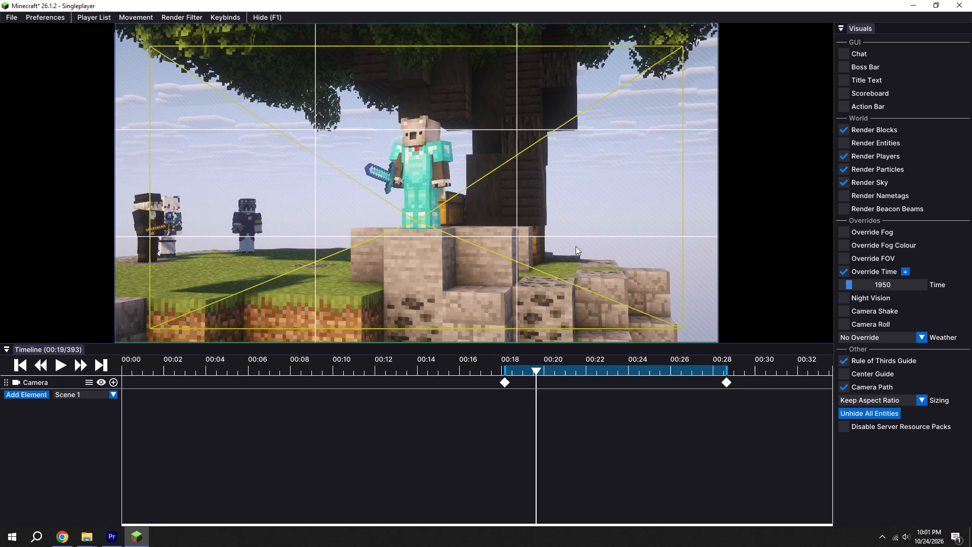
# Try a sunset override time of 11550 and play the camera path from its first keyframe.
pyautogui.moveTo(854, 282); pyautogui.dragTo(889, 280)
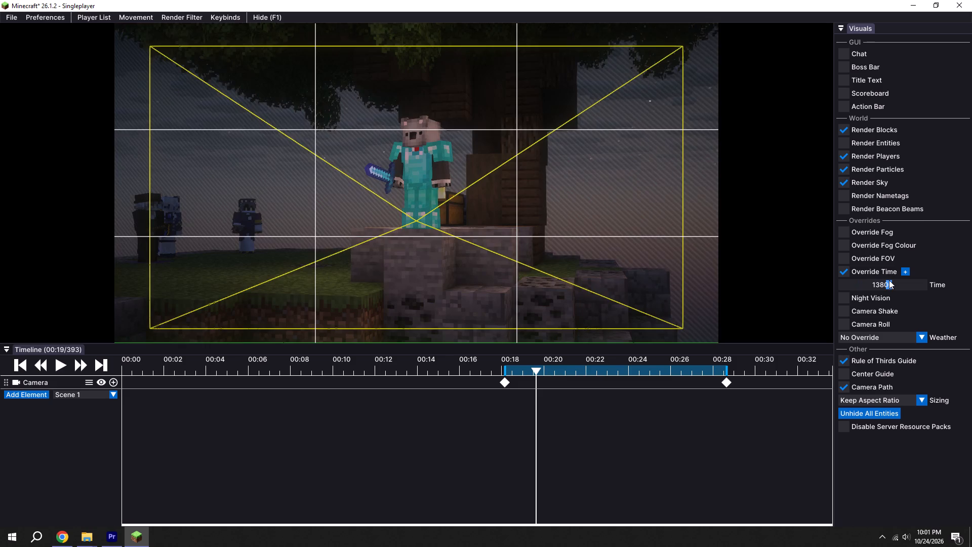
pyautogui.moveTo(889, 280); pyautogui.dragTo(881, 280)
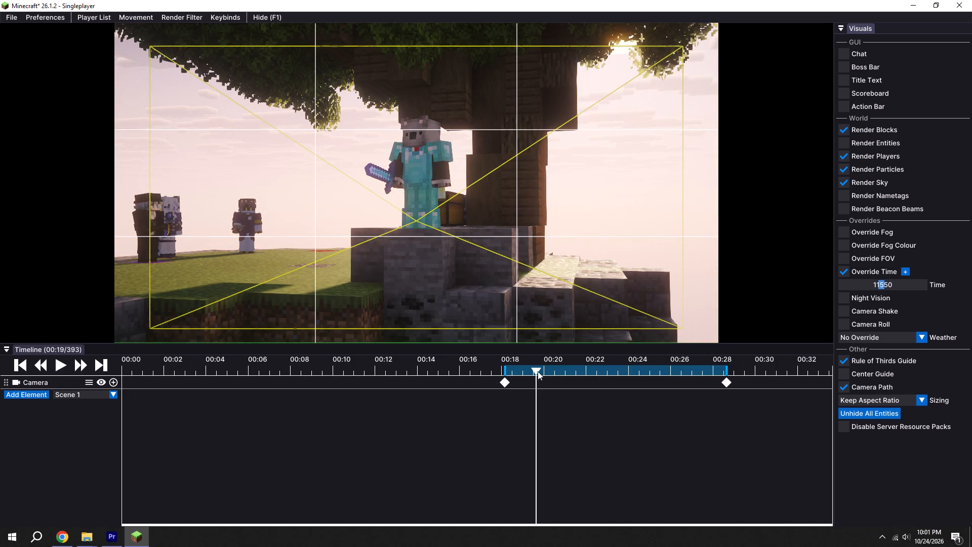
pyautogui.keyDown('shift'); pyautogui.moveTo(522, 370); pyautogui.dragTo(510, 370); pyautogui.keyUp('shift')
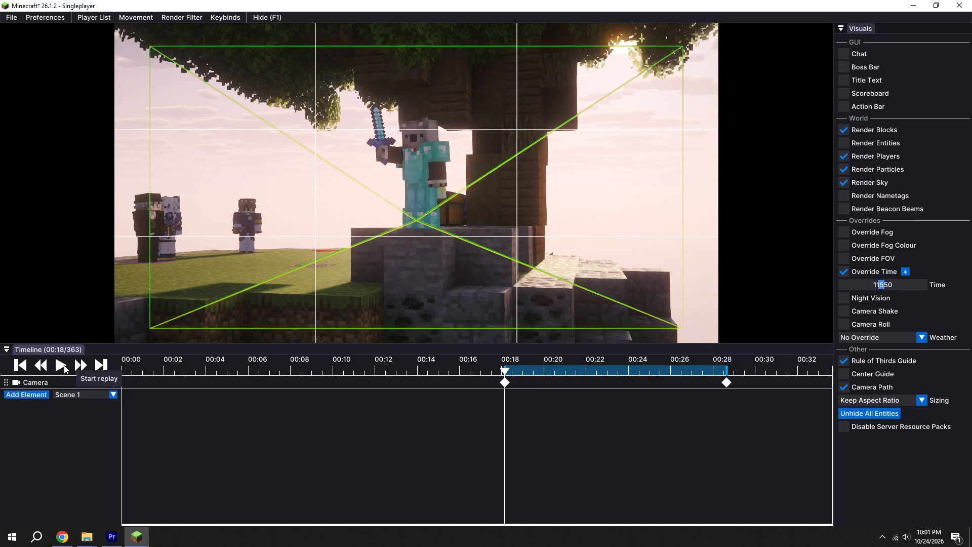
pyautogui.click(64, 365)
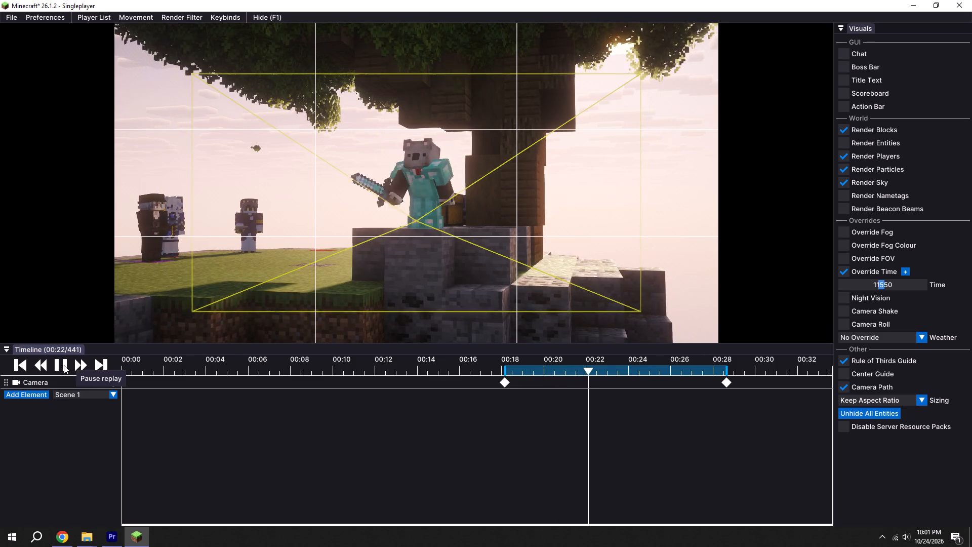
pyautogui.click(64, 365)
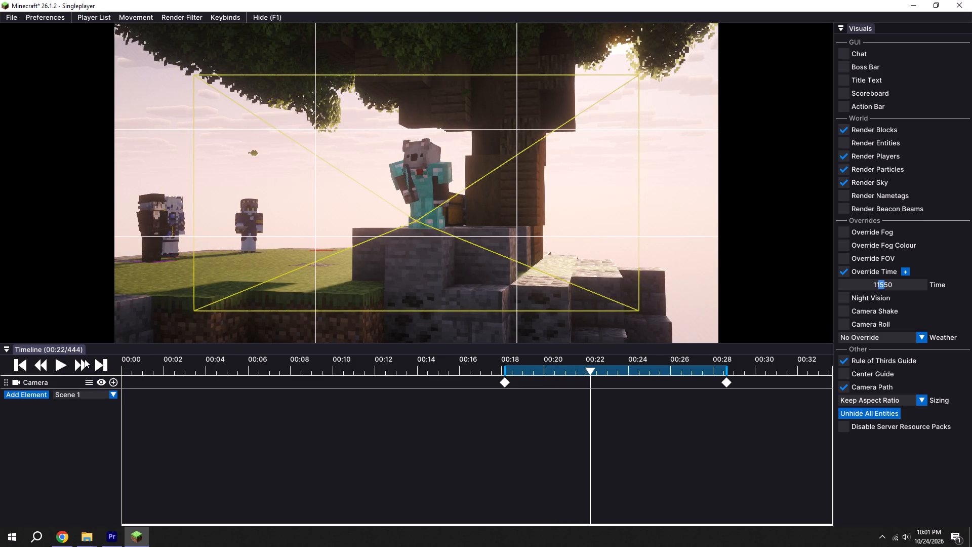
# Compare daytime and sunset lighting on the replay scene and set the override time to 3600.
pyautogui.moveTo(862, 285); pyautogui.dragTo(847, 284)
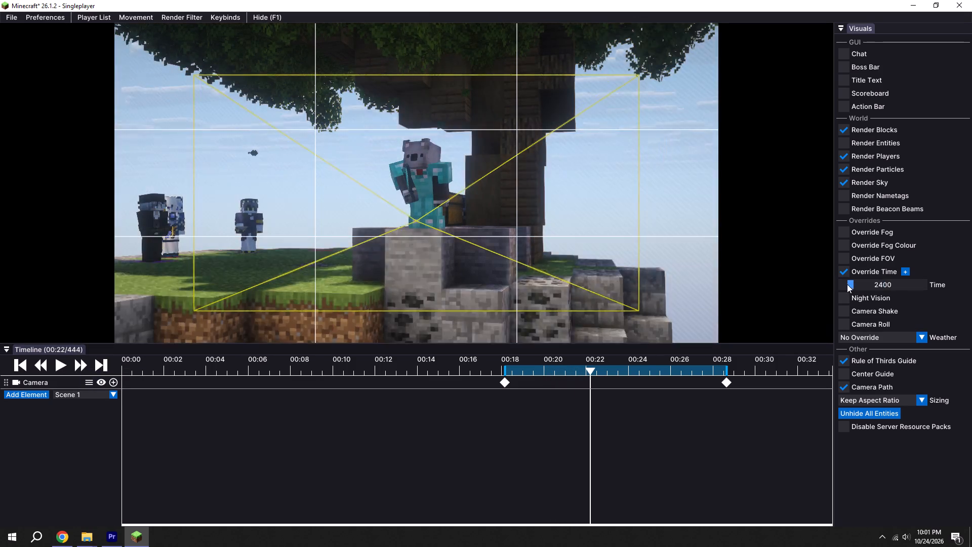
pyautogui.moveTo(847, 284); pyautogui.dragTo(877, 277)
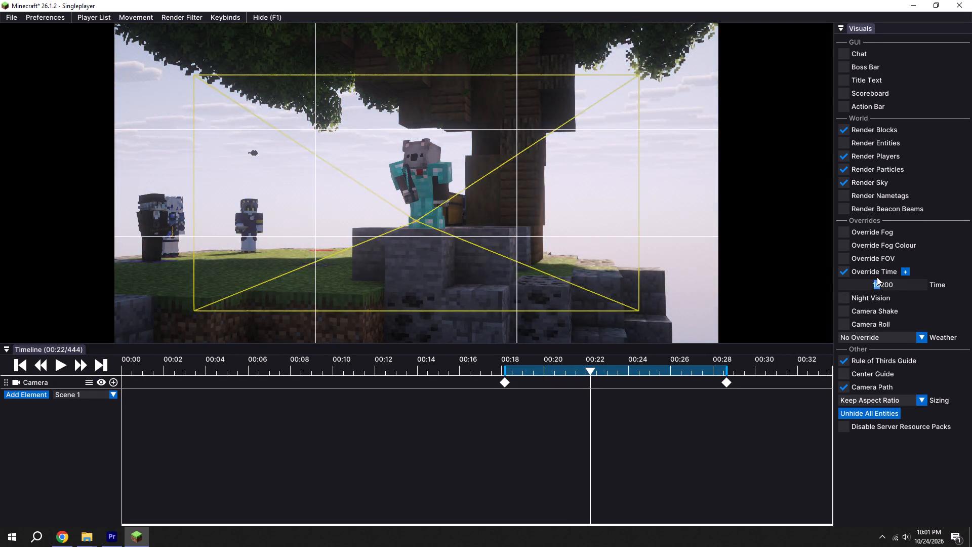
pyautogui.moveTo(877, 277); pyautogui.dragTo(884, 276)
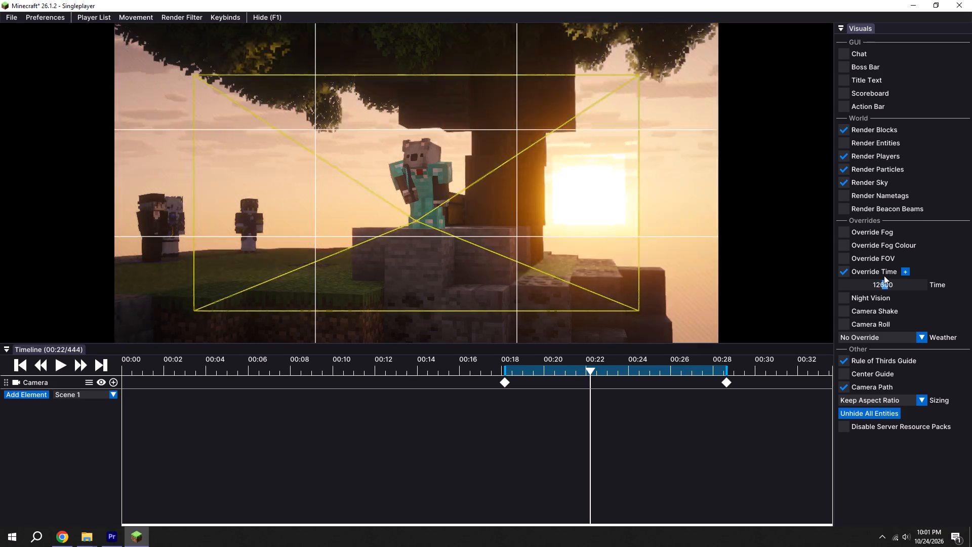
pyautogui.moveTo(884, 276); pyautogui.dragTo(883, 275)
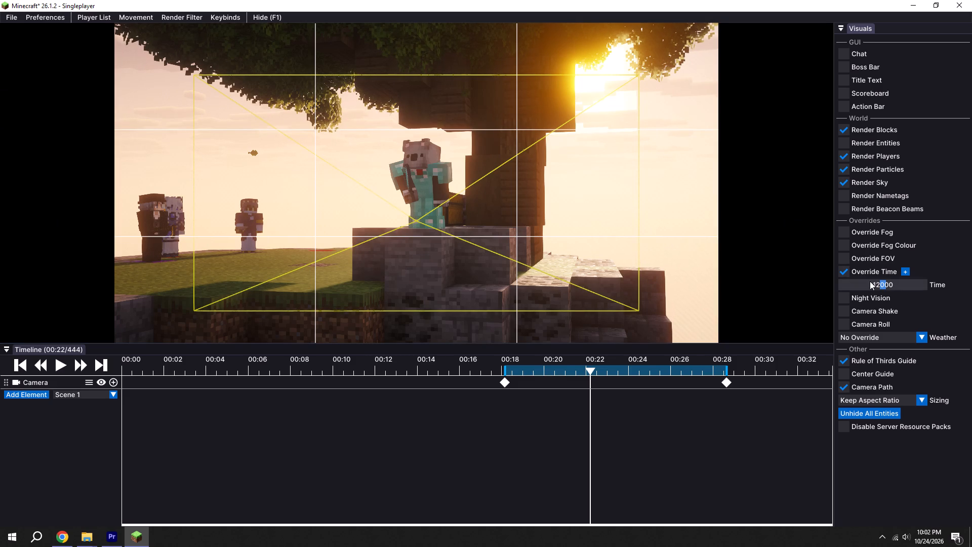
pyautogui.moveTo(870, 281); pyautogui.dragTo(850, 283)
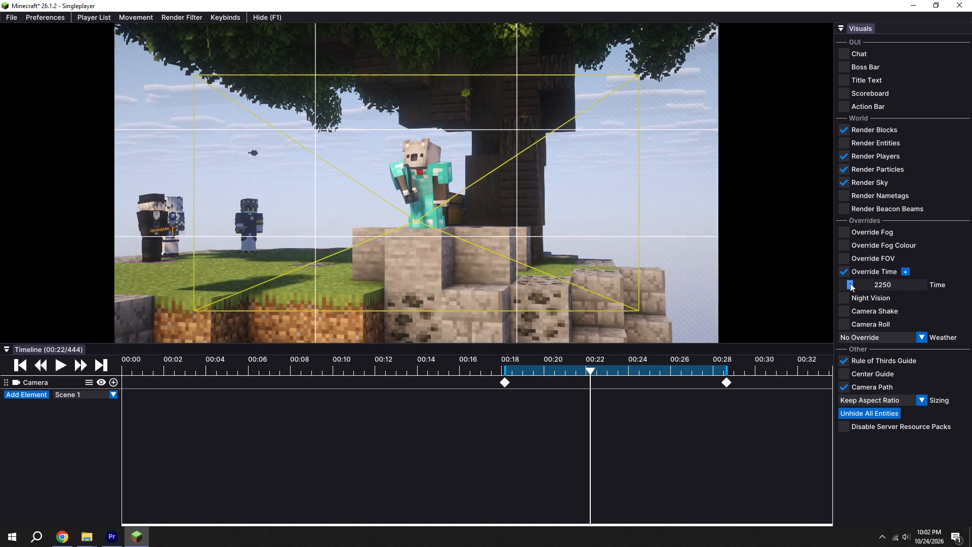
pyautogui.moveTo(850, 283); pyautogui.dragTo(855, 284)
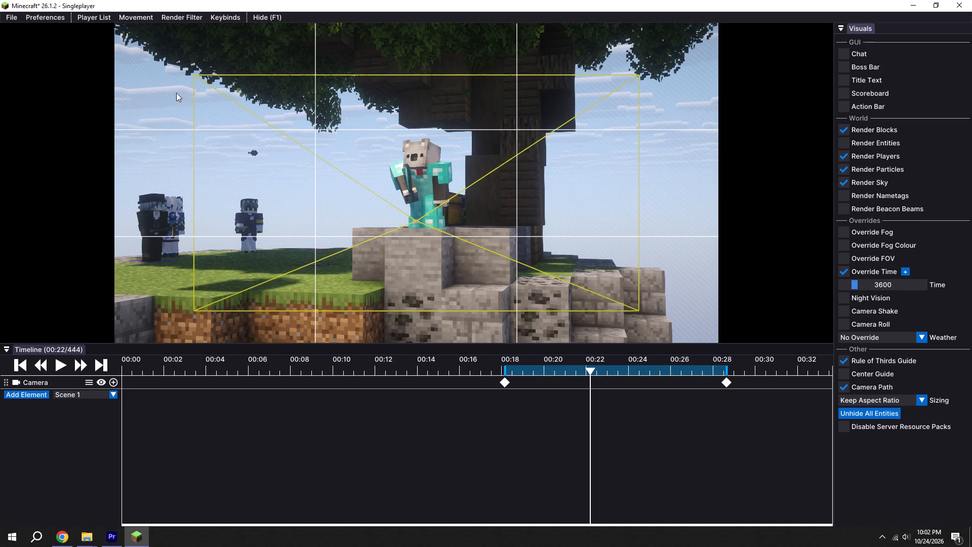
# Export the replay's camera path to video as "happy happy" in the paid ne folder and quit the replay to the title screen.
pyautogui.click(10, 15)
pyautogui.click(37, 28)
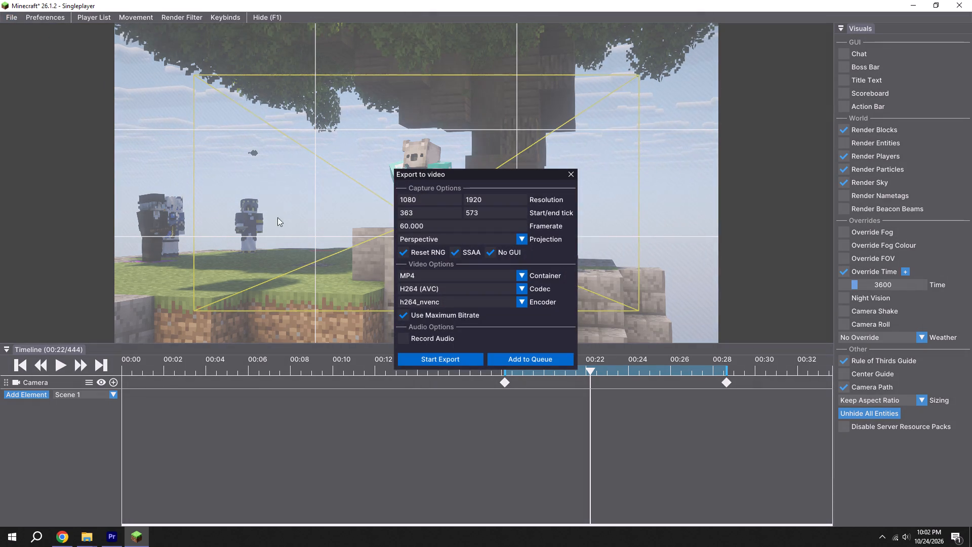
pyautogui.click(445, 356)
pyautogui.press('BackSpace')
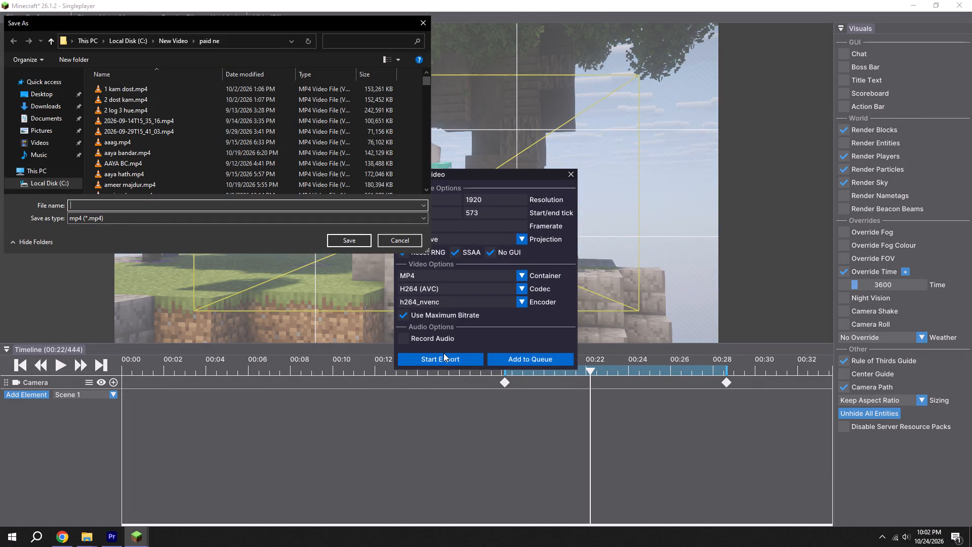
pyautogui.write('happy happy')
pyautogui.click(349, 237)
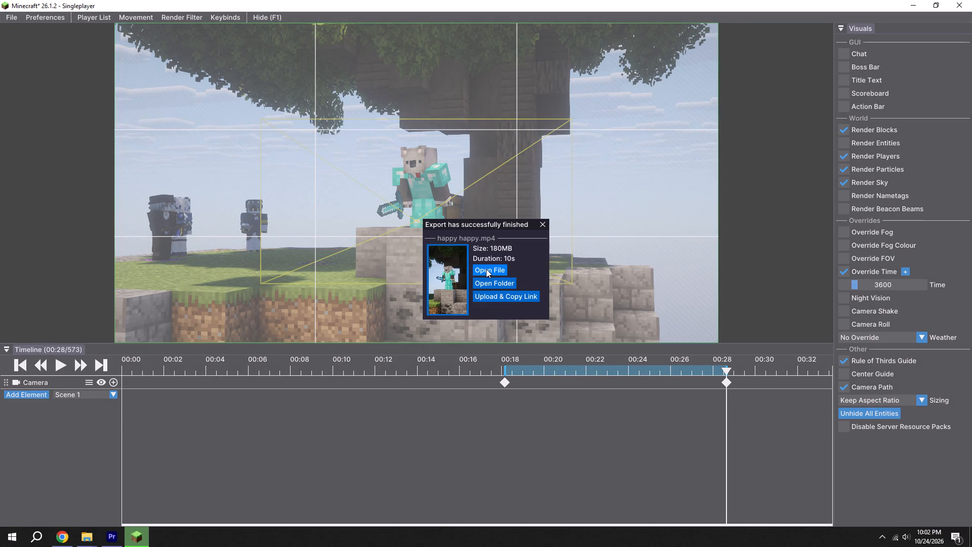
pyautogui.click(540, 223)
pyautogui.press('Escape')
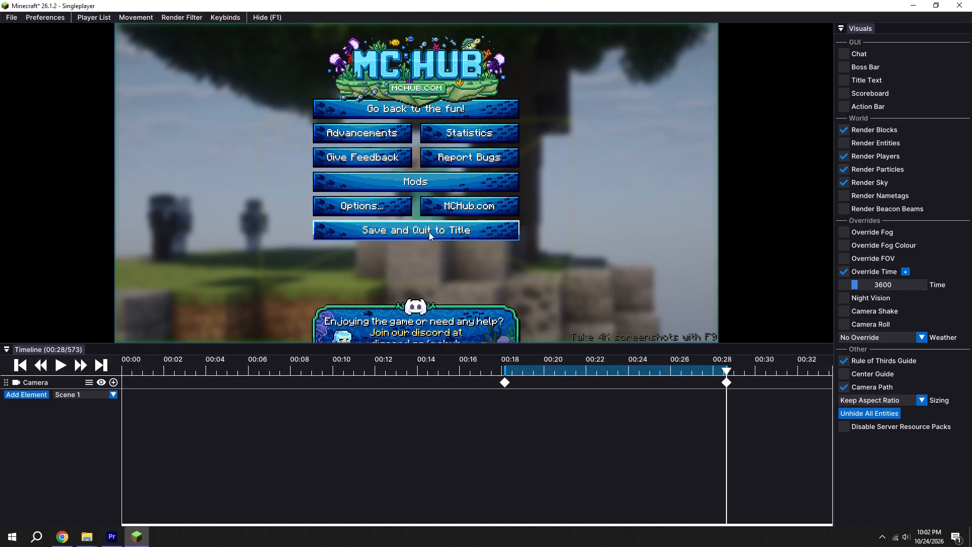
pyautogui.click(429, 232)
# Switch to Premiere Pro, save, and add happy happy.mp4 from the paid ne folder to V3 at the playhead.
pyautogui.click(117, 544)
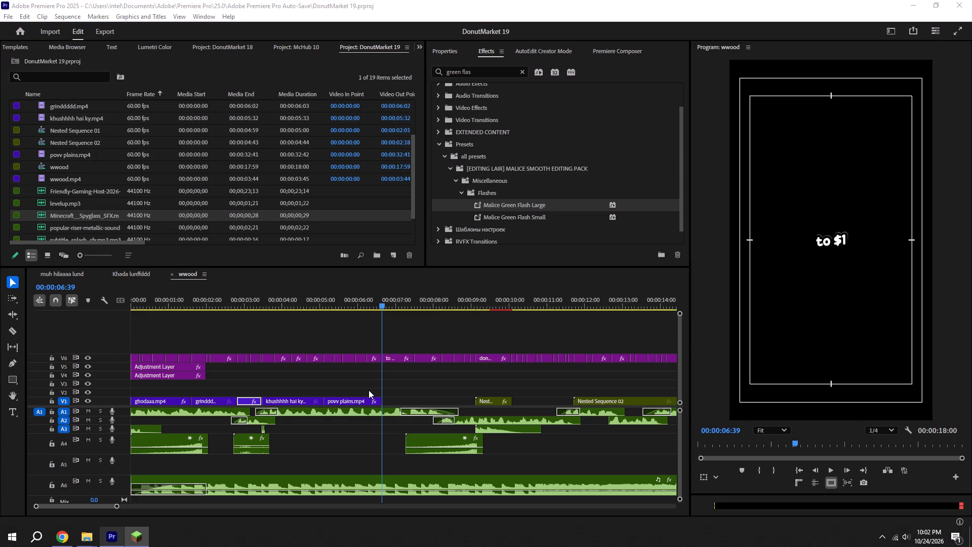
pyautogui.keyDown('alt'); pyautogui.scroll(-5, 489, 400); pyautogui.keyUp('alt')
pyautogui.hotkey('ctrl', 's')
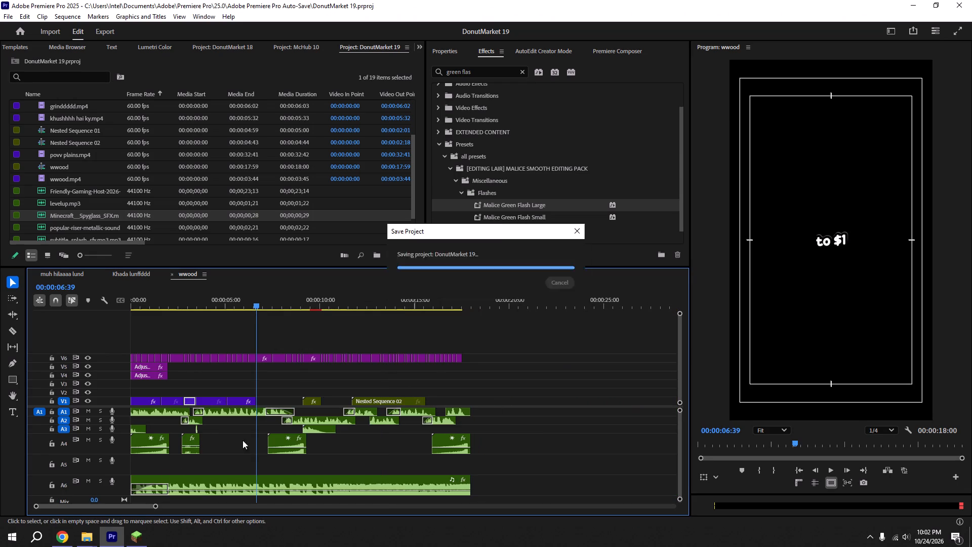
pyautogui.click(90, 541)
pyautogui.click(56, 491)
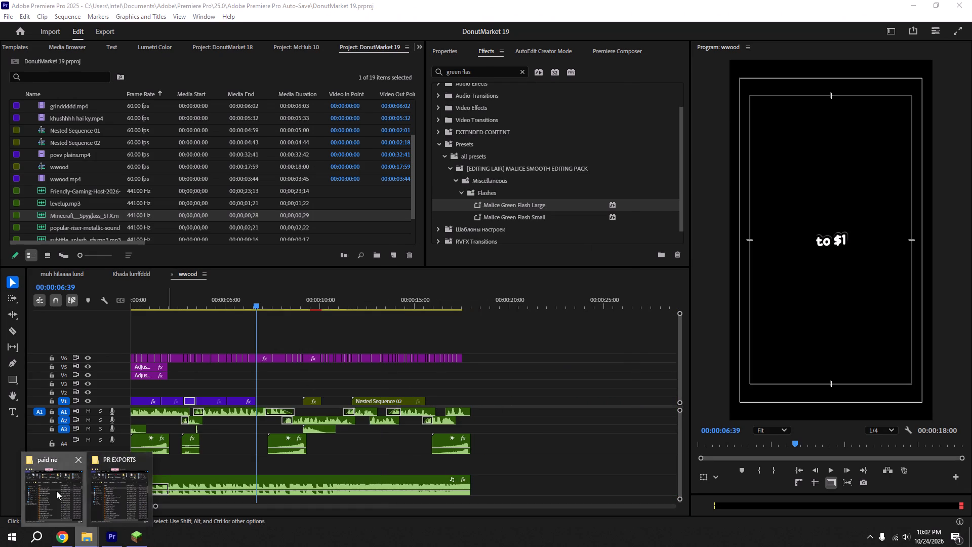
pyautogui.moveTo(431, 176); pyautogui.dragTo(260, 377)
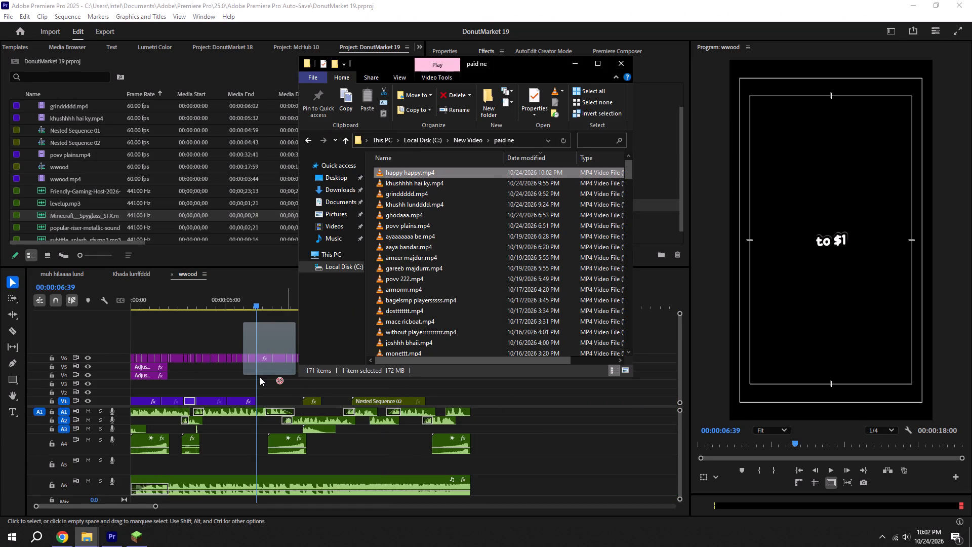
pyautogui.moveTo(260, 377); pyautogui.dragTo(258, 381)
# Trim about 0.6 seconds off the start of happy happy.mp4 and move the clip back to start at 00:00:06:40.
pyautogui.click(258, 382)
pyautogui.moveTo(258, 382); pyautogui.dragTo(267, 385)
pyautogui.moveTo(260, 384); pyautogui.dragTo(272, 384)
pyautogui.hotkey('ctrl', 's')
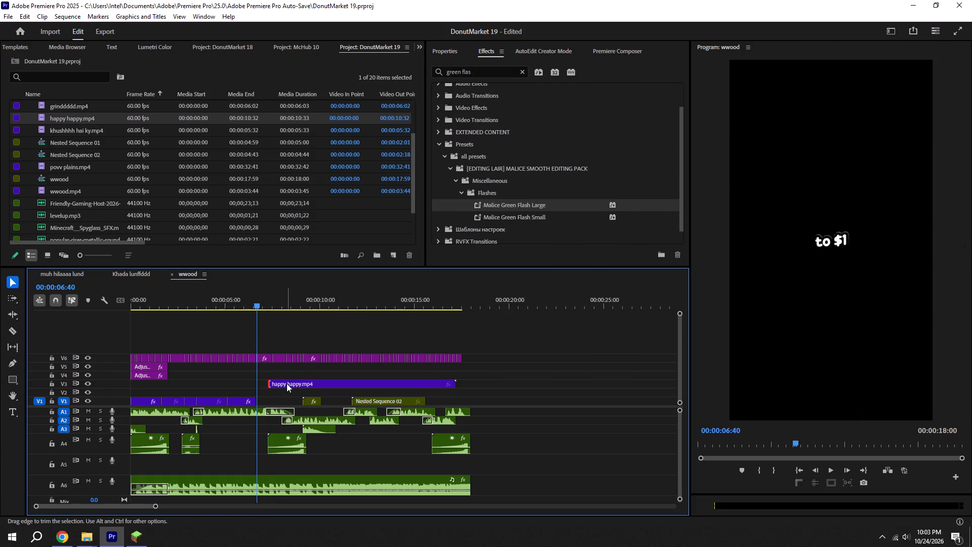
pyautogui.moveTo(287, 383); pyautogui.dragTo(276, 383)
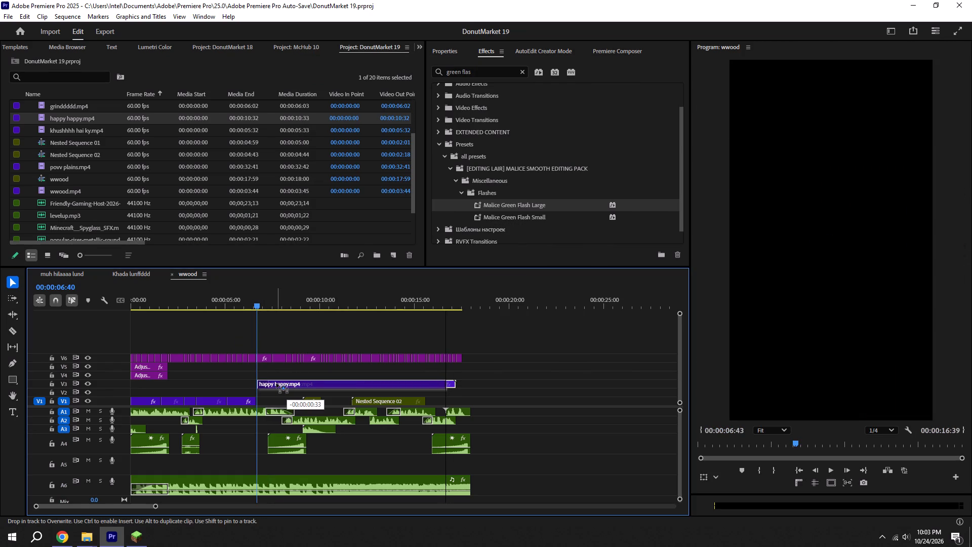
pyautogui.moveTo(276, 383); pyautogui.dragTo(275, 383)
# Trim the end of happy happy.mp4 to 00:00:08:13, where the "Or" caption begins, checking playback, and save.
pyautogui.press('space')
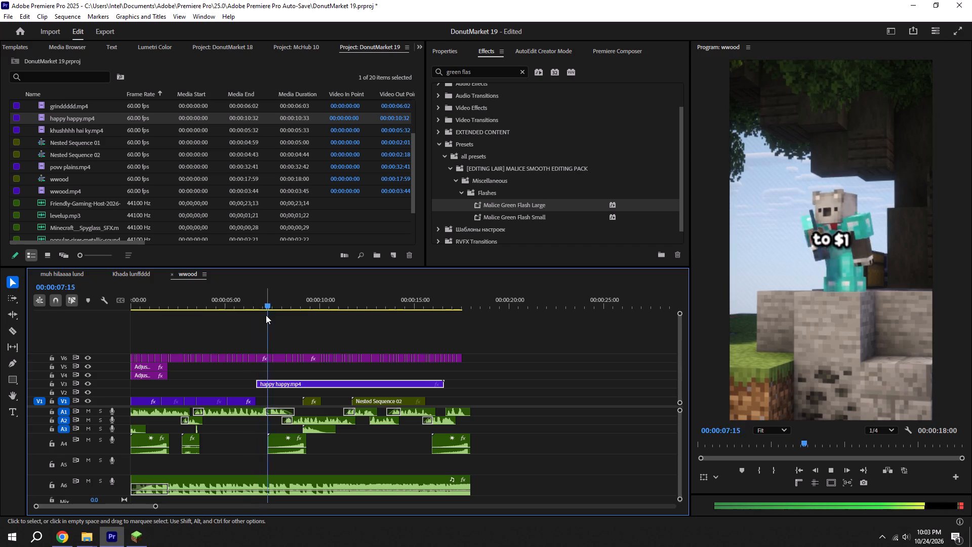
pyautogui.press('space')
pyautogui.moveTo(444, 380); pyautogui.dragTo(379, 380)
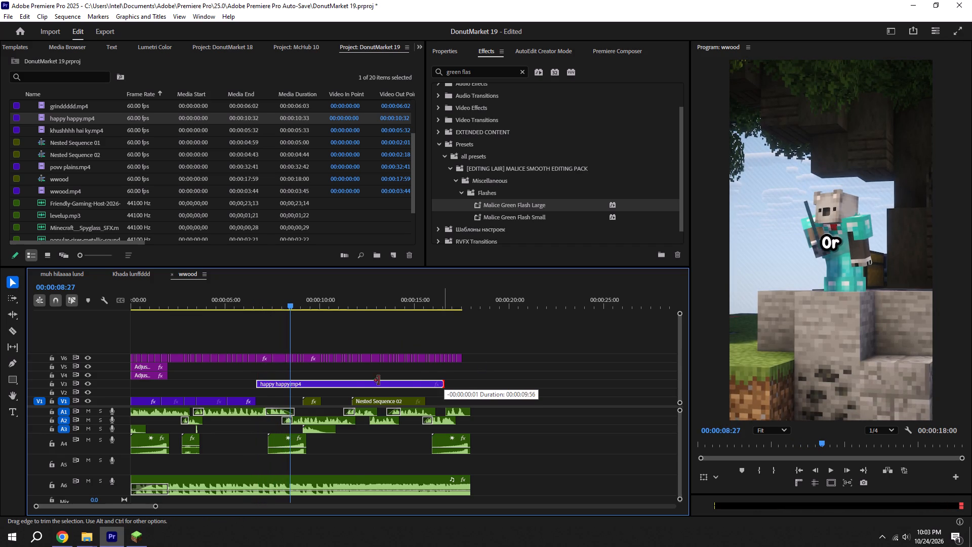
pyautogui.moveTo(379, 380); pyautogui.dragTo(290, 385)
pyautogui.keyDown('alt'); pyautogui.scroll(16, 290, 385); pyautogui.keyUp('alt')
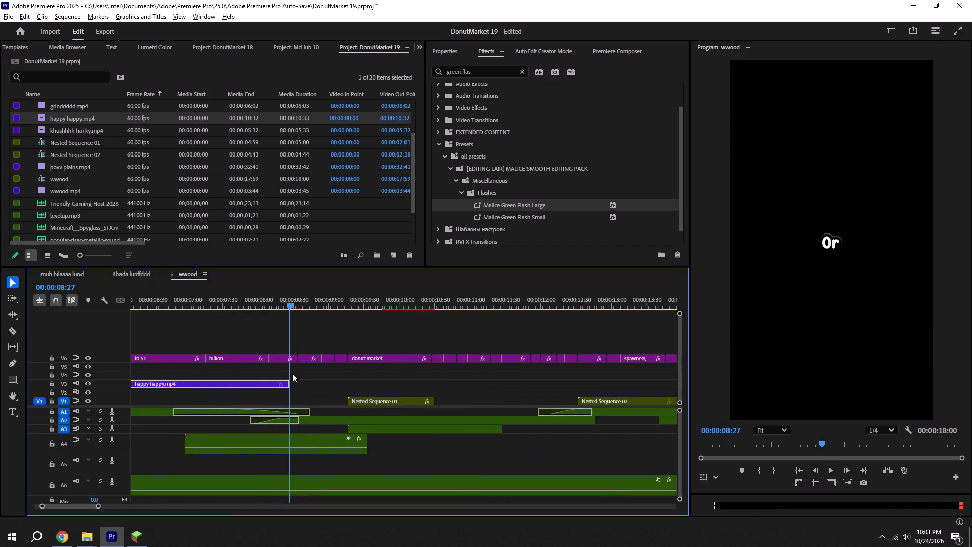
pyautogui.hotkey('ctrl', 's')
pyautogui.keyDown('shift'); pyautogui.click(268, 303); pyautogui.keyUp('shift')
pyautogui.moveTo(290, 386); pyautogui.dragTo(280, 384)
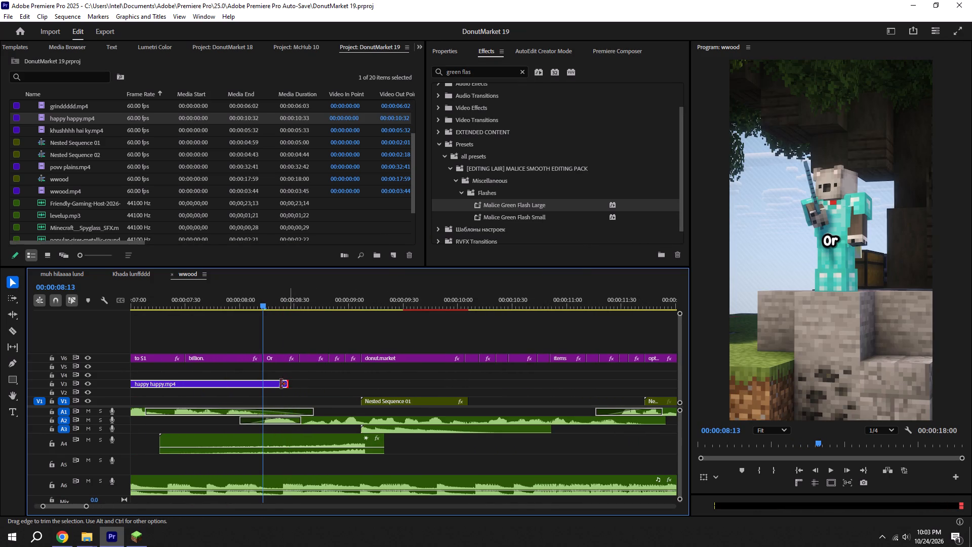
pyautogui.moveTo(280, 384); pyautogui.dragTo(265, 384)
pyautogui.hotkey('ctrl', 's')
# Move happy happy.mp4 from V3 down to V1, directly after povv plains.mp4, and save.
pyautogui.keyDown('alt'); pyautogui.scroll(-6, 274, 384); pyautogui.keyUp('alt')
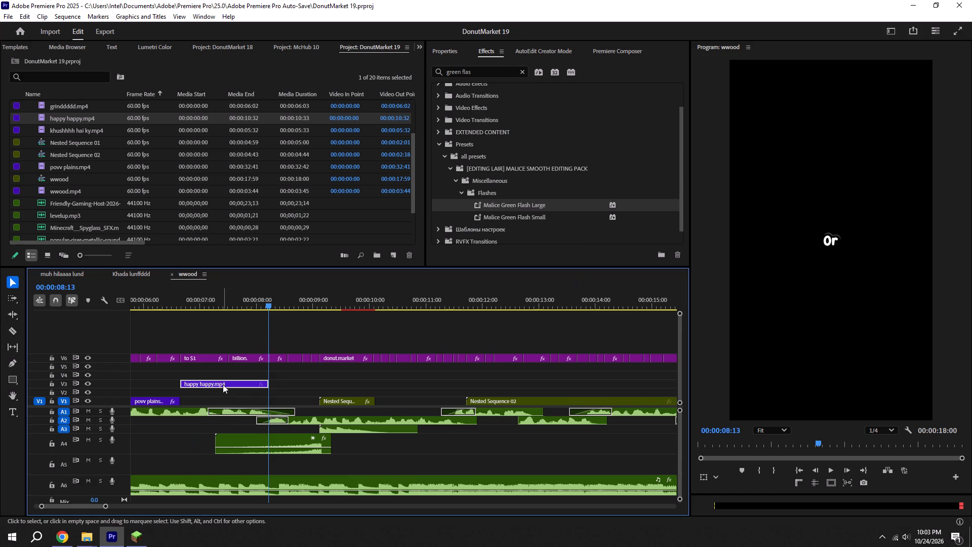
pyautogui.moveTo(223, 384); pyautogui.dragTo(222, 402)
pyautogui.hotkey('ctrl', 's')
pyautogui.keyDown('alt'); pyautogui.scroll(-6, 222, 399); pyautogui.keyUp('alt')
pyautogui.hotkey('ctrl', 's')
pyautogui.keyDown('alt'); pyautogui.scroll(-4, 322, 385); pyautogui.keyUp('alt')
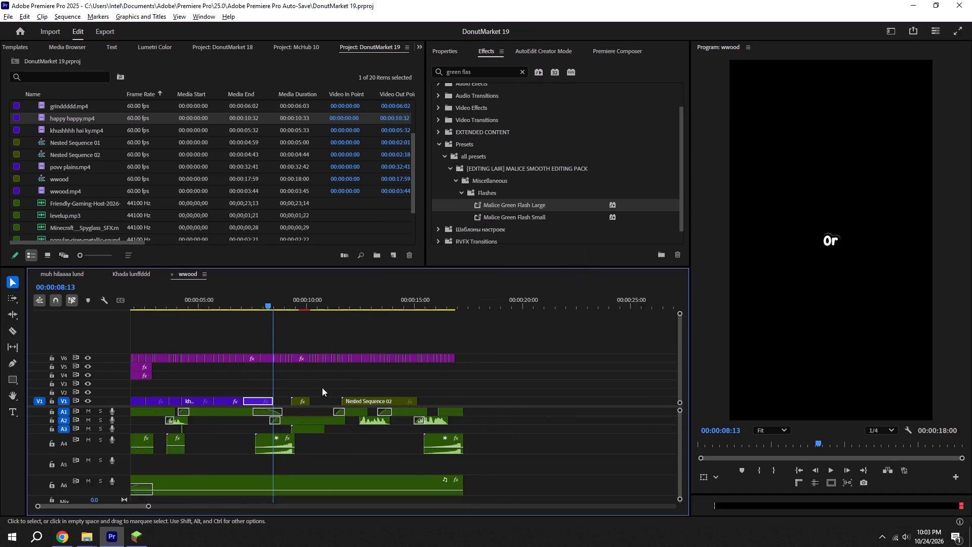
# Switch to Minecraft and open the mchub replay 2026-10-15T20:08:48 from the Flashback replay list.
pyautogui.click(137, 546)
pyautogui.click(591, 246)
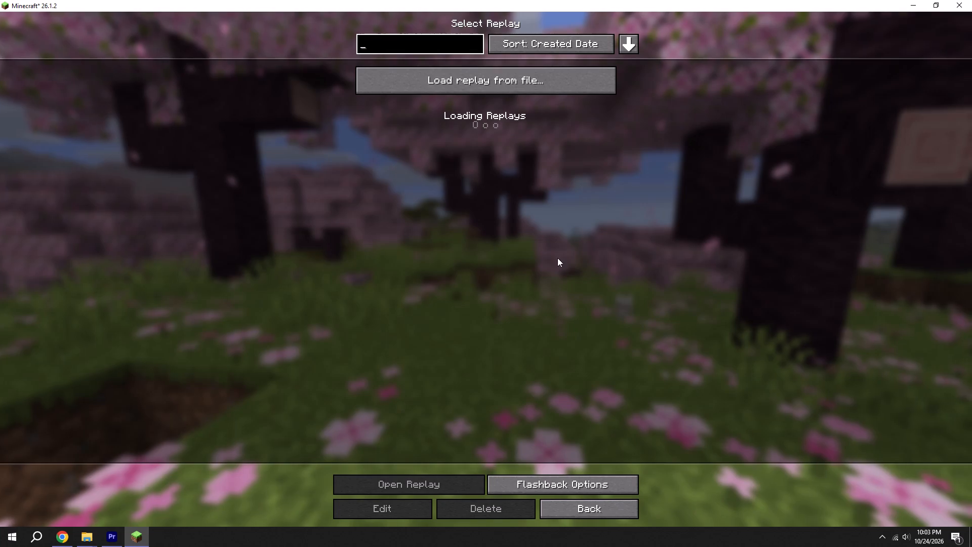
pyautogui.scroll(-7, 375, 276)
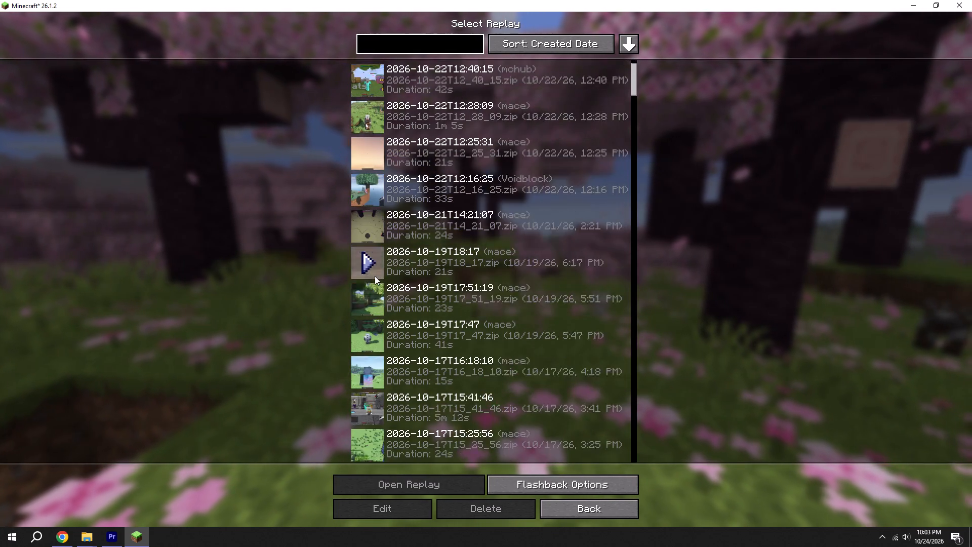
pyautogui.scroll(-4, 375, 276)
pyautogui.scroll(-8, 430, 368)
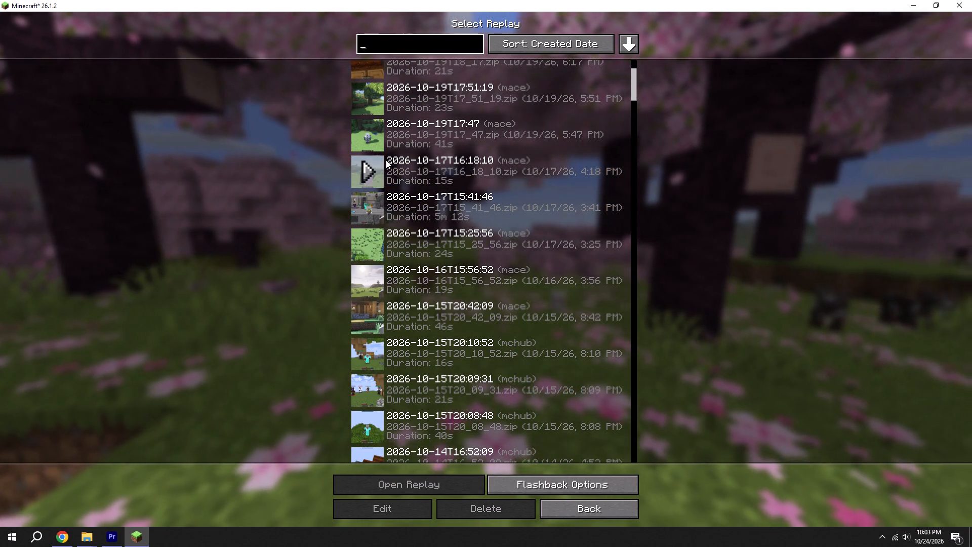
pyautogui.scroll(-3, 433, 333)
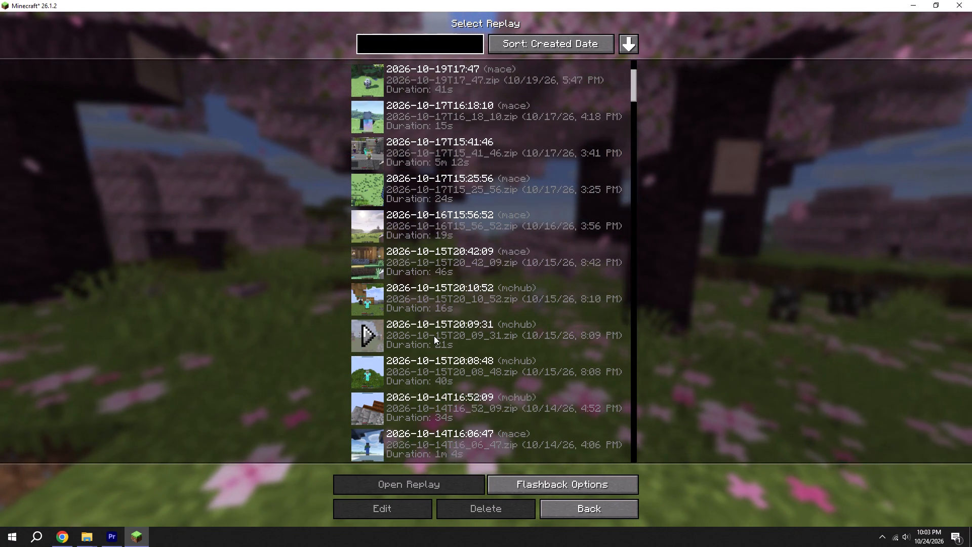
pyautogui.scroll(-2, 434, 336)
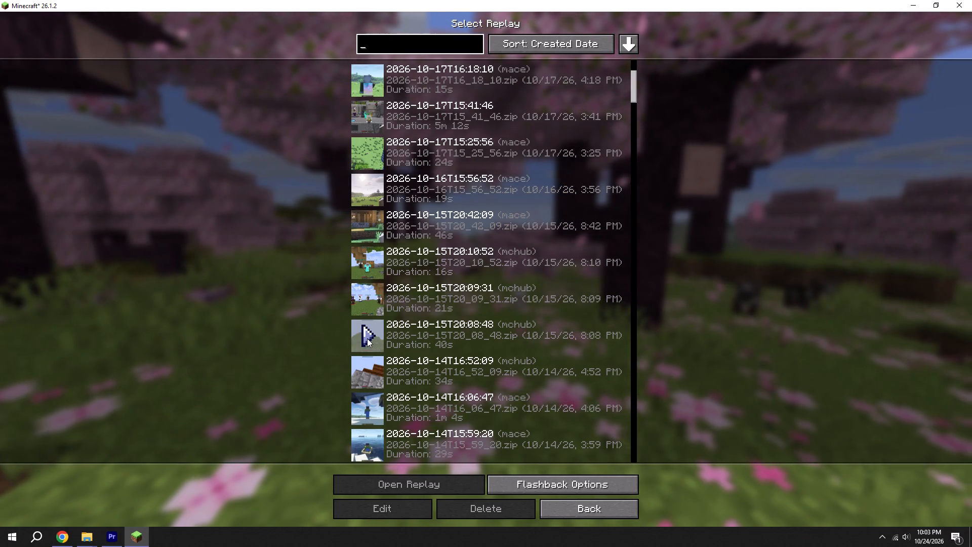
pyautogui.click(367, 338)
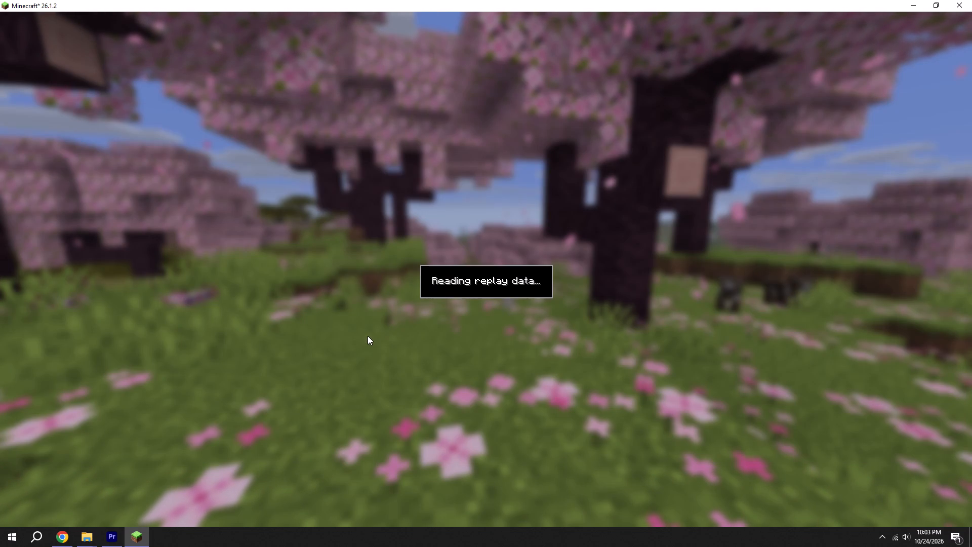
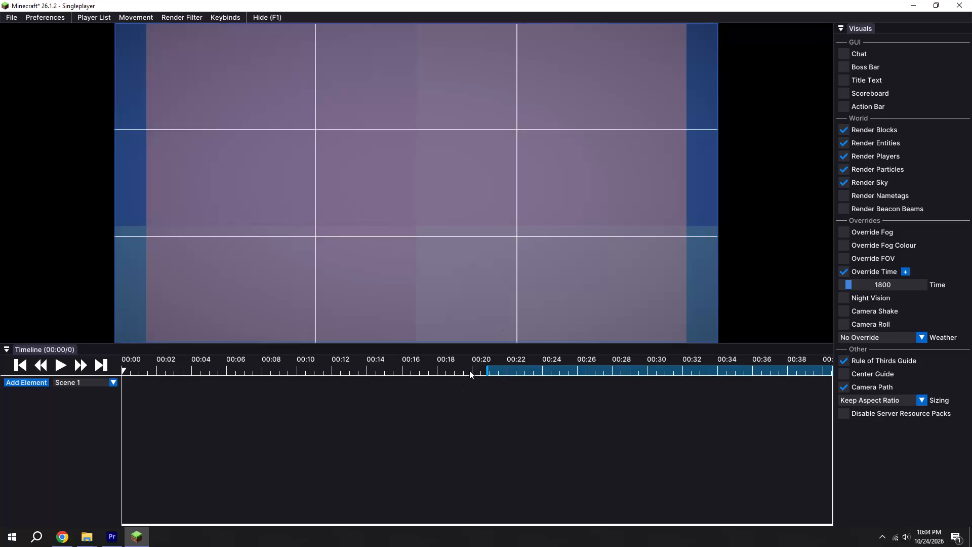
# Move the replay to about 00:19 and reset the custom skin of the player in view.
pyautogui.click(469, 370)
pyautogui.rightClick(445, 227)
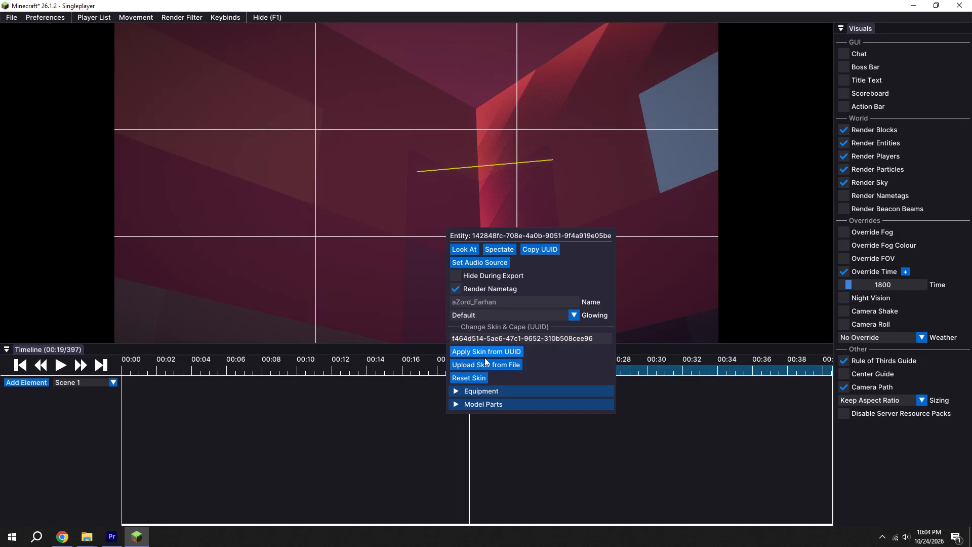
pyautogui.click(479, 374)
# Spectate that player and switch to the front-facing third-person camera view.
pyautogui.click(503, 255)
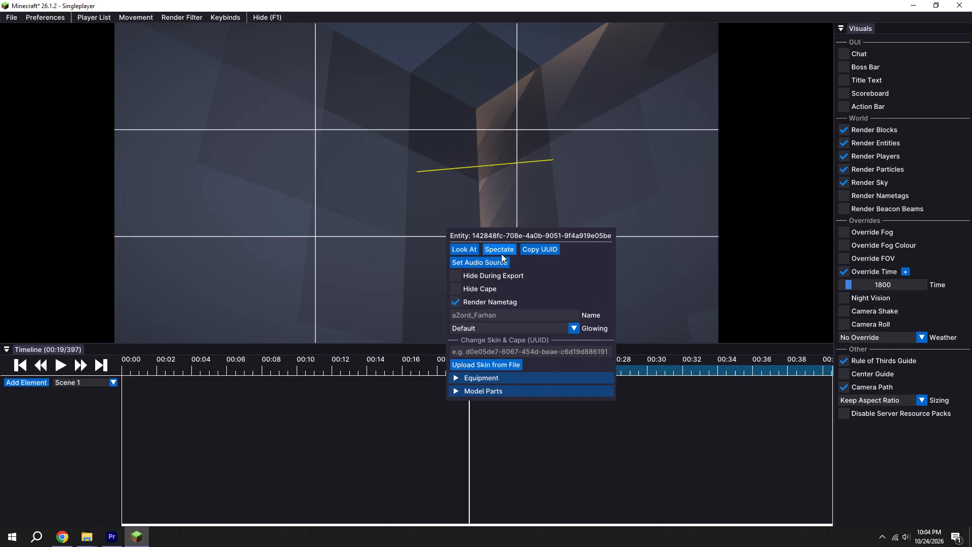
pyautogui.click(501, 254)
pyautogui.press('F5')
pyautogui.press('F5')
# Adjust the game's field of view to about 65 and play the replay to check the player's framing.
pyautogui.press('Escape')
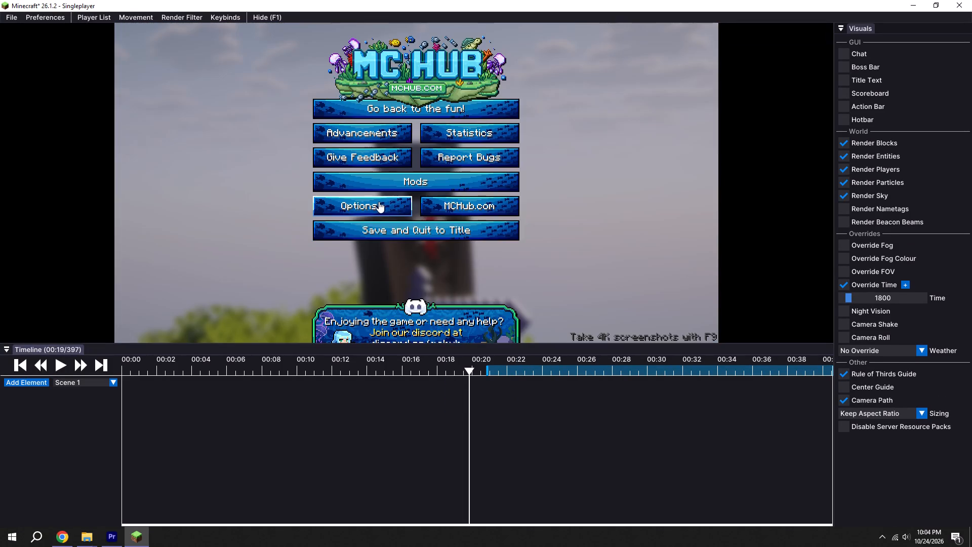
pyautogui.click(379, 202)
pyautogui.moveTo(319, 55); pyautogui.dragTo(327, 58)
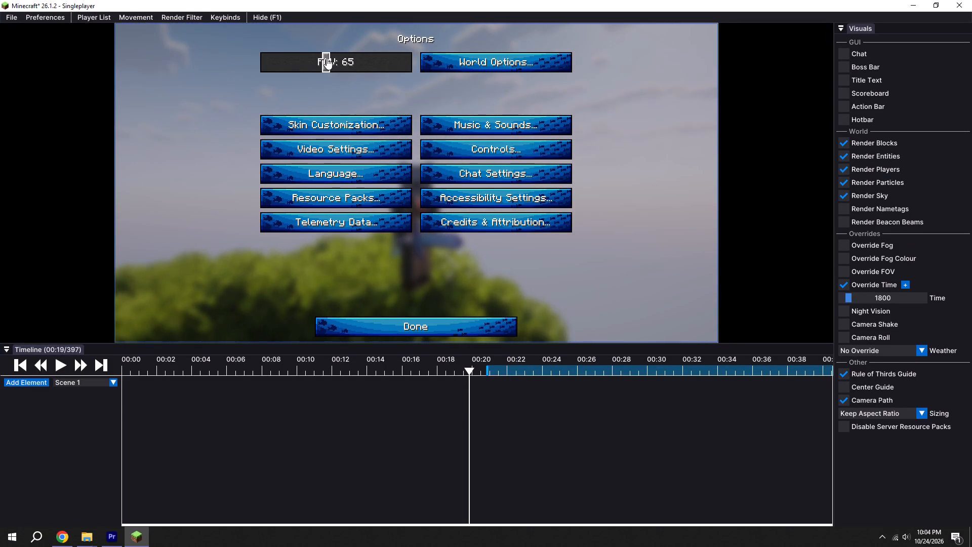
pyautogui.moveTo(327, 58); pyautogui.dragTo(323, 58)
pyautogui.press('Escape')
pyautogui.press('Escape')
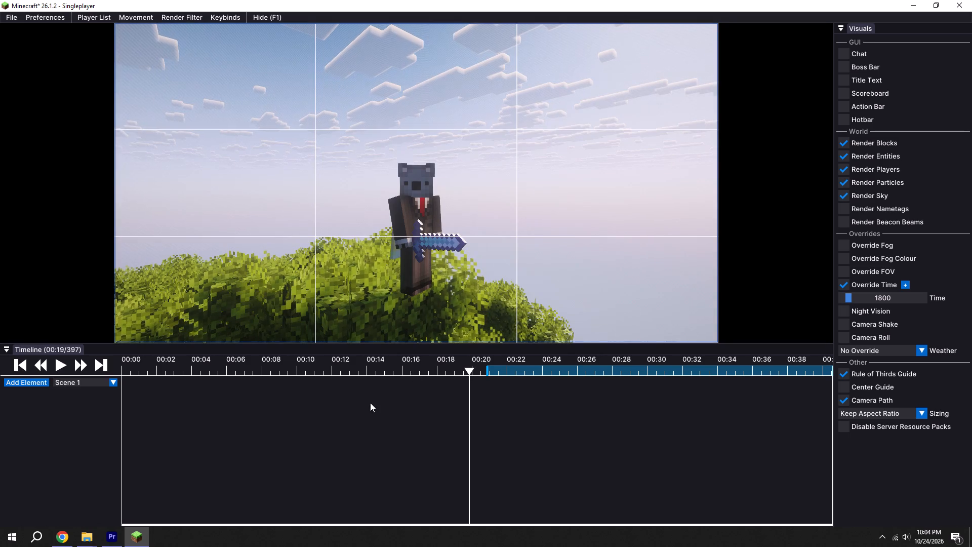
pyautogui.click(63, 364)
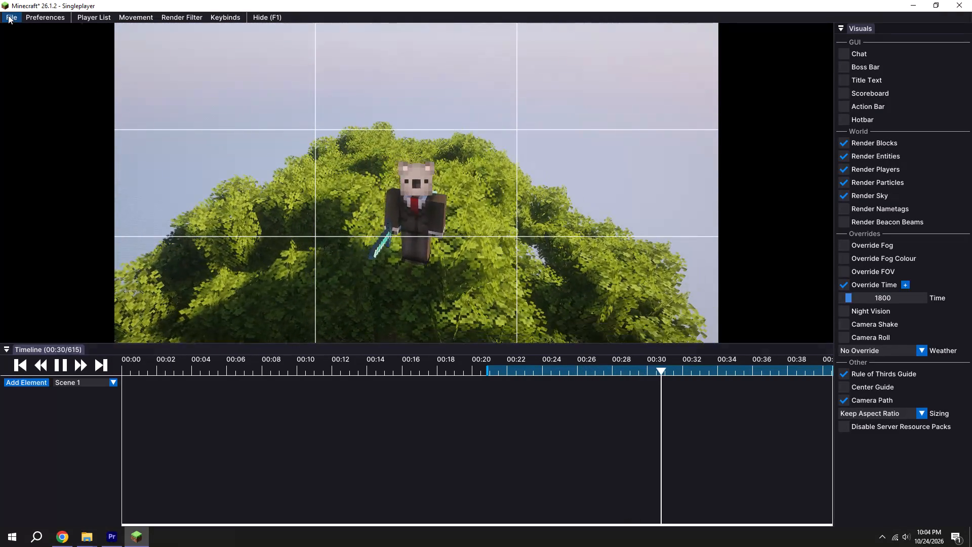
# Export the replay with the existing video settings as povv ped par in the paid ne folder.
pyautogui.click(8, 15)
pyautogui.click(40, 32)
pyautogui.click(456, 361)
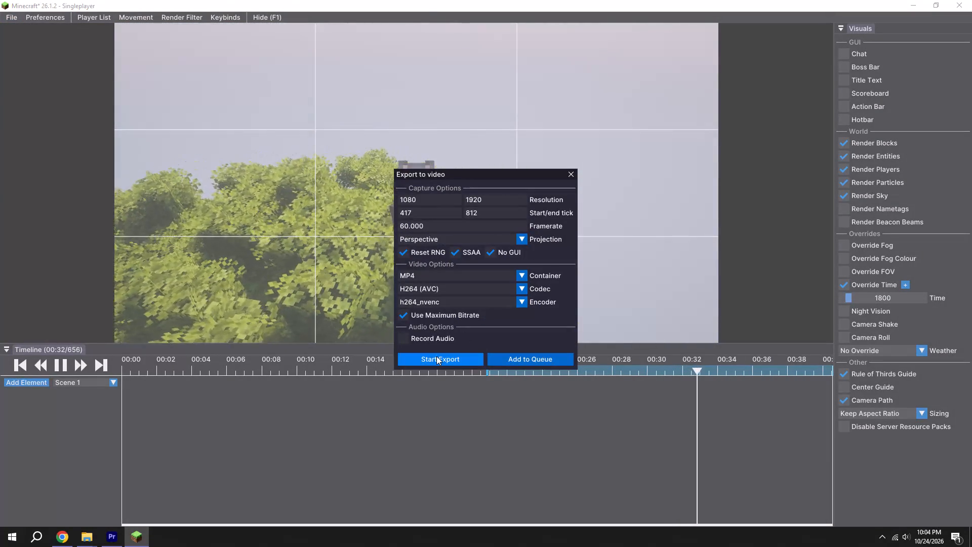
pyautogui.press('BackSpace')
pyautogui.write('povv ped pa')
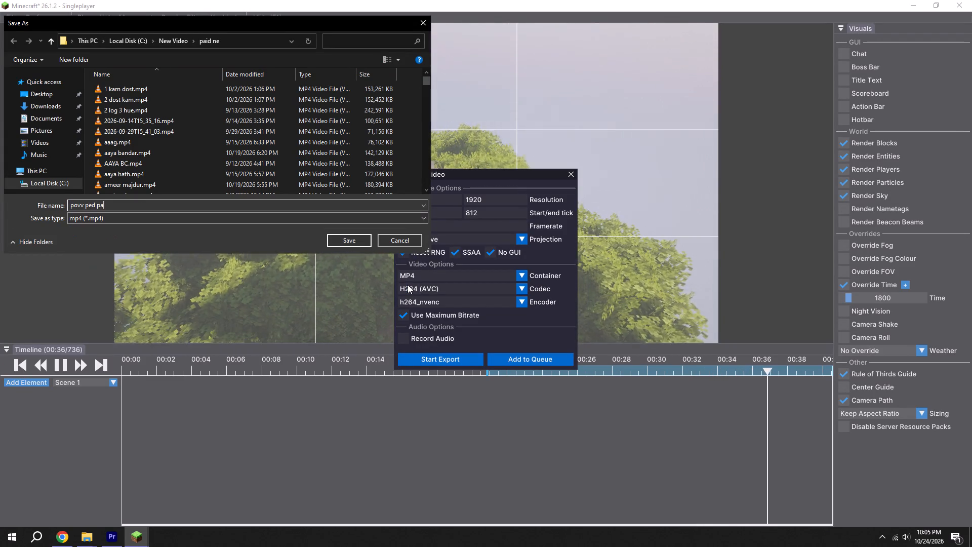
pyautogui.press('r')
pyautogui.click(344, 238)
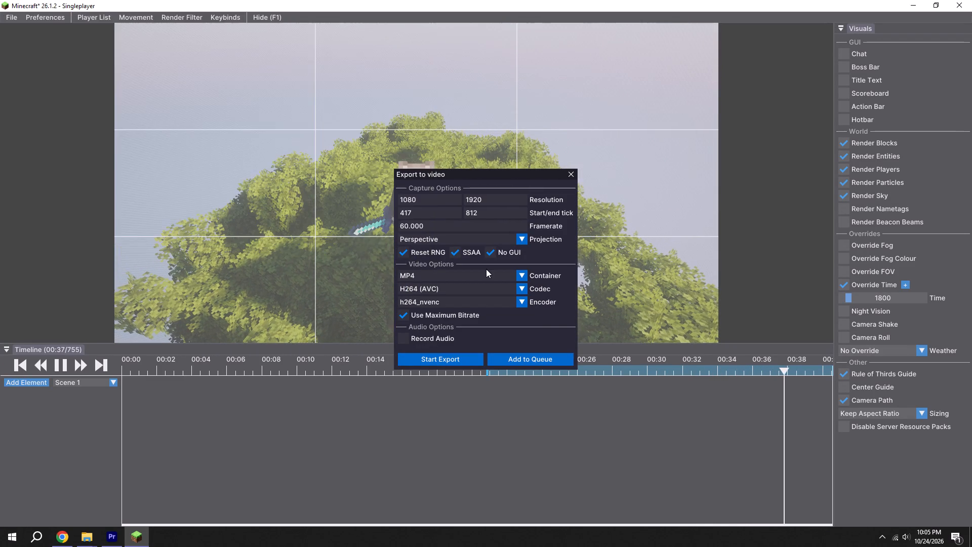
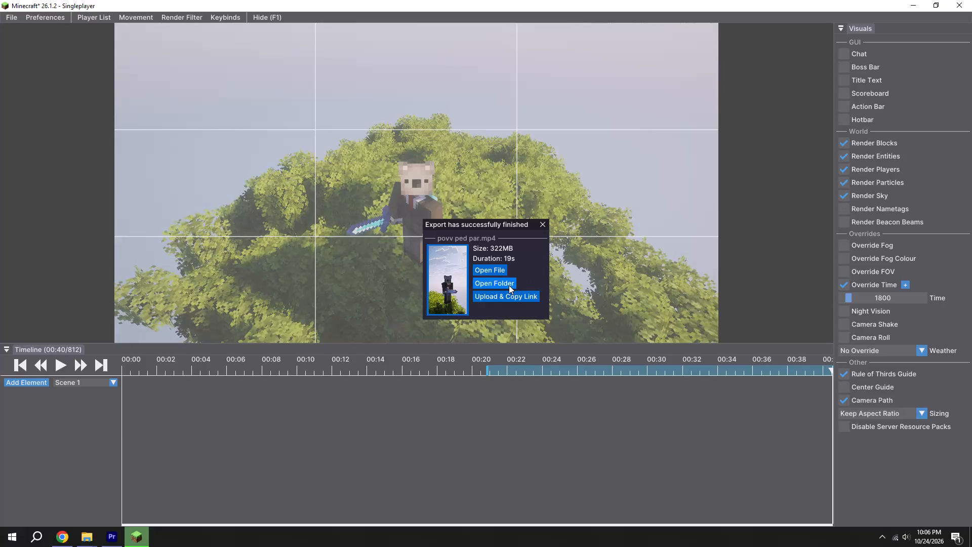
# Open the folder holding the finished export, minimize it, and save and quit the replay to the title screen.
pyautogui.click(509, 285)
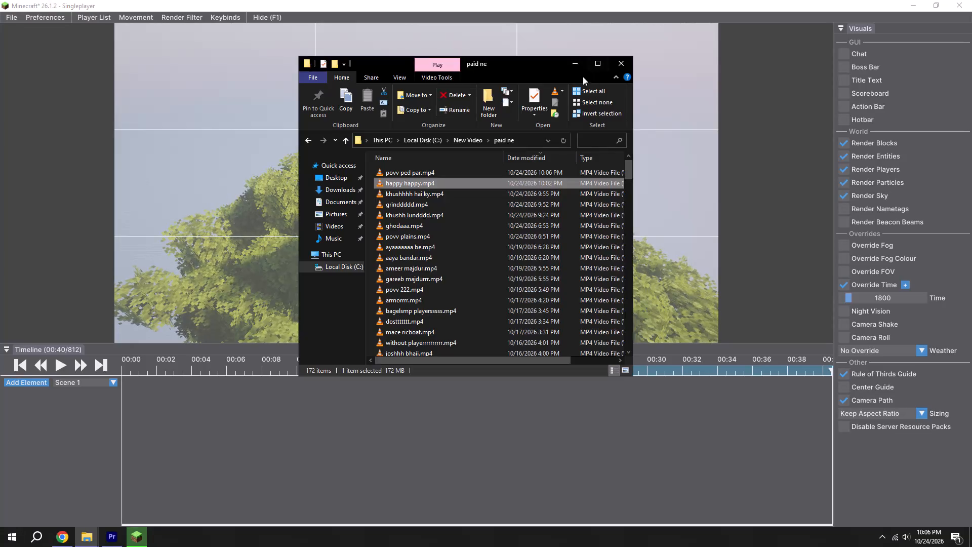
pyautogui.click(576, 54)
pyautogui.doubleClick(548, 227)
pyautogui.press('Escape')
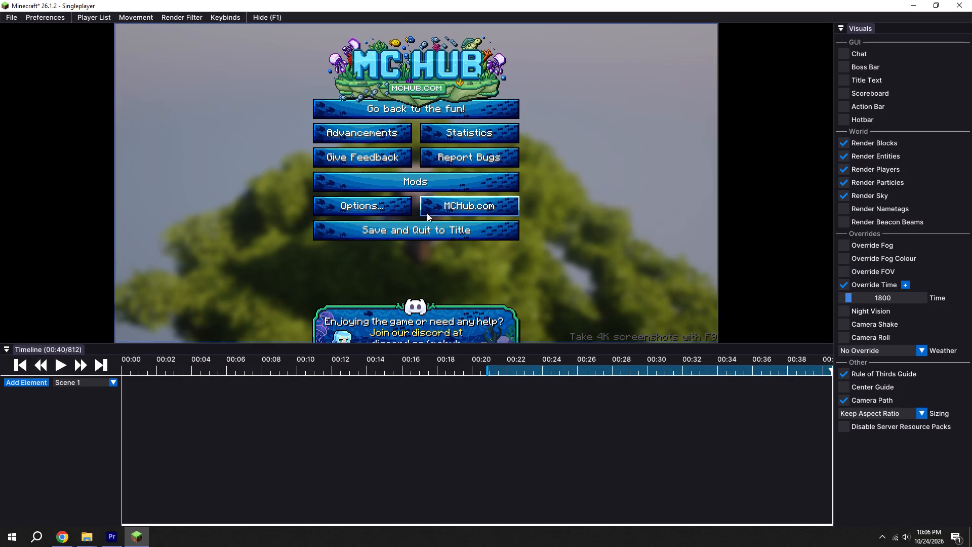
pyautogui.click(424, 227)
# Switch to Premiere Pro and bring povv ped par.mp4 from the paid ne folder onto track V2, past the end of the edit.
pyautogui.click(109, 535)
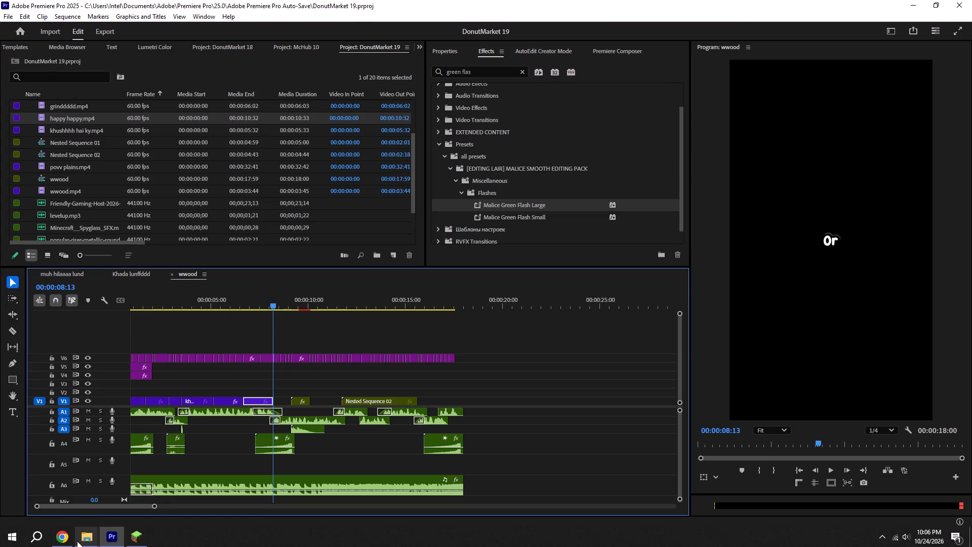
pyautogui.click(77, 541)
pyautogui.click(73, 491)
pyautogui.moveTo(419, 174); pyautogui.dragTo(490, 206)
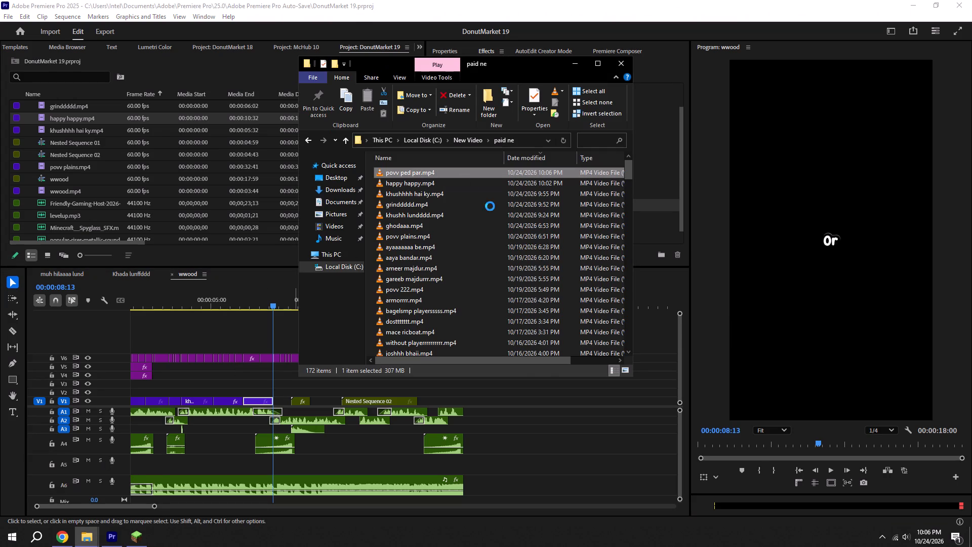
pyautogui.moveTo(490, 206); pyautogui.dragTo(512, 396)
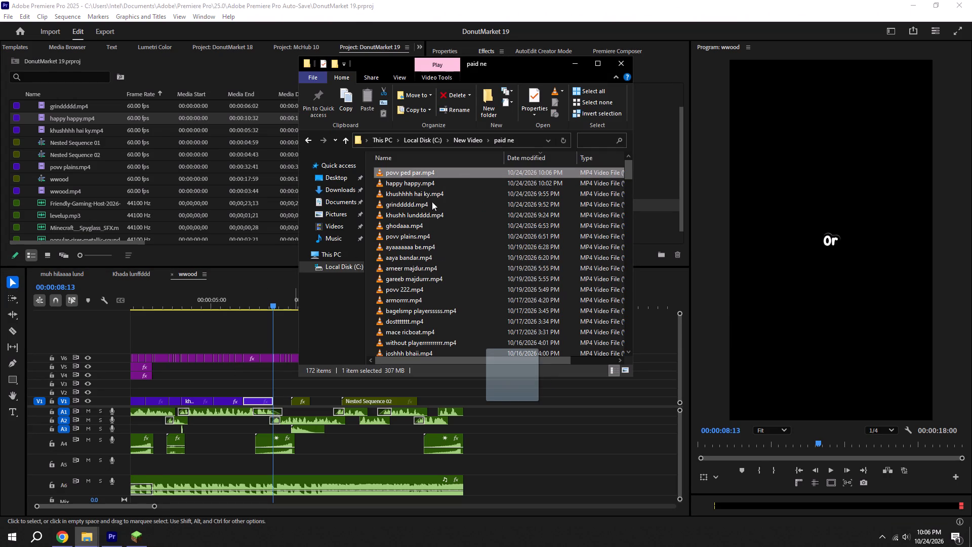
pyautogui.click(503, 393)
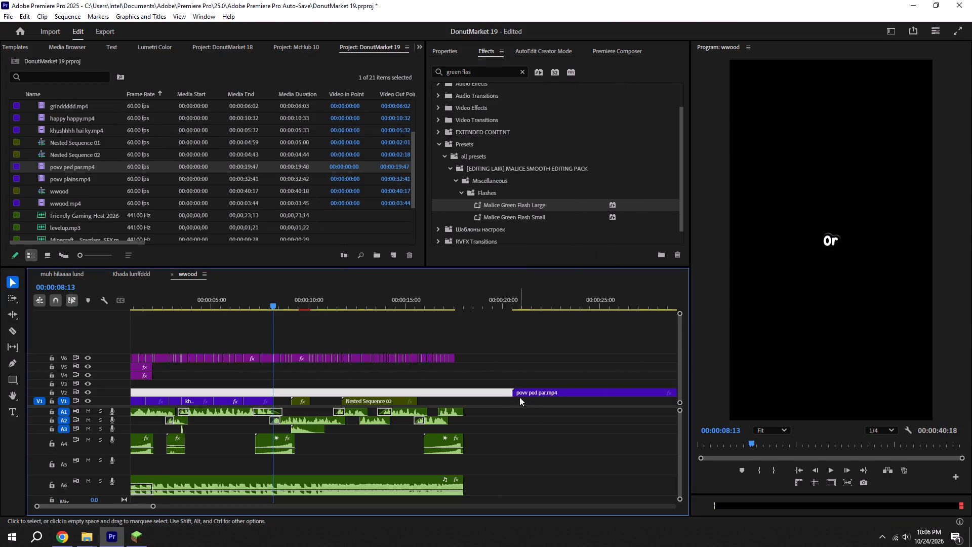
# Trim about 2 seconds off the start of povv ped par.mp4 and move it on V2 to start at 00:00:08:13.
pyautogui.moveTo(518, 397); pyautogui.dragTo(580, 396)
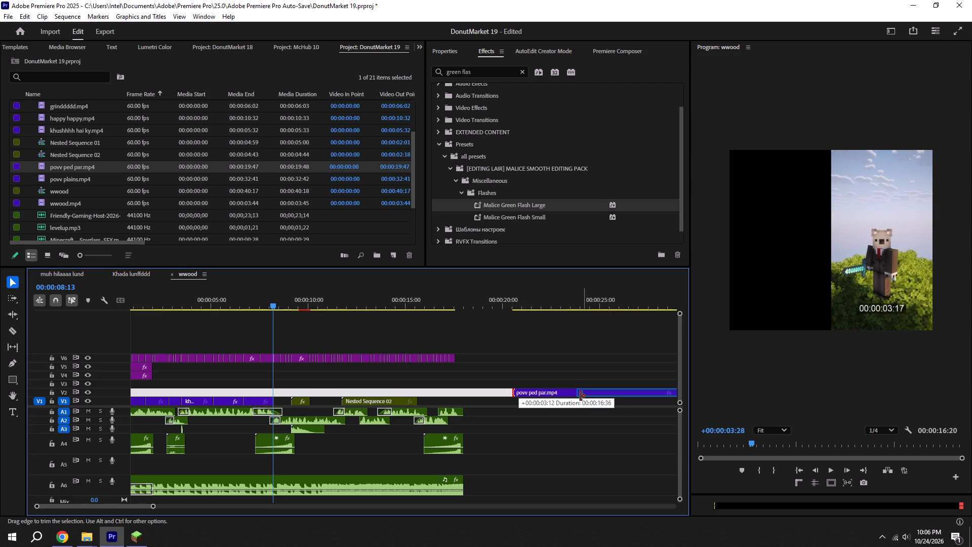
pyautogui.moveTo(580, 396); pyautogui.dragTo(564, 395)
pyautogui.moveTo(588, 395); pyautogui.dragTo(417, 374)
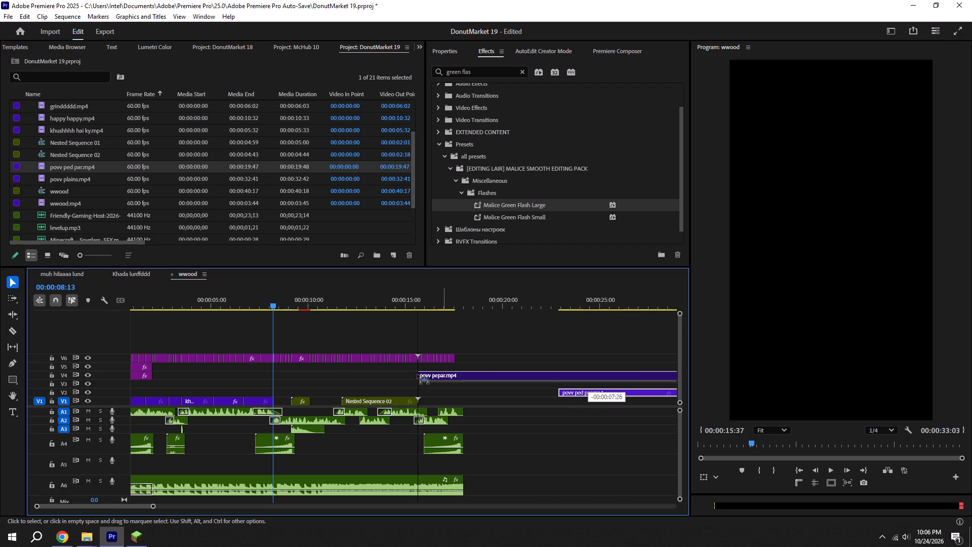
pyautogui.moveTo(417, 374); pyautogui.dragTo(302, 389)
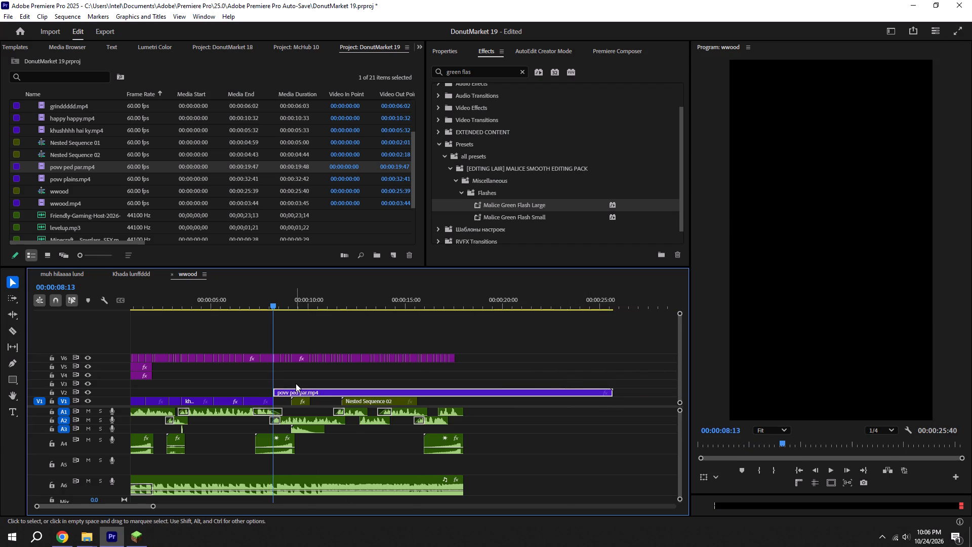
# Play back the placed clip and split it on V2 where the donut.market caption and the first nested sequence begin.
pyautogui.press('space')
pyautogui.press('space')
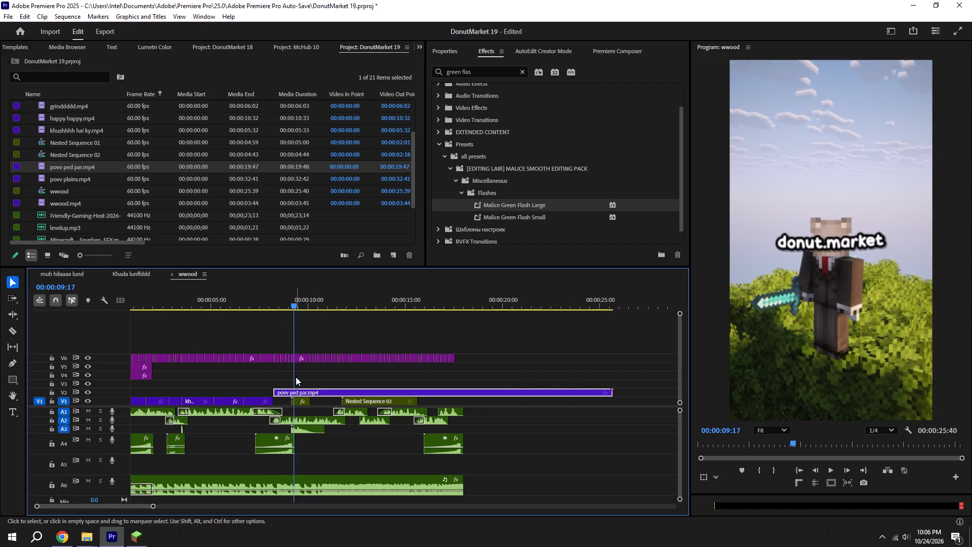
pyautogui.keyDown('alt'); pyautogui.scroll(10, 310, 400); pyautogui.keyUp('alt')
pyautogui.press('c')
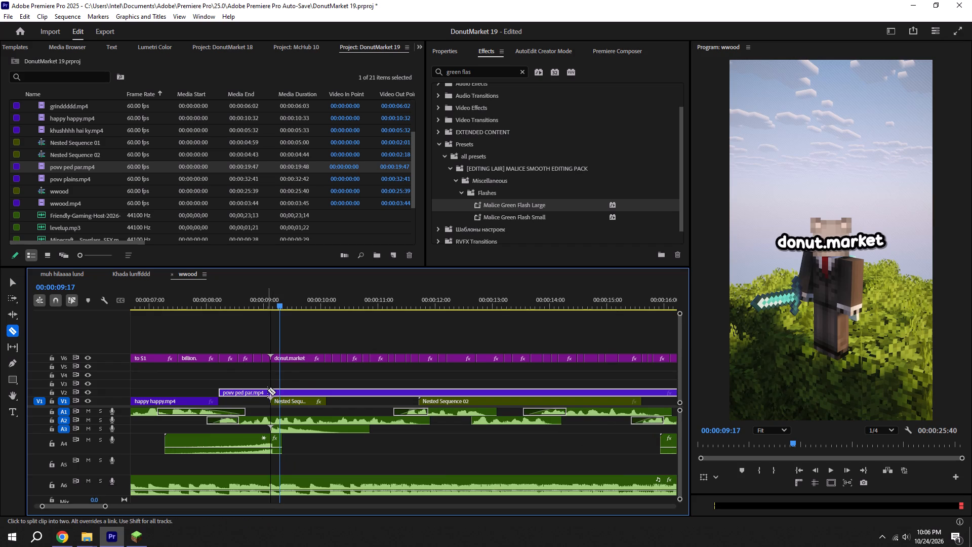
pyautogui.click(268, 390)
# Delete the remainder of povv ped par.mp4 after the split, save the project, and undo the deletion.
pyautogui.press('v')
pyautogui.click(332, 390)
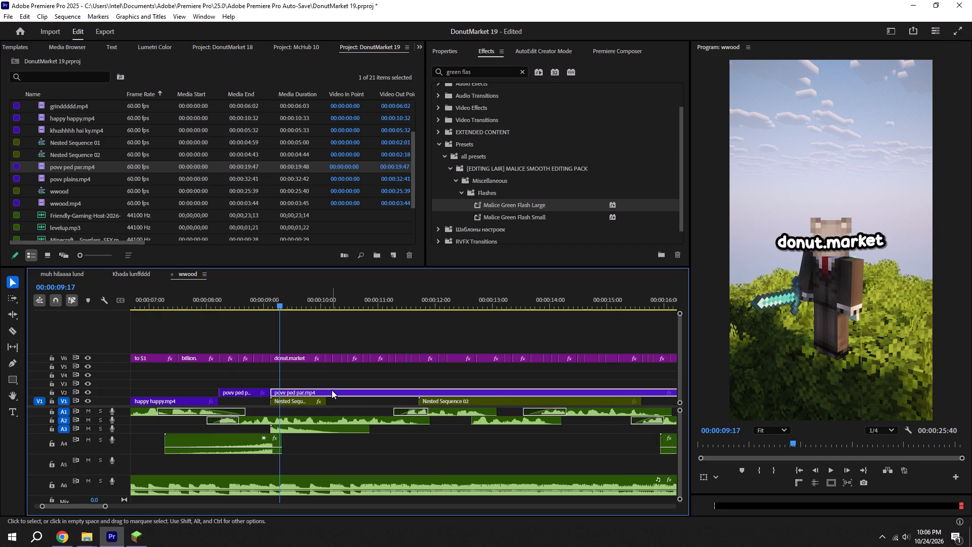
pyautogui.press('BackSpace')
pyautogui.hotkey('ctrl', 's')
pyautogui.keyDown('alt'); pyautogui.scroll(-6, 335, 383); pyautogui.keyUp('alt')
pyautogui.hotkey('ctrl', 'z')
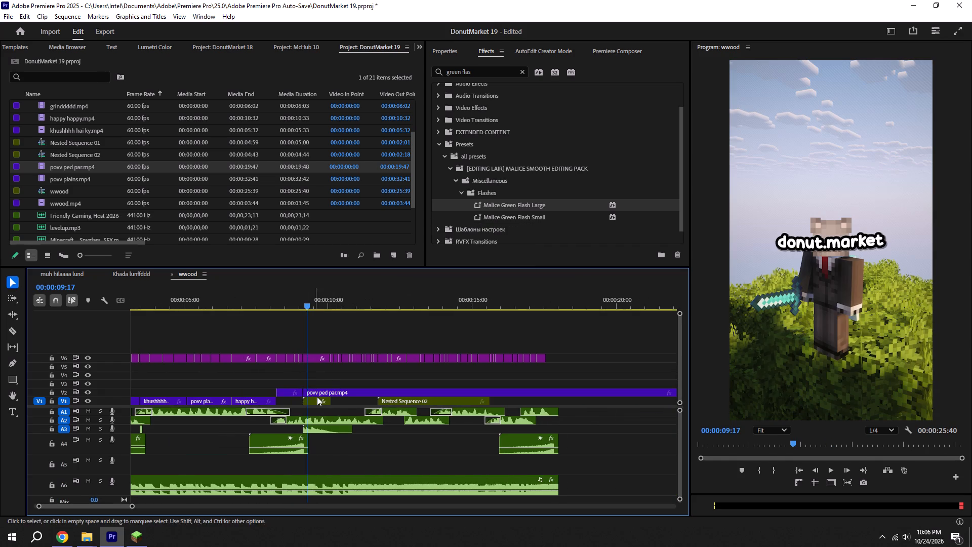
# Trim the start of the second povv ped par.mp4 piece and place it at about 00:00:10:04, right after the first nested sequence.
pyautogui.moveTo(304, 392); pyautogui.dragTo(332, 394)
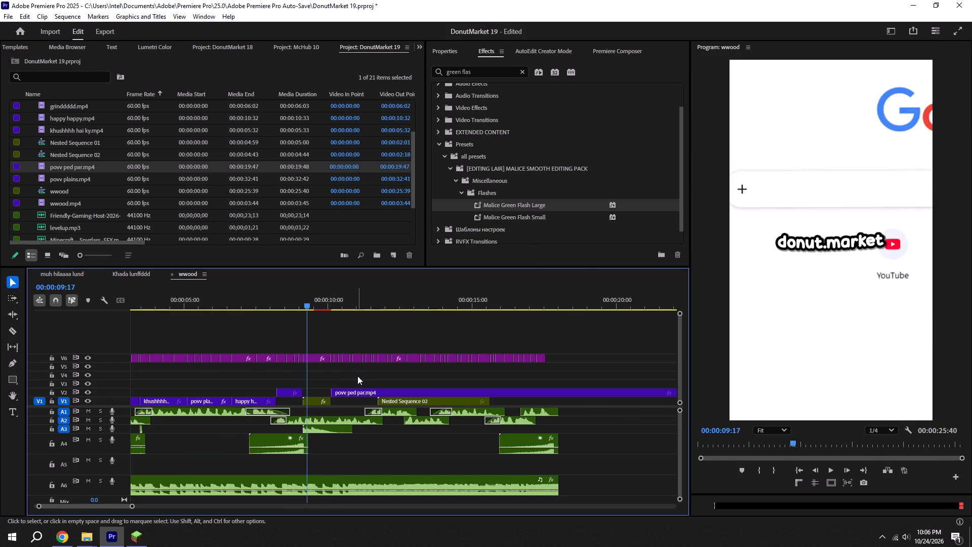
pyautogui.click(357, 376)
pyautogui.press('space')
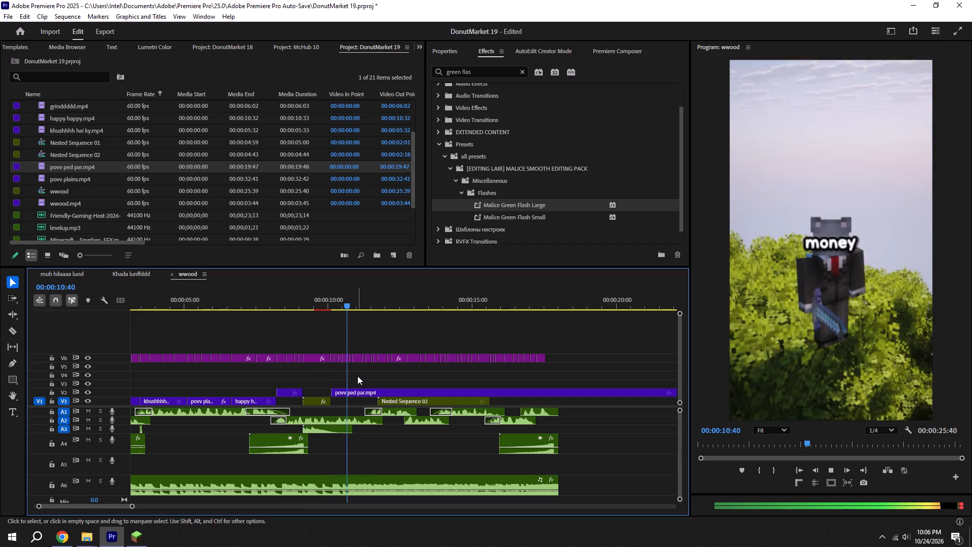
pyautogui.press('space')
pyautogui.moveTo(337, 396); pyautogui.dragTo(370, 396)
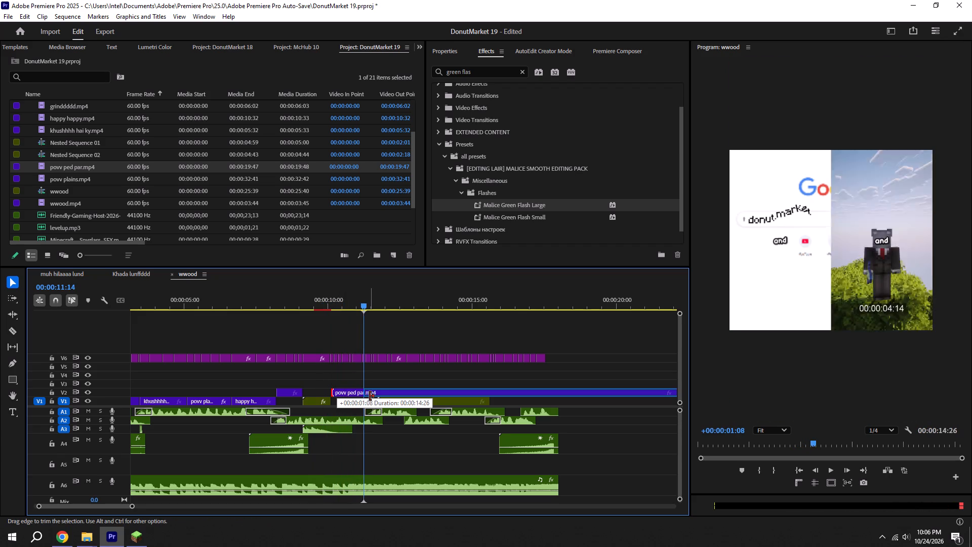
pyautogui.moveTo(370, 396); pyautogui.dragTo(377, 396)
pyautogui.moveTo(406, 393); pyautogui.dragTo(381, 392)
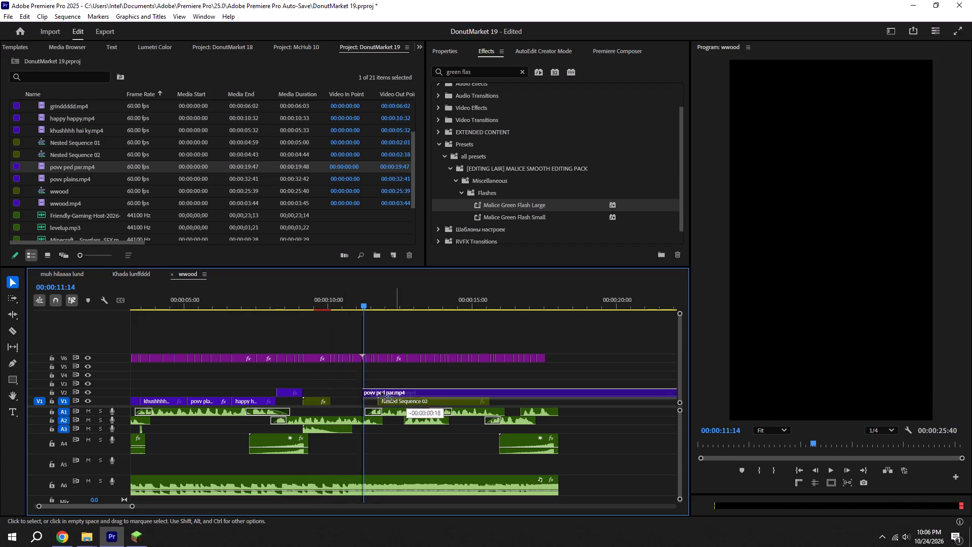
pyautogui.moveTo(381, 392); pyautogui.dragTo(362, 392)
# Play back the second piece, split it where Nested Sequence 02 begins, and delete the excess footage after the split.
pyautogui.keyDown('shift'); pyautogui.click(330, 305); pyautogui.keyUp('shift')
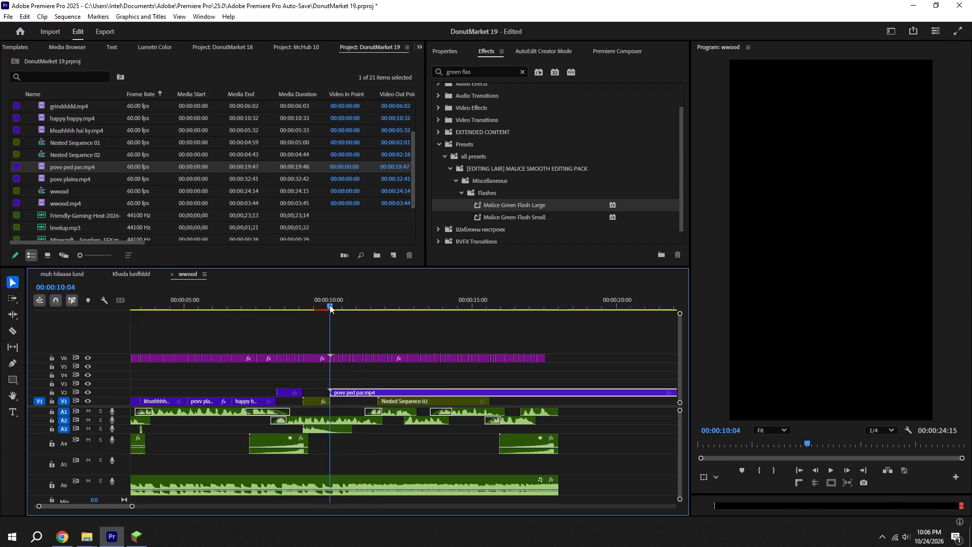
pyautogui.press('space')
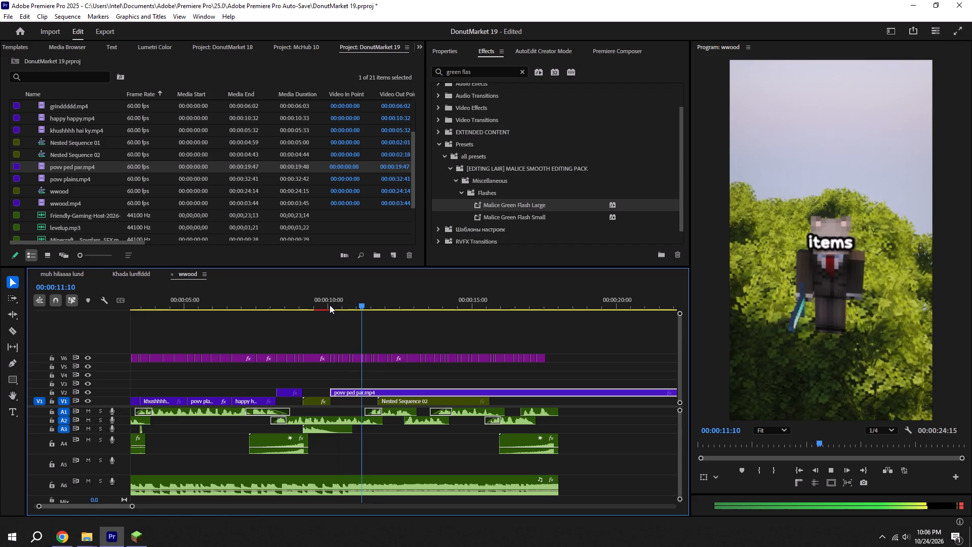
pyautogui.press('space')
pyautogui.press('c')
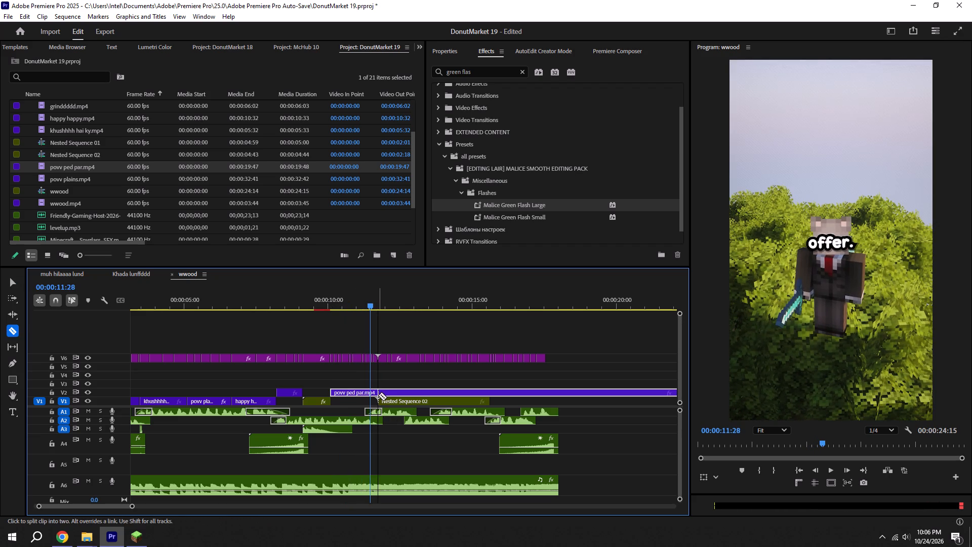
pyautogui.click(378, 395)
pyautogui.press('v')
pyautogui.click(408, 392)
pyautogui.press('BackSpace')
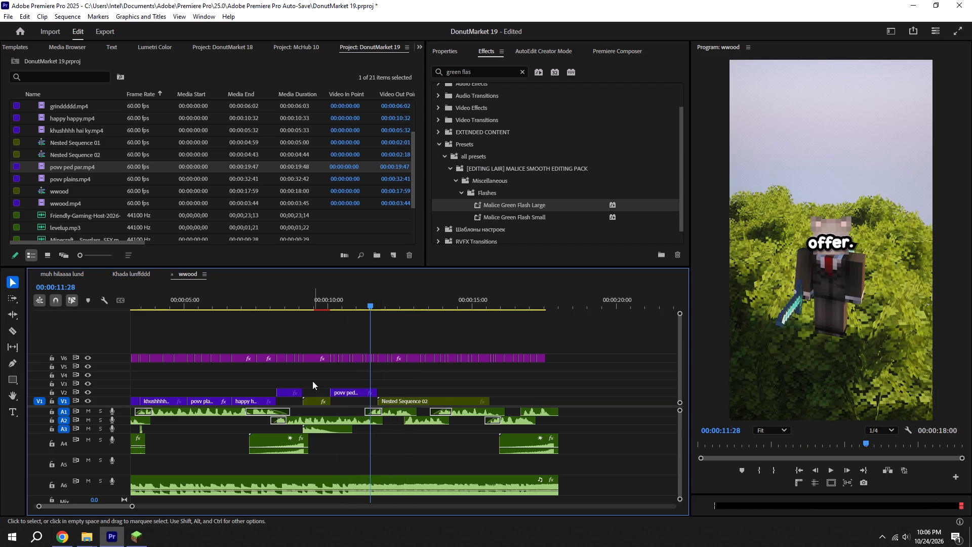
# Move both povv ped par.mp4 pieces from V2 down into the gaps on V1.
pyautogui.click(292, 394)
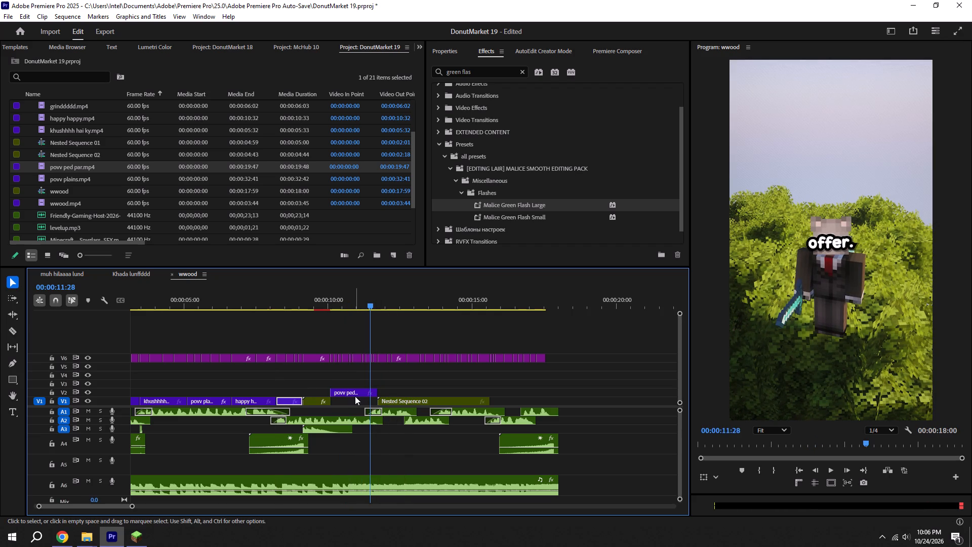
pyautogui.moveTo(355, 396); pyautogui.dragTo(357, 403)
# Set the second povv ped par.mp4 piece's scale to 120% and its vertical position to 1050, saving the project.
pyautogui.click(441, 52)
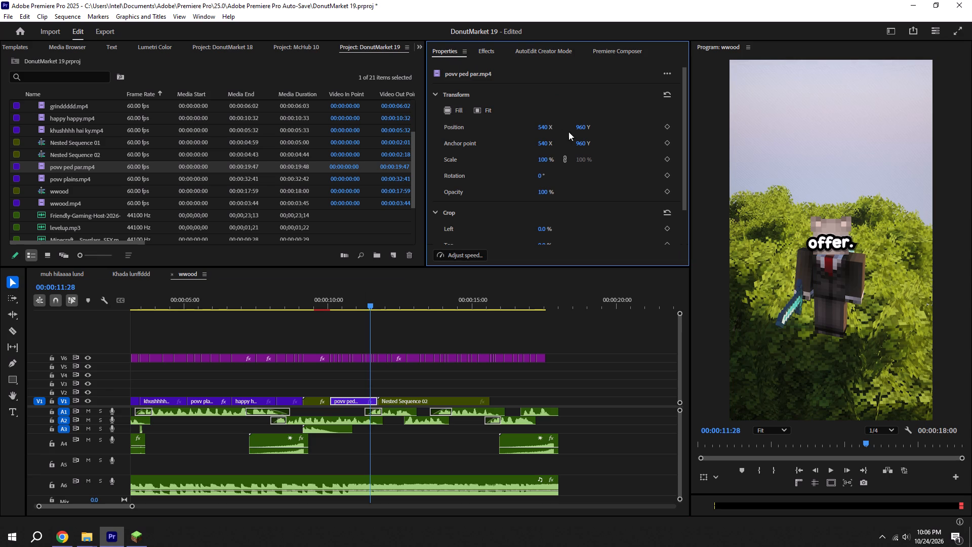
pyautogui.click(542, 162)
pyautogui.press('BackSpace')
pyautogui.write('120')
pyautogui.press('Return')
pyautogui.hotkey('ctrl', 's')
pyautogui.click(583, 129)
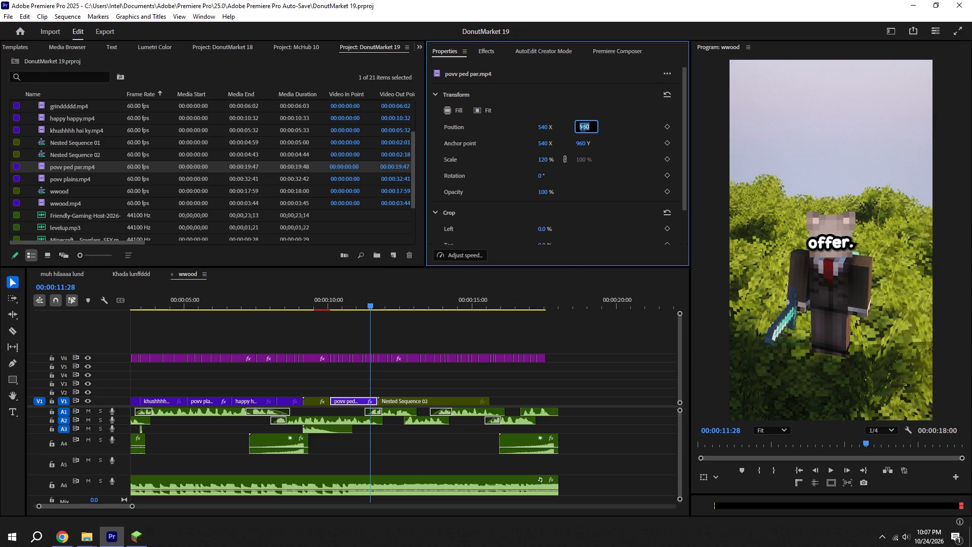
pyautogui.press('BackSpace')
pyautogui.write('1050')
pyautogui.press('Return')
pyautogui.hotkey('ctrl', 's')
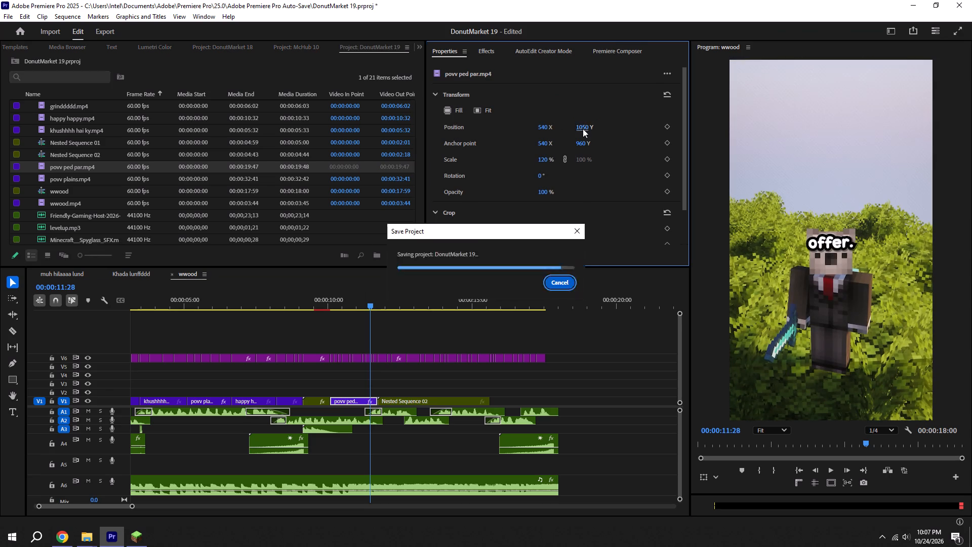
# Set the first povv ped par.mp4 piece, at about 00:00:08:37, to 120% scale and vertical position 1050, and save.
pyautogui.click(320, 330)
pyautogui.moveTo(312, 321); pyautogui.dragTo(300, 321)
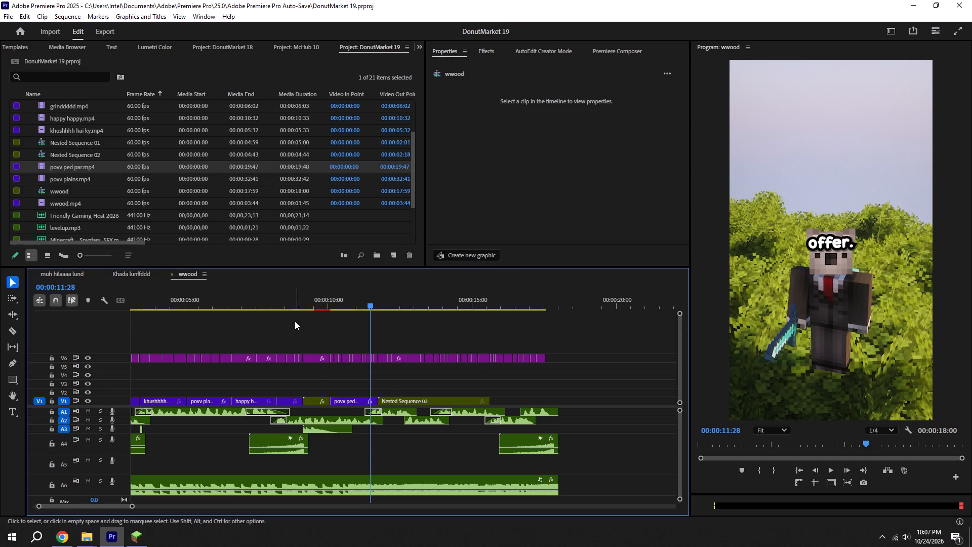
pyautogui.click(291, 315)
pyautogui.click(289, 300)
pyautogui.click(291, 401)
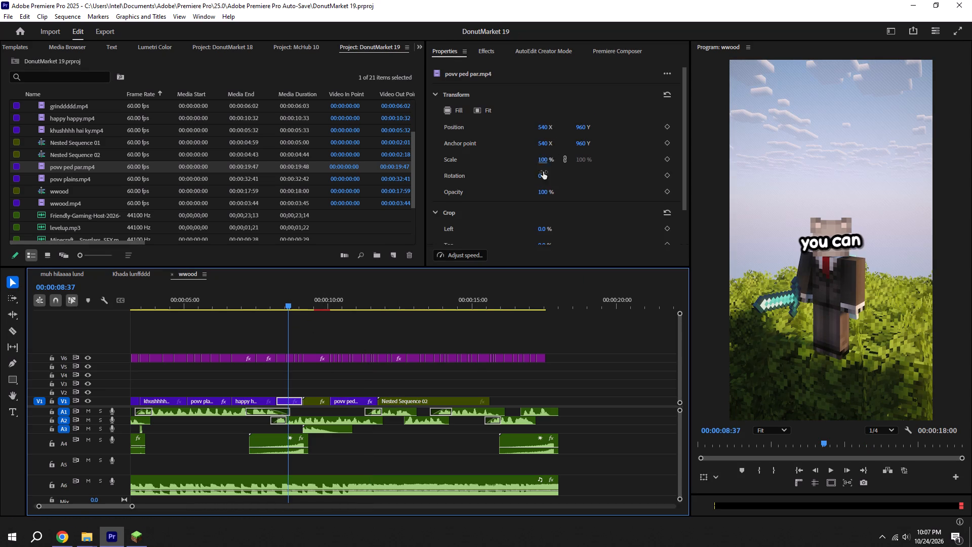
pyautogui.click(541, 163)
pyautogui.press('BackSpace')
pyautogui.write('120')
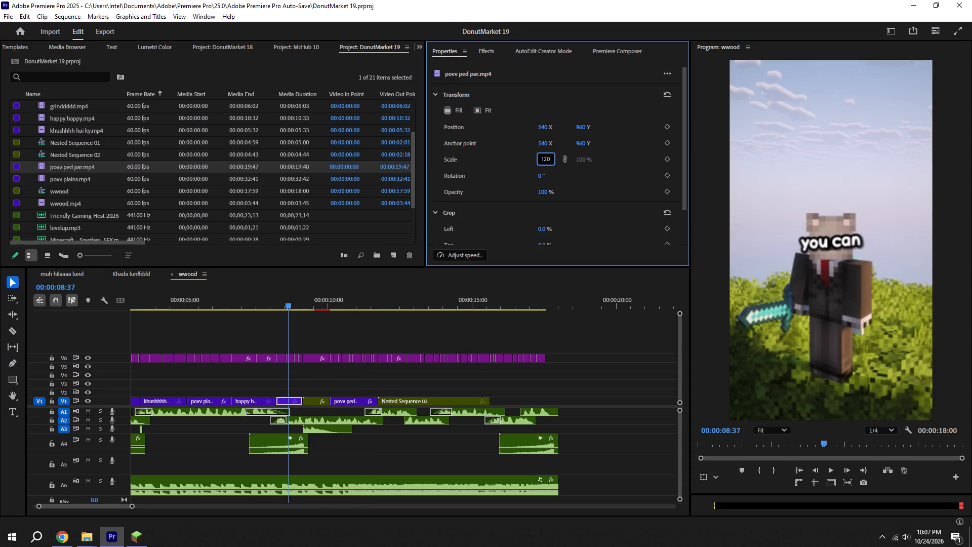
pyautogui.press('Return')
pyautogui.hotkey('ctrl', 's')
pyautogui.click(575, 128)
pyautogui.click(581, 128)
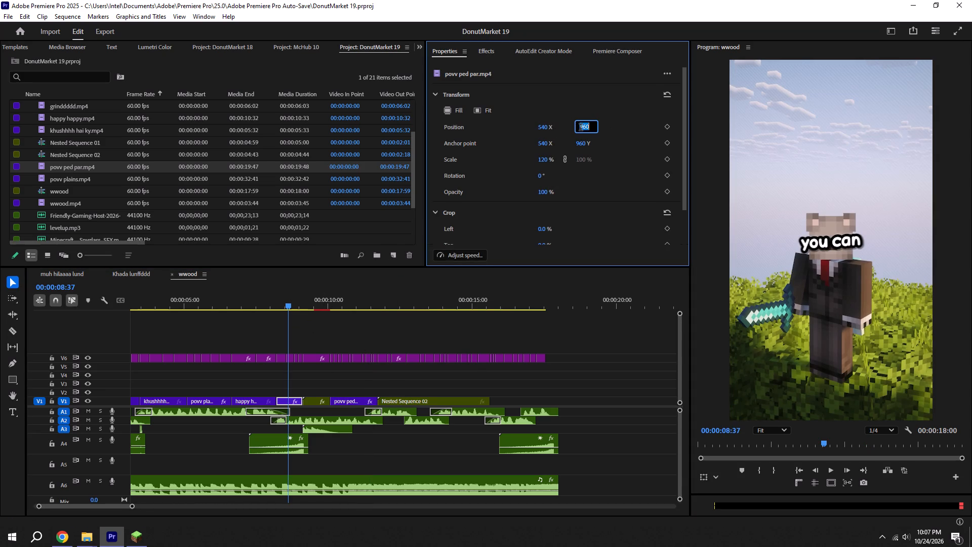
pyautogui.press('BackSpace')
pyautogui.write('105-')
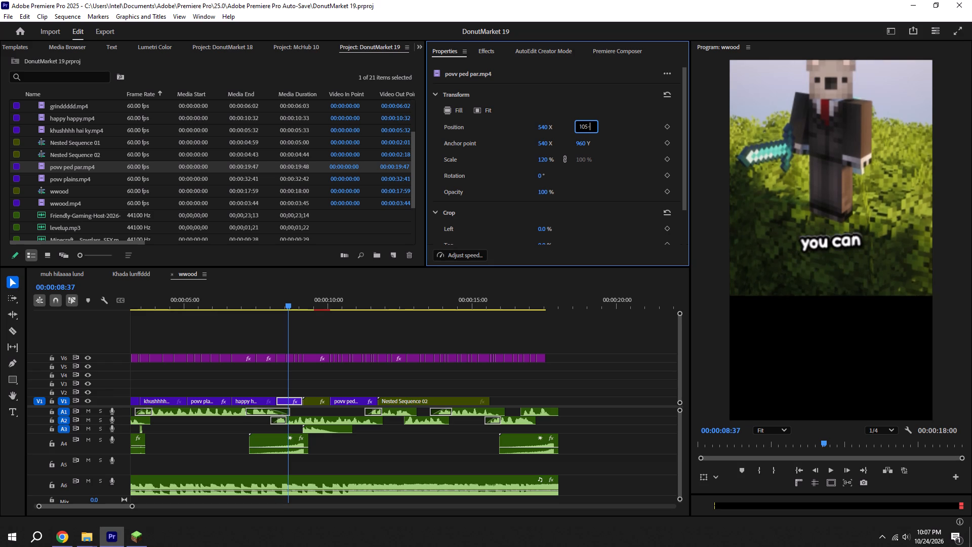
pyautogui.press('BackSpace')
pyautogui.press('0')
pyautogui.press('Return')
pyautogui.hotkey('ctrl', 's')
# Play back the sequence from 00:00:08:37 to the stretch past Nested Sequence 02 to check the placed footage.
pyautogui.keyDown('alt'); pyautogui.scroll(-6, 348, 392); pyautogui.keyUp('alt')
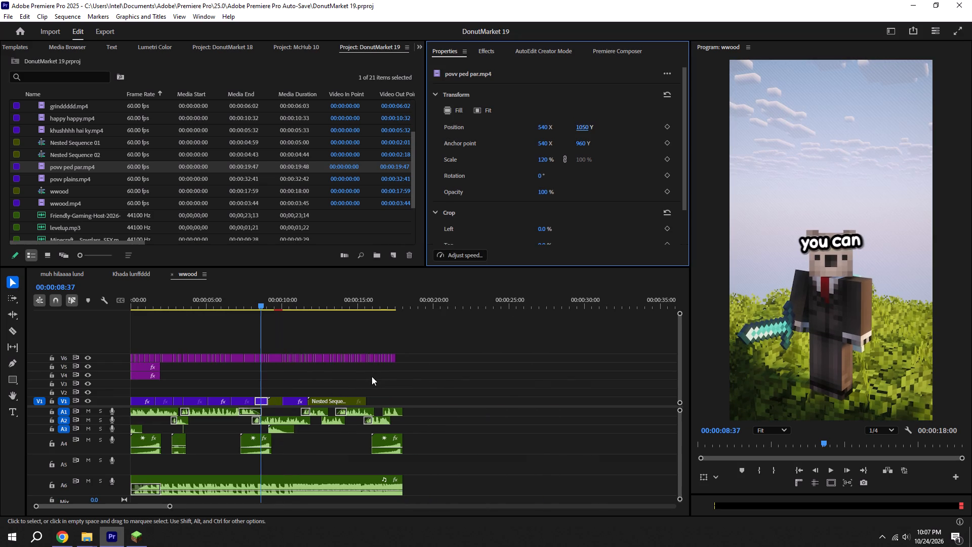
pyautogui.hotkey('ctrl', 's')
pyautogui.click(504, 391)
pyautogui.press('space')
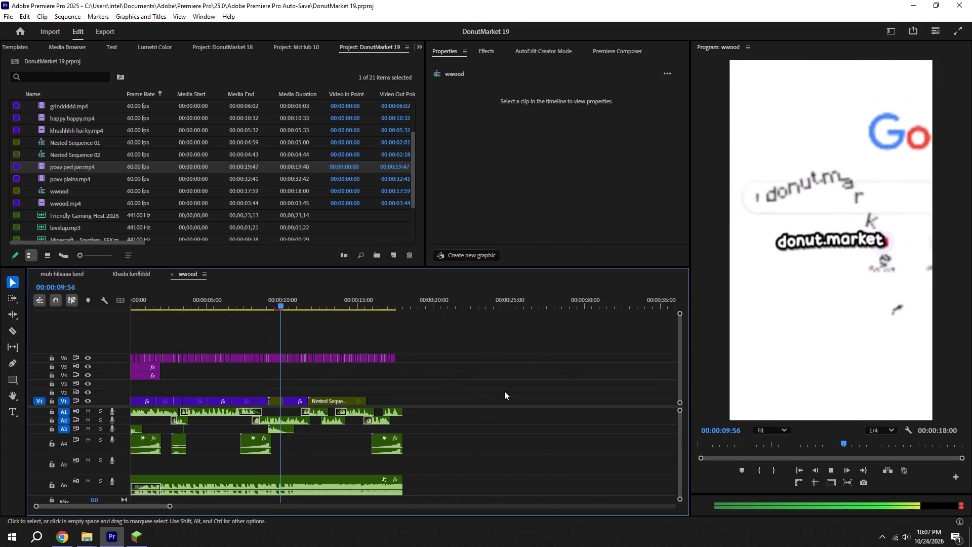
pyautogui.hotkey('ctrl', 's')
pyautogui.press('space')
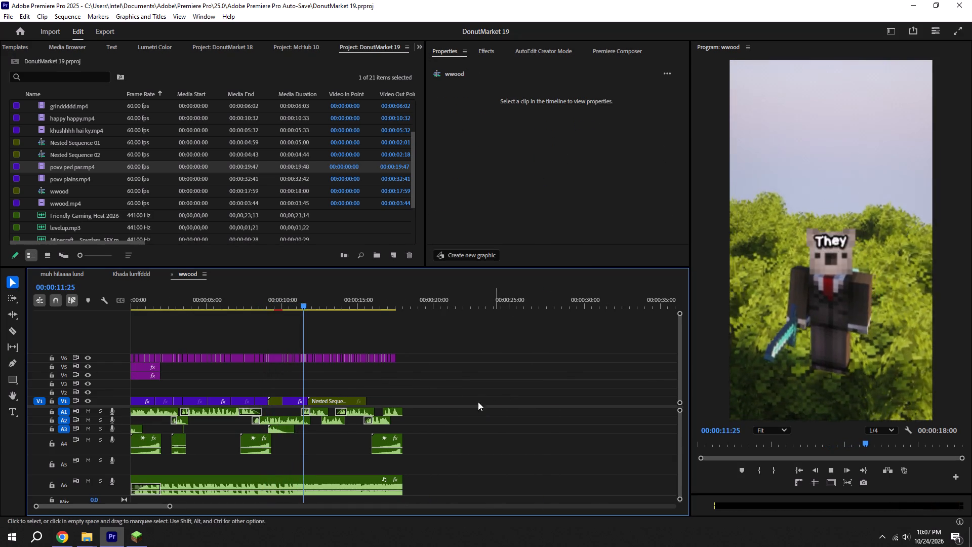
pyautogui.hotkey('ctrl', 's')
pyautogui.click(469, 387)
pyautogui.press('space')
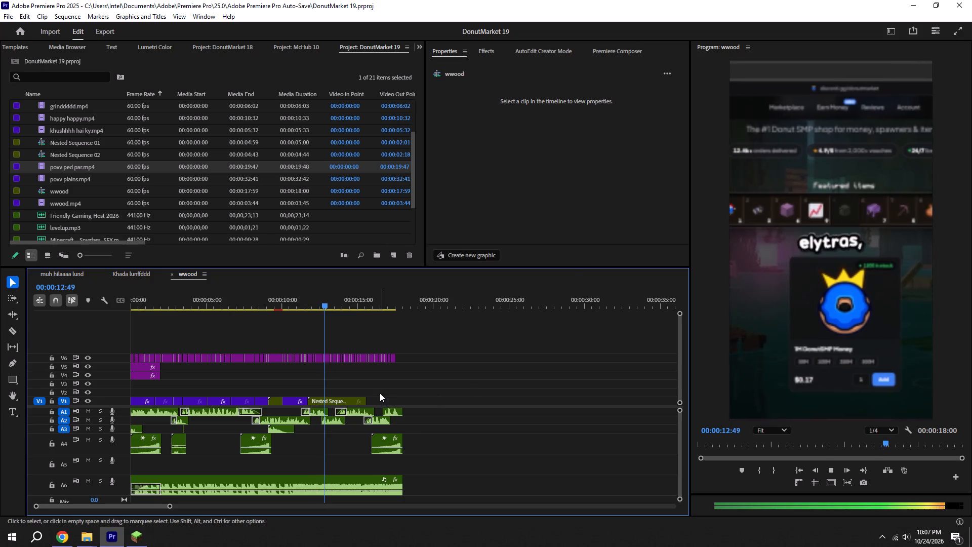
pyautogui.keyDown('alt'); pyautogui.scroll(4, 386, 393); pyautogui.keyUp('alt')
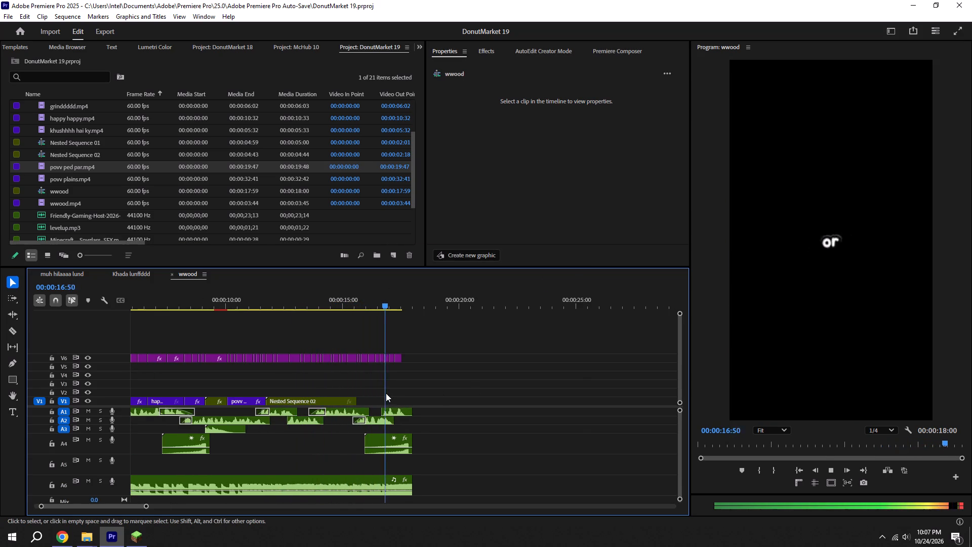
pyautogui.hotkey('ctrl', 's')
# Duplicate the opening ghodaaa.mp4 clip into the V1 gap at 00:00:15:37, extend it to the sequence end at 00:00:18:00, and save.
pyautogui.keyDown('shift'); pyautogui.click(359, 300); pyautogui.keyUp('shift')
pyautogui.hotkey('ctrl', 's')
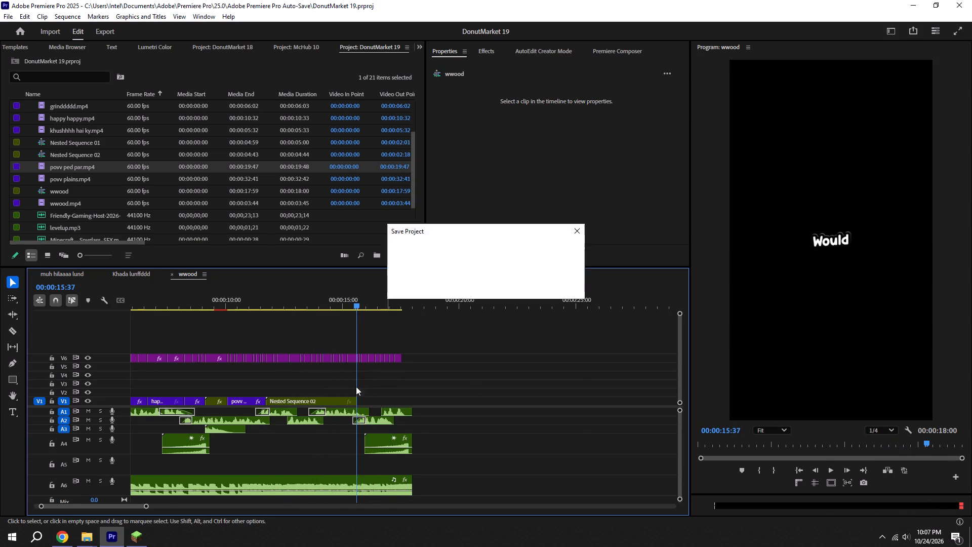
pyautogui.keyDown('alt'); pyautogui.scroll(-5, 310, 389); pyautogui.keyUp('alt')
pyautogui.scroll(5, 240, 410)
pyautogui.keyDown('alt'); pyautogui.scroll(10, 246, 409); pyautogui.keyUp('alt')
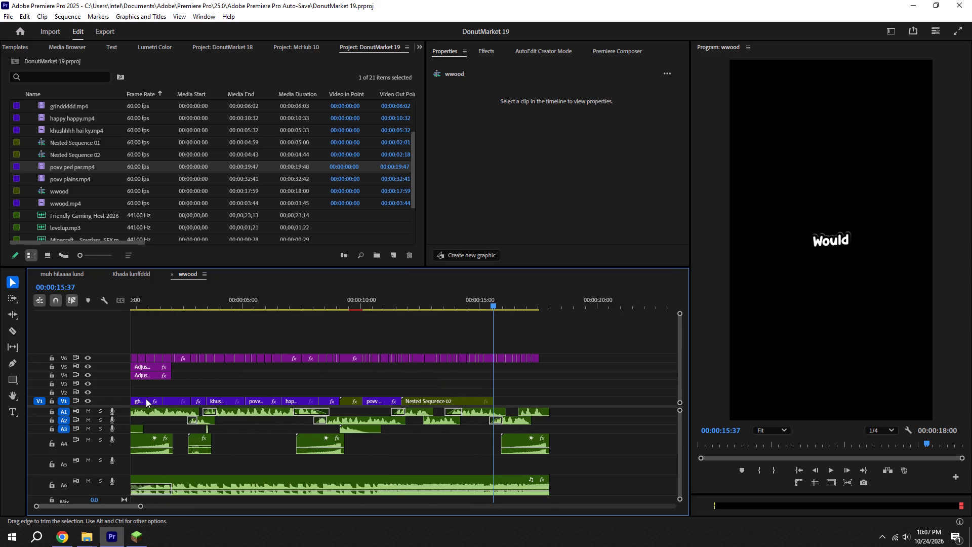
pyautogui.keyDown('alt'); pyautogui.moveTo(146, 399); pyautogui.dragTo(516, 401); pyautogui.keyUp('alt')
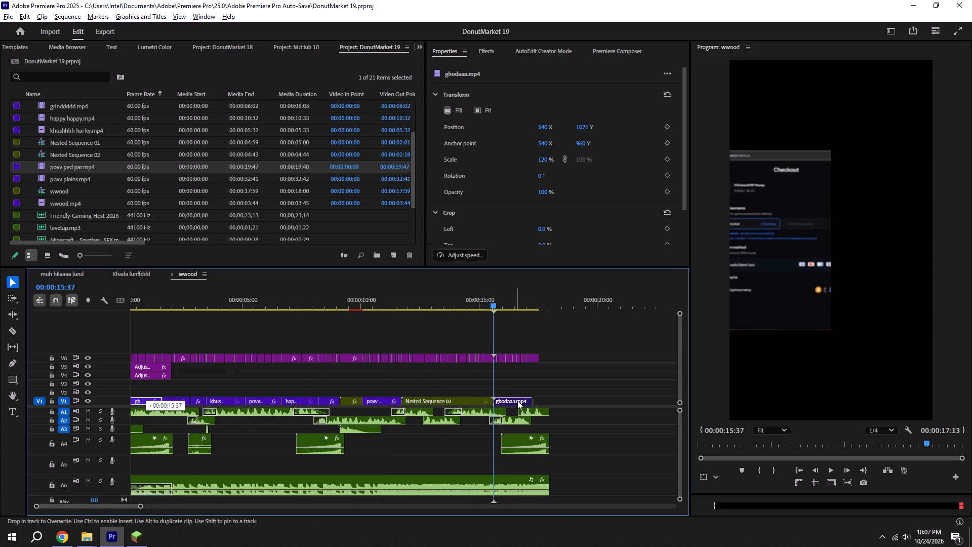
pyautogui.moveTo(534, 401); pyautogui.dragTo(550, 402)
pyautogui.click(570, 411)
pyautogui.hotkey('ctrl', 's')
pyautogui.keyDown('alt'); pyautogui.scroll(-5, 569, 418); pyautogui.keyUp('alt')
pyautogui.press('space')
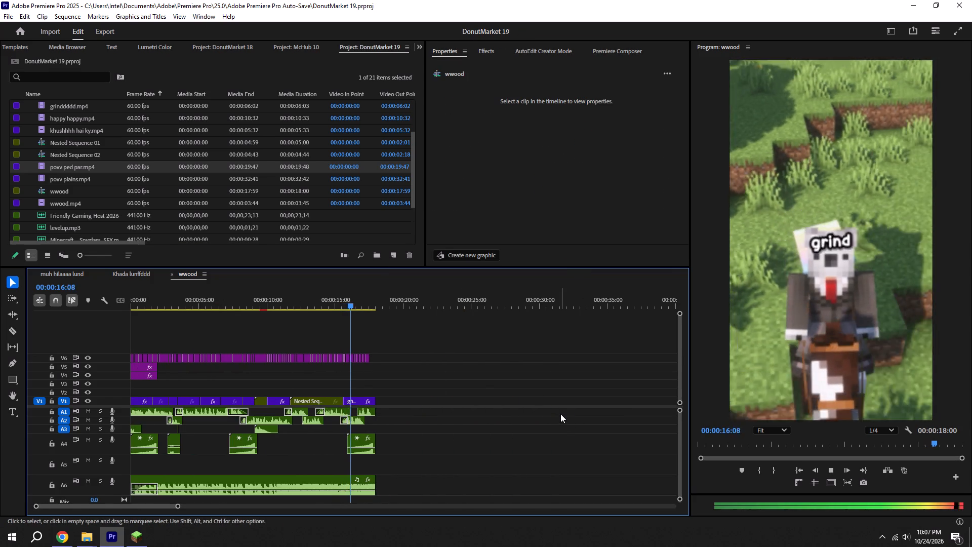
pyautogui.hotkey('ctrl', 's')
# Return to the sequence start and search the effects for "zoom".
pyautogui.click(797, 467)
pyautogui.keyDown('alt'); pyautogui.scroll(-6, 469, 413); pyautogui.keyUp('alt')
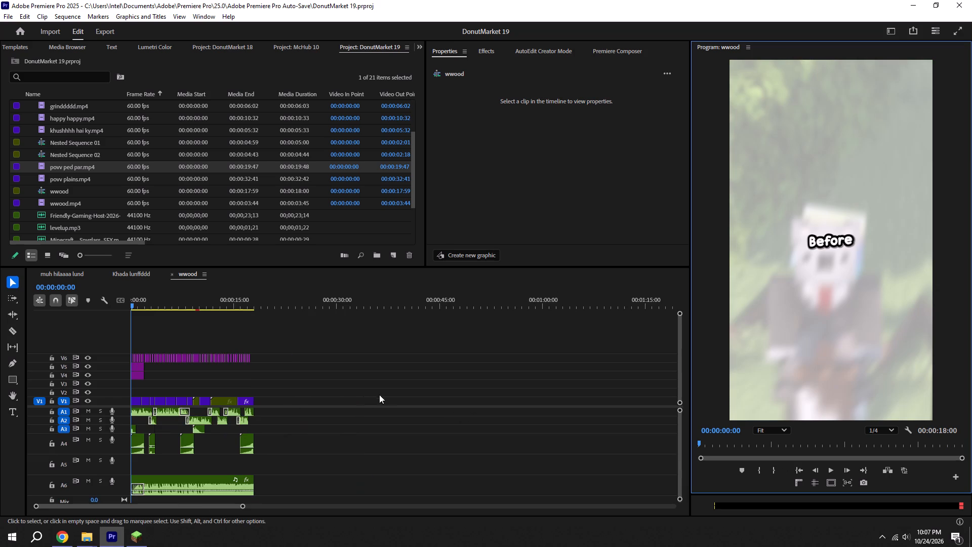
pyautogui.scroll(20, 146, 391)
pyautogui.scroll(2, 146, 391)
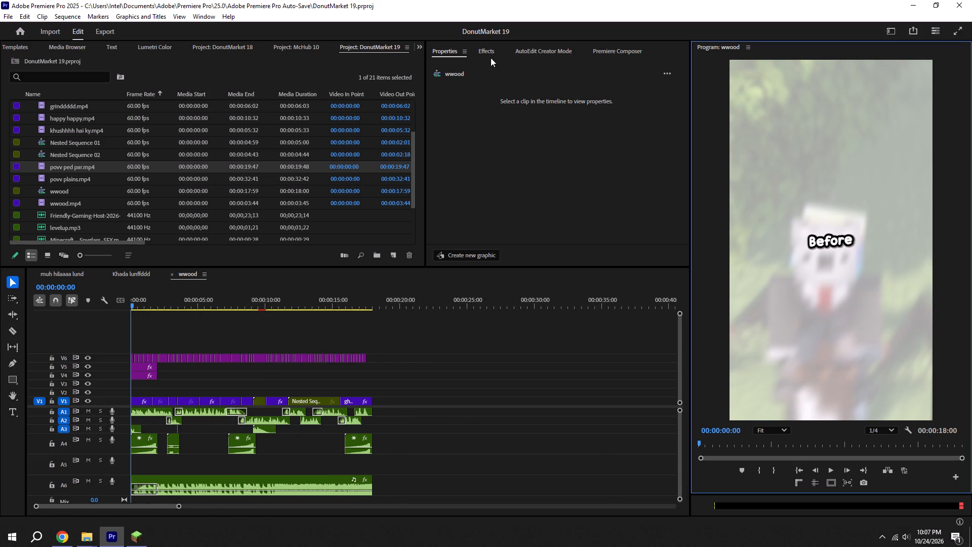
pyautogui.click(481, 49)
pyautogui.moveTo(481, 70); pyautogui.dragTo(297, 87)
pyautogui.press('BackSpace')
pyautogui.write('zoom')
pyautogui.press('space')
pyautogui.hotkey('ctrl', 's')
pyautogui.scroll(-6, 509, 196)
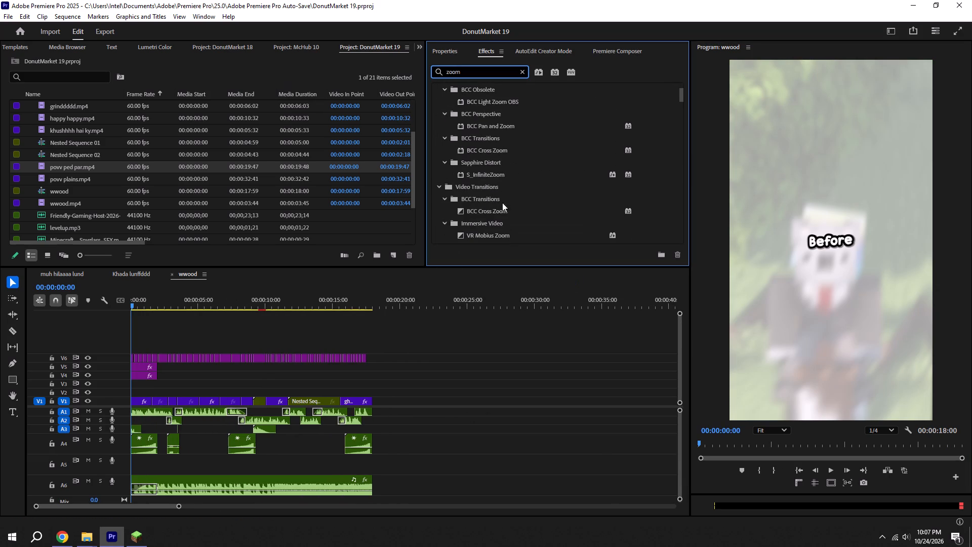
# Apply the 05. Zoom In Center preset to the underwater V1 clip at about 00:00:02:36, save, and replay that part.
pyautogui.press('space')
pyautogui.click(445, 397)
pyautogui.press('space')
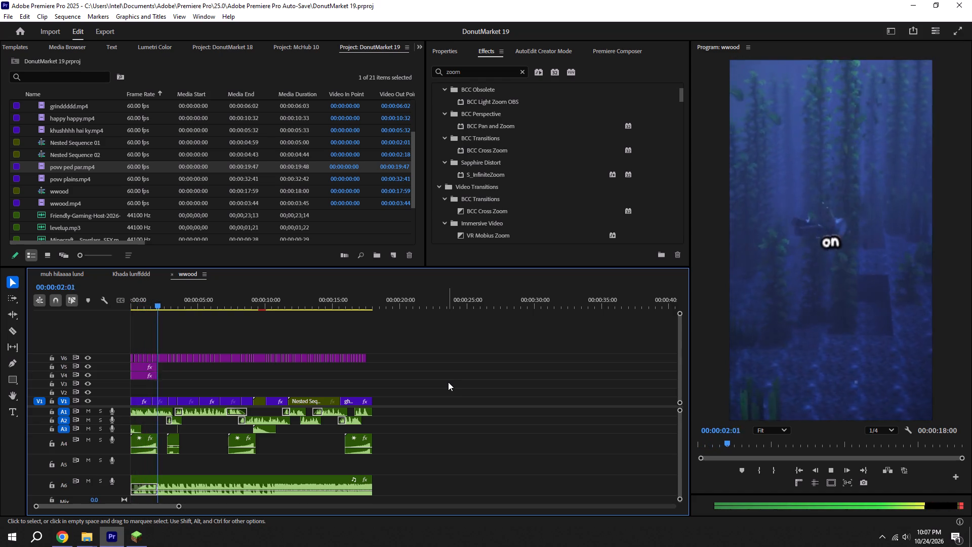
pyautogui.press('space')
pyautogui.scroll(-12, 493, 209)
pyautogui.moveTo(494, 197); pyautogui.dragTo(160, 403)
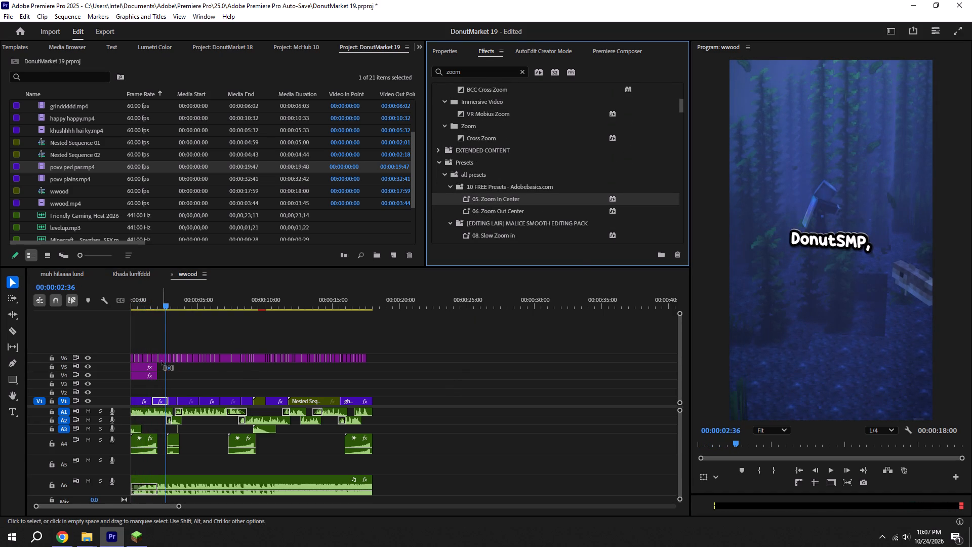
pyautogui.hotkey('ctrl', 's')
pyautogui.moveTo(163, 300); pyautogui.dragTo(66, 299)
pyautogui.press('space')
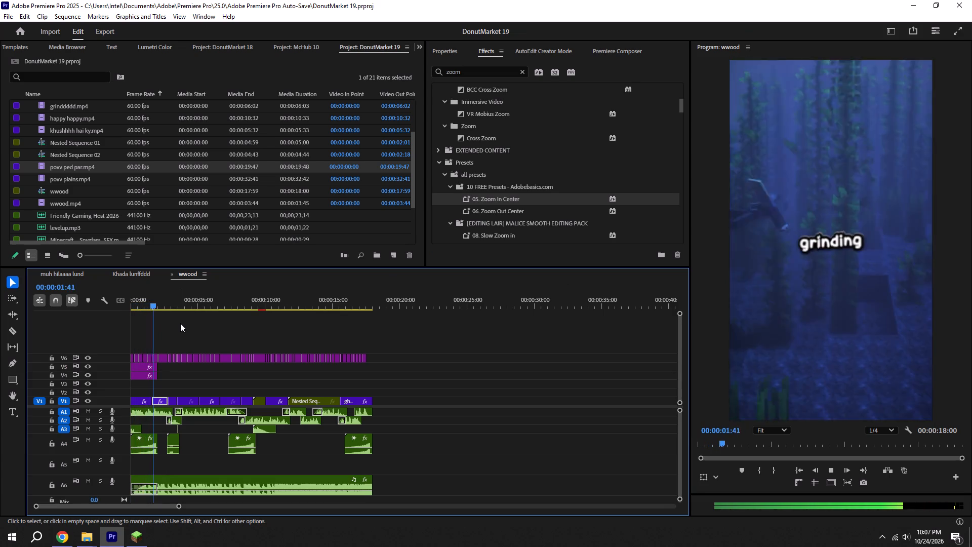
pyautogui.press('space')
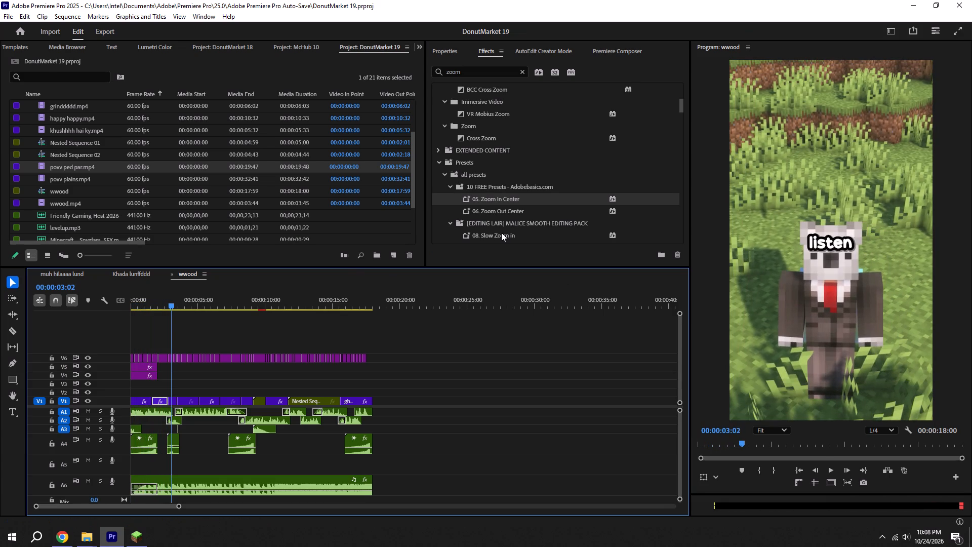
# Apply the 05. Zoom In Center preset to the khushhhh hai ky.mp4 and happy happy.mp4 clips on V1.
pyautogui.press('space')
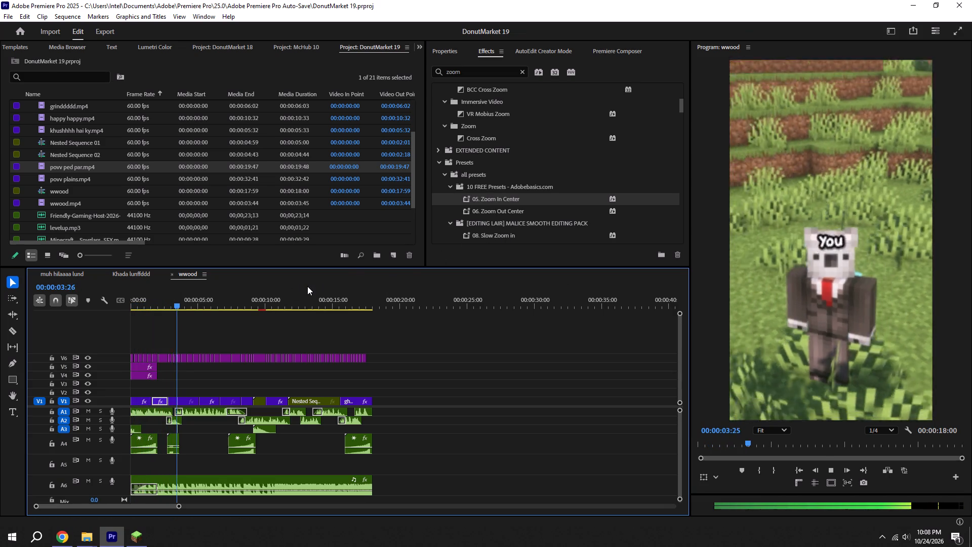
pyautogui.press('space')
pyautogui.moveTo(506, 198); pyautogui.dragTo(190, 396)
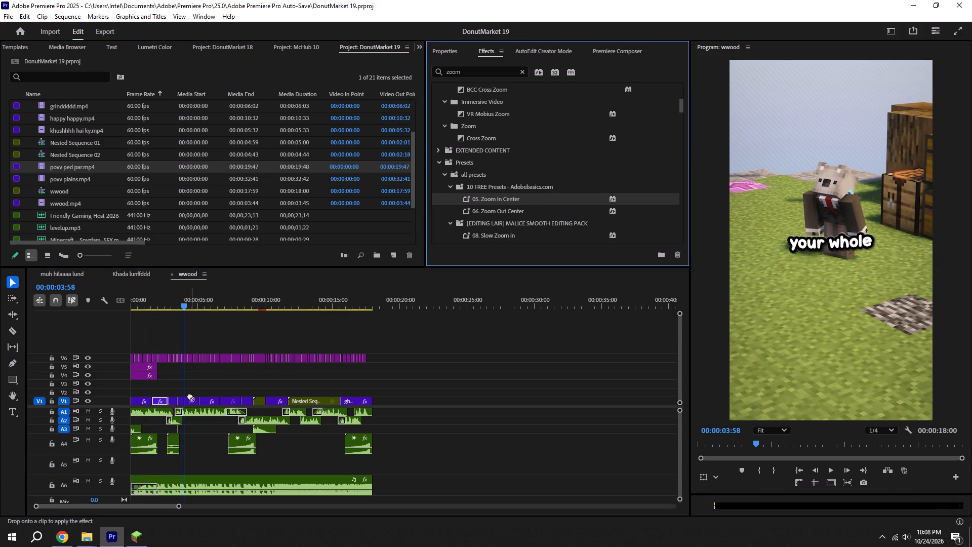
pyautogui.moveTo(190, 396); pyautogui.dragTo(189, 398)
pyautogui.press('space')
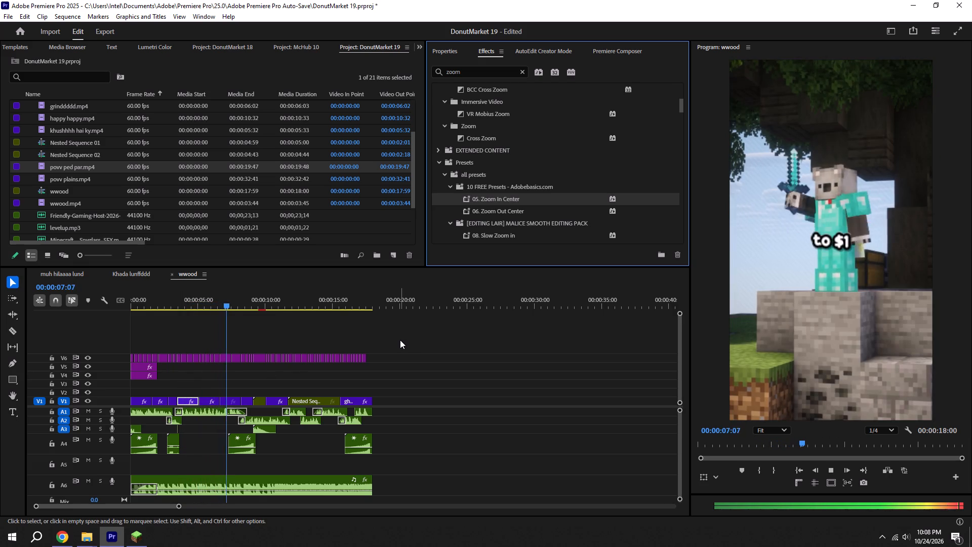
pyautogui.press('space')
pyautogui.moveTo(518, 202); pyautogui.dragTo(232, 400)
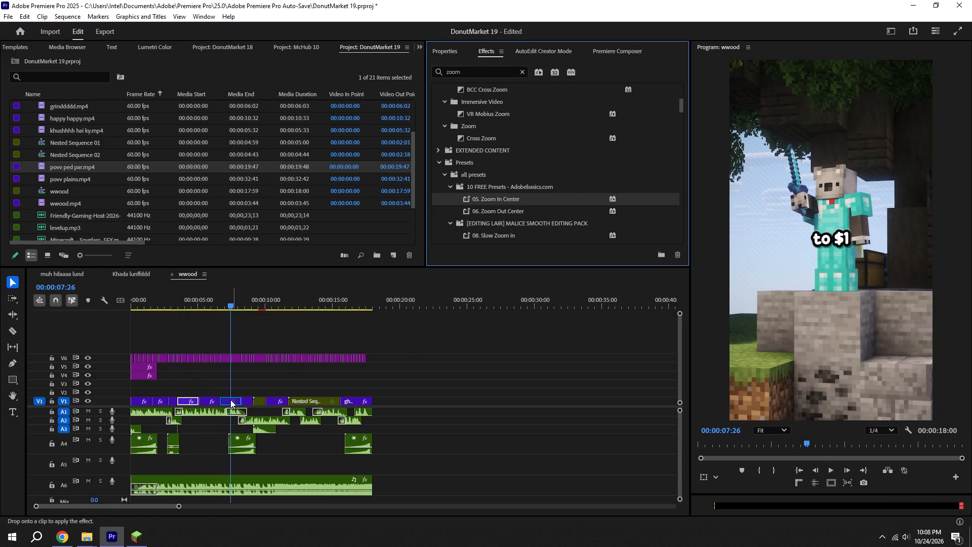
pyautogui.press('space')
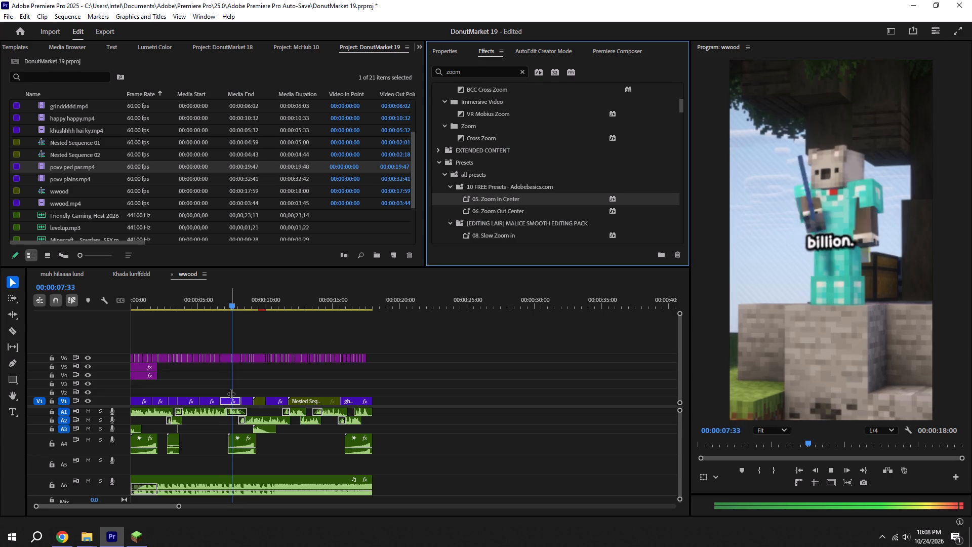
pyautogui.press('space')
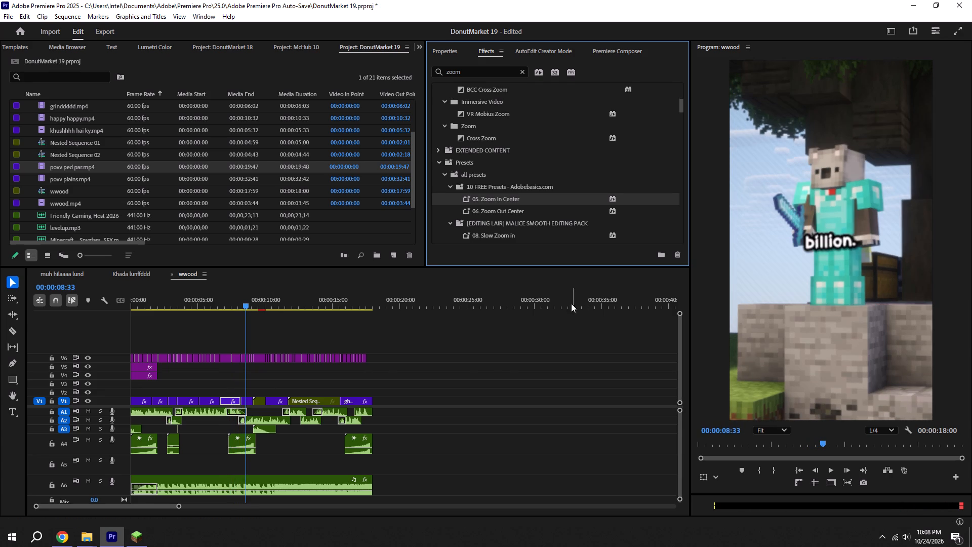
# Apply the 06. Zoom Out Center preset to the first povv ped par.mp4 piece on V1, at about 00:00:08:33.
pyautogui.moveTo(501, 209); pyautogui.dragTo(244, 403)
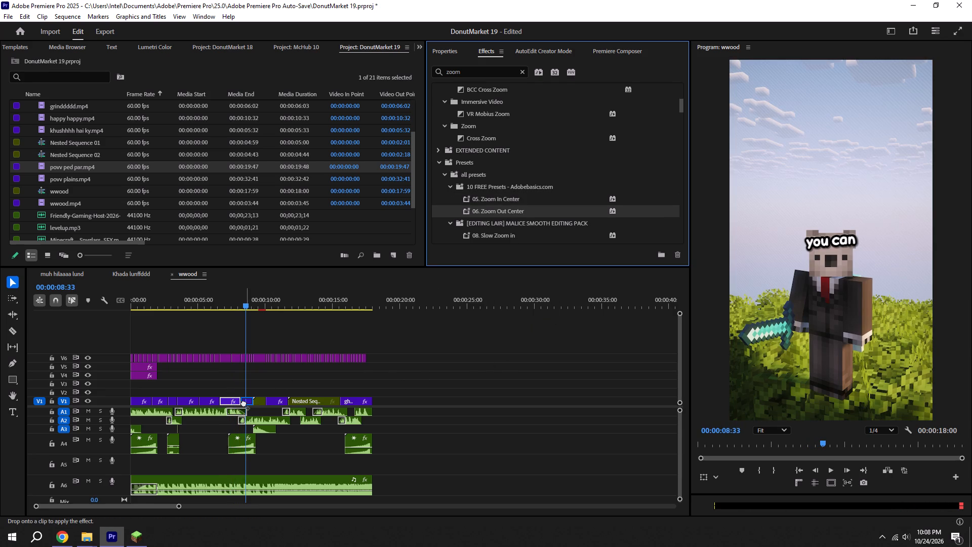
pyautogui.moveTo(244, 403); pyautogui.dragTo(243, 403)
pyautogui.press('space')
pyautogui.press('space')
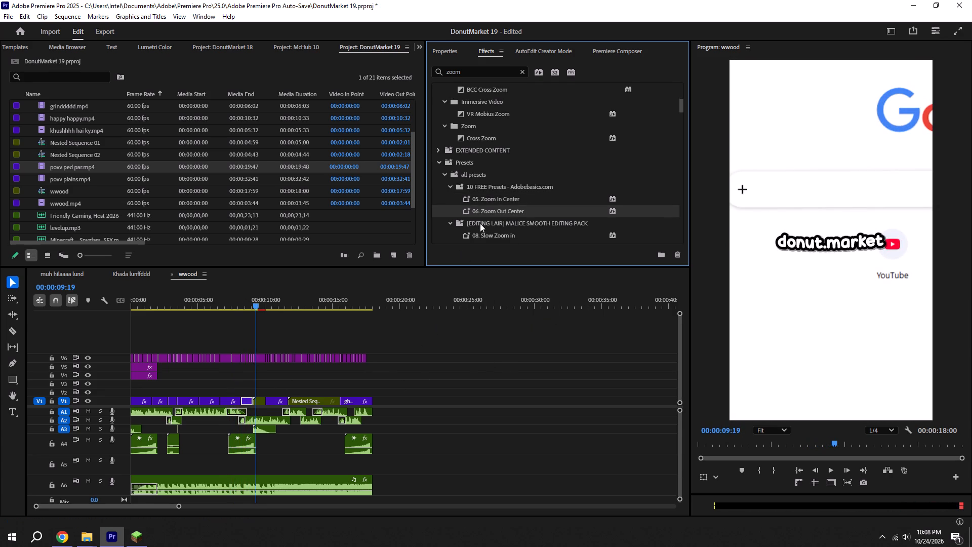
# Apply the 05. Zoom In Center preset to the second povv ped par.mp4 piece, at about 00:00:10:20, and play it back.
pyautogui.moveTo(488, 212); pyautogui.dragTo(281, 393)
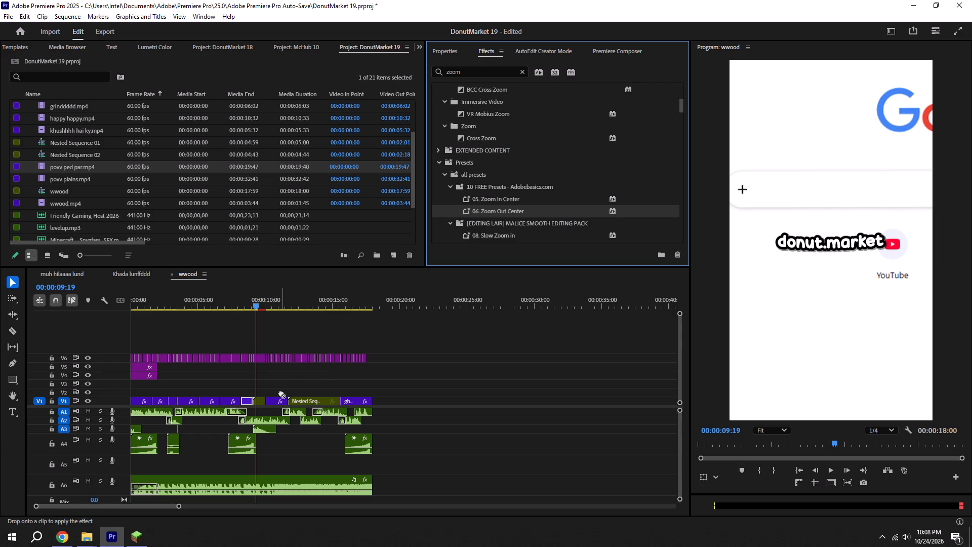
pyautogui.moveTo(281, 393); pyautogui.dragTo(287, 376)
pyautogui.press('space')
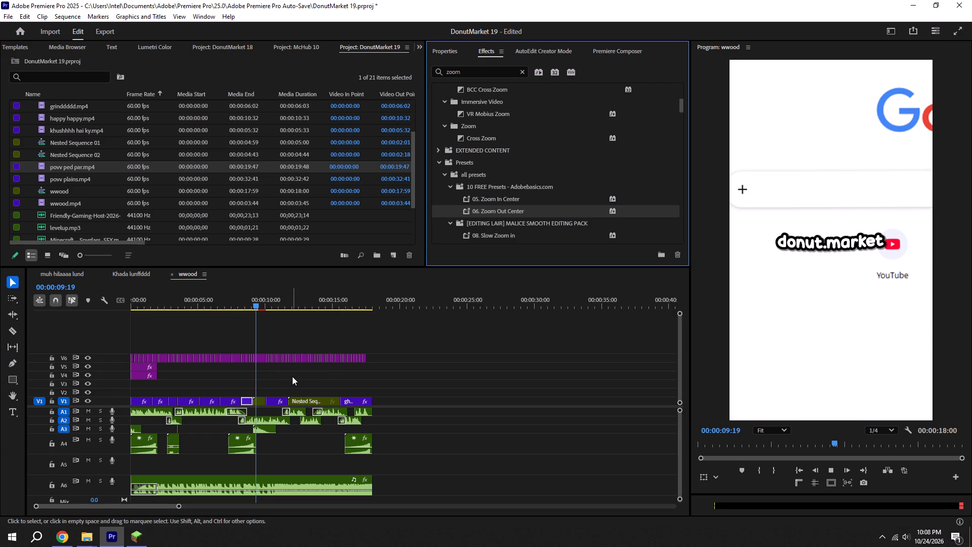
pyautogui.press('space')
pyautogui.moveTo(507, 199); pyautogui.dragTo(276, 400)
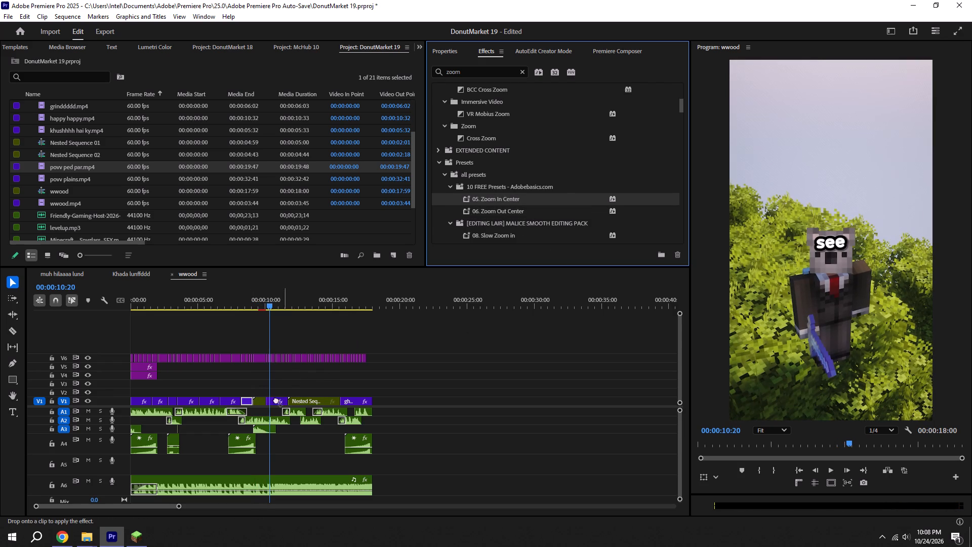
pyautogui.moveTo(276, 400); pyautogui.dragTo(278, 401)
pyautogui.press('space')
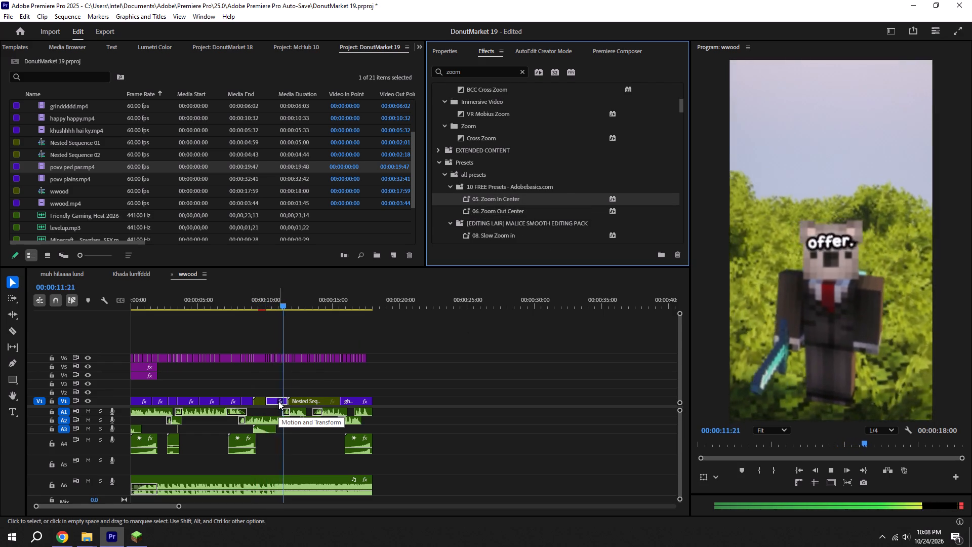
pyautogui.press('space')
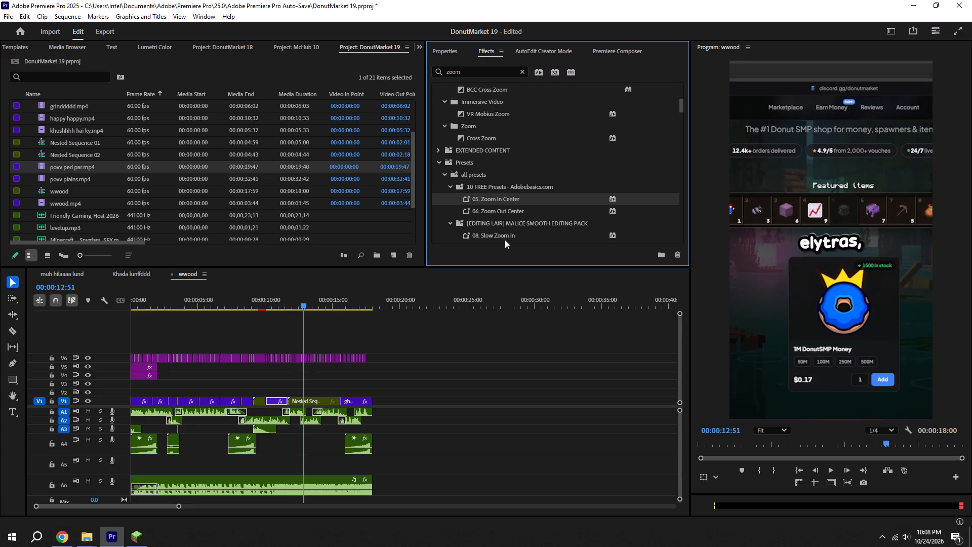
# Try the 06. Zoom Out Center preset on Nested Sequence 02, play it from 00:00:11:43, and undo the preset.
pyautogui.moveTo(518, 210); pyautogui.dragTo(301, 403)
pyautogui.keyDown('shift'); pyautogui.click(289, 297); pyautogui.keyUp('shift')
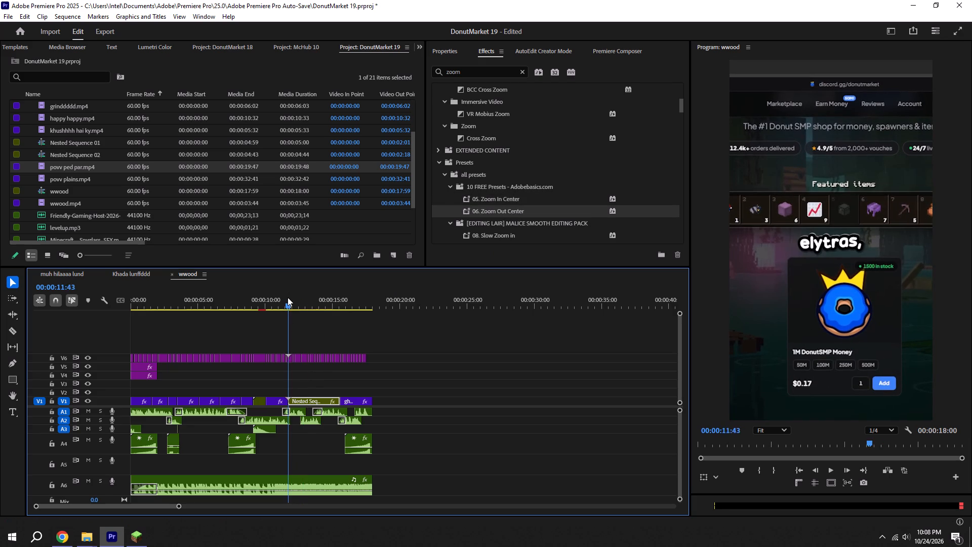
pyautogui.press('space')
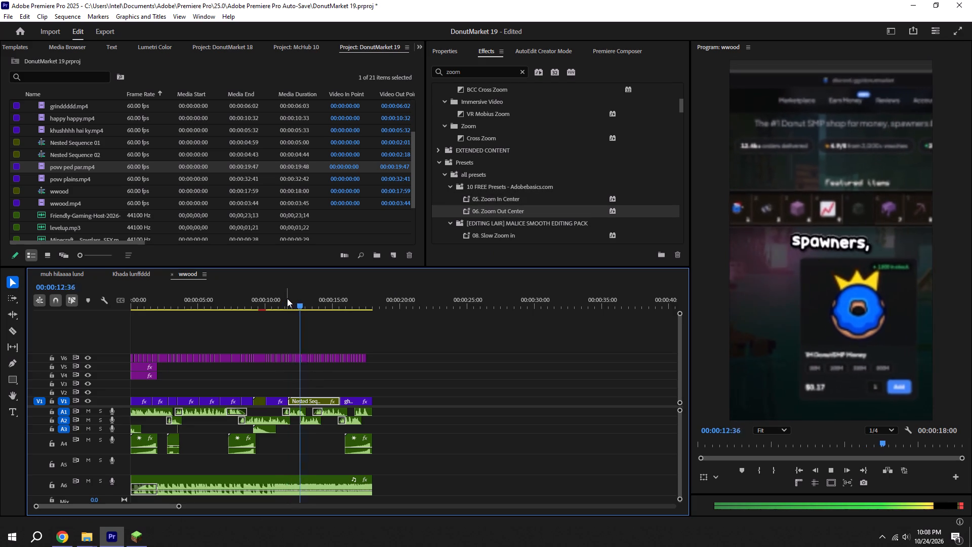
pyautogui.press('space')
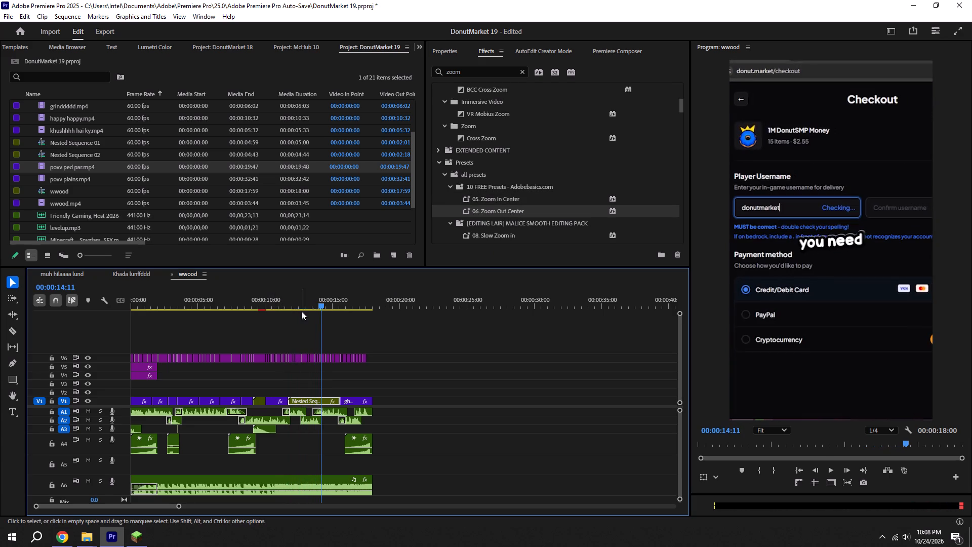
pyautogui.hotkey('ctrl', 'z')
# Play back the wwood sequence from 00:00:14:11 and again from its beginning, saving the project along the way.
pyautogui.press('space')
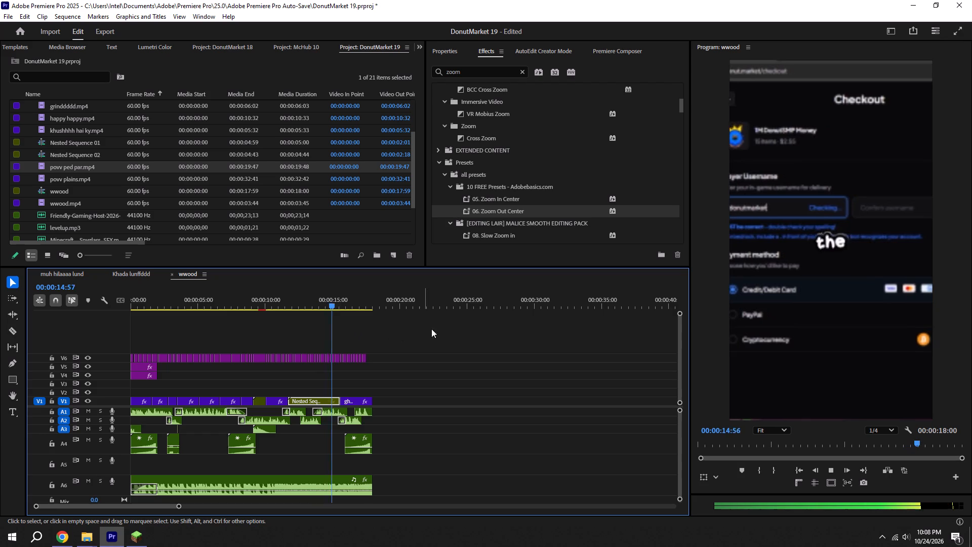
pyautogui.hotkey('ctrl', 's')
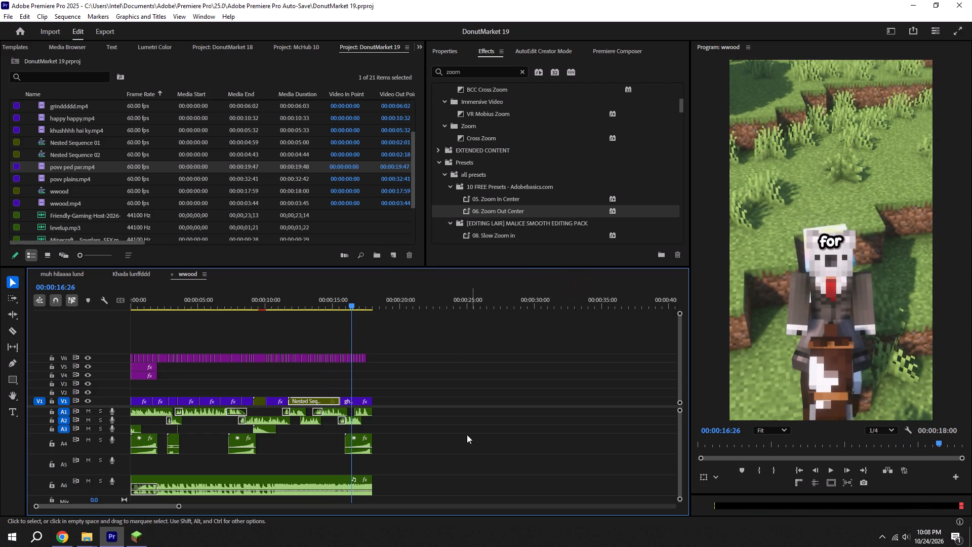
pyautogui.keyDown('alt'); pyautogui.scroll(-5, 454, 432); pyautogui.keyUp('alt')
pyautogui.hotkey('ctrl', 's')
pyautogui.moveTo(802, 467); pyautogui.dragTo(796, 468)
pyautogui.press('space')
pyautogui.keyDown('alt'); pyautogui.scroll(3, 279, 417); pyautogui.keyUp('alt')
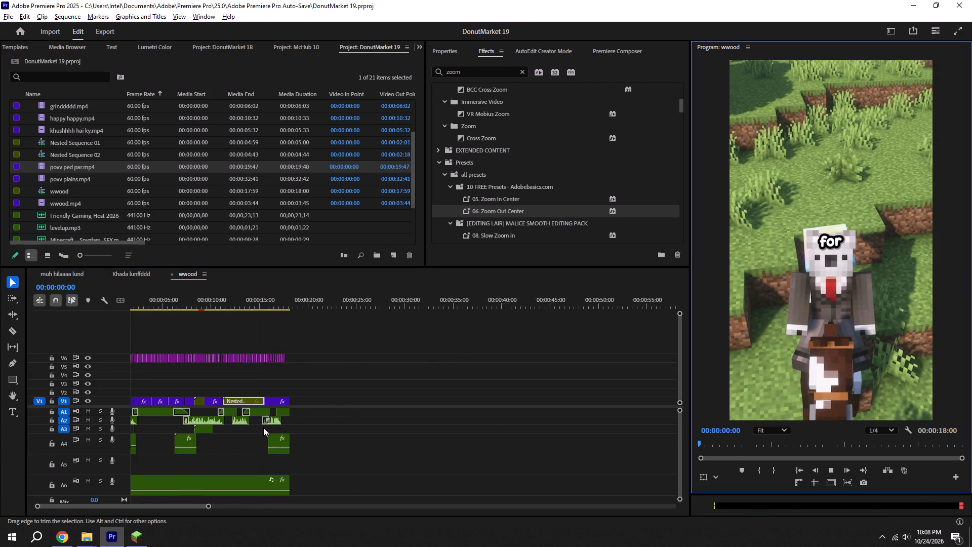
pyautogui.keyDown('alt'); pyautogui.scroll(8, 263, 427); pyautogui.keyUp('alt')
pyautogui.click(568, 415)
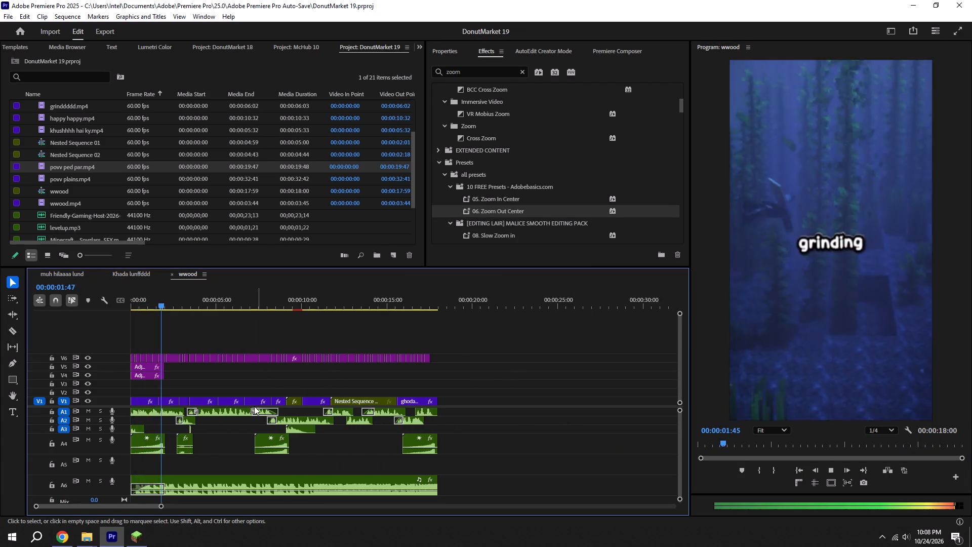
pyautogui.hotkey('ctrl', 's')
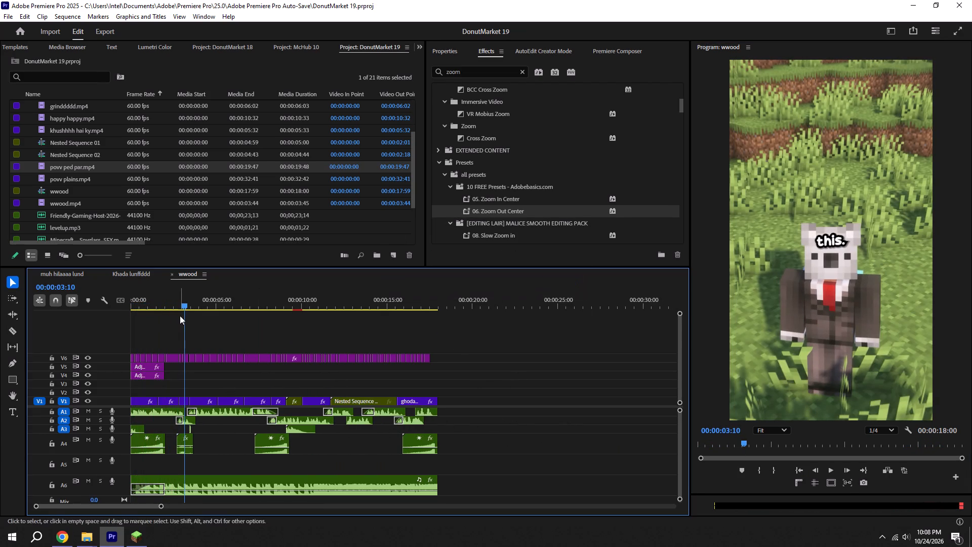
pyautogui.press('space')
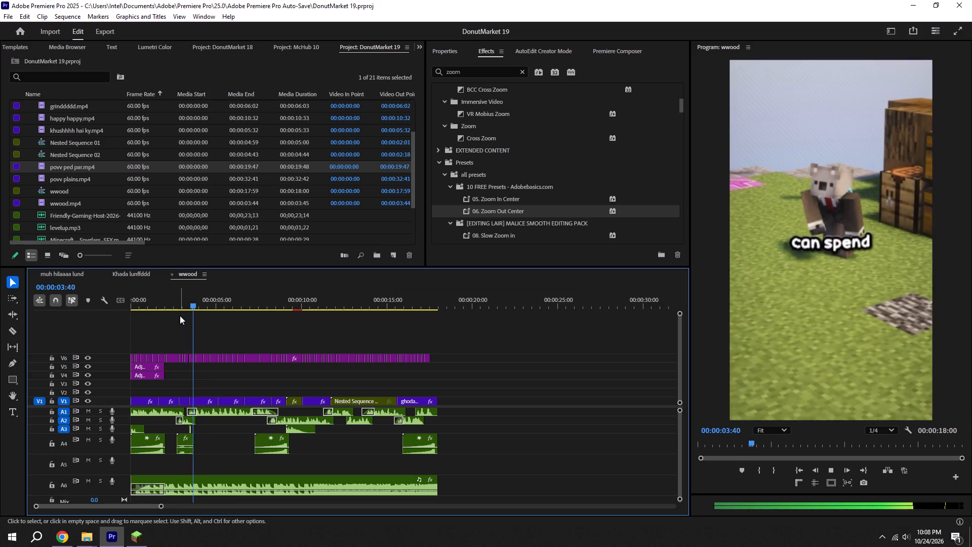
pyautogui.hotkey('ctrl', 's')
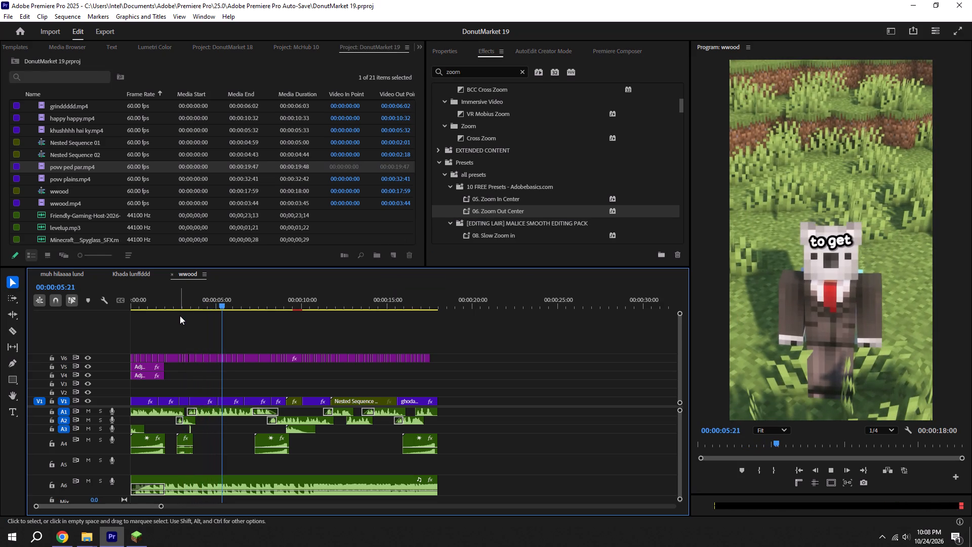
pyautogui.keyDown('alt'); pyautogui.scroll(11, 222, 411); pyautogui.keyUp('alt')
pyautogui.keyDown('alt'); pyautogui.scroll(4, 281, 435); pyautogui.keyUp('alt')
pyautogui.hotkey('ctrl', 's')
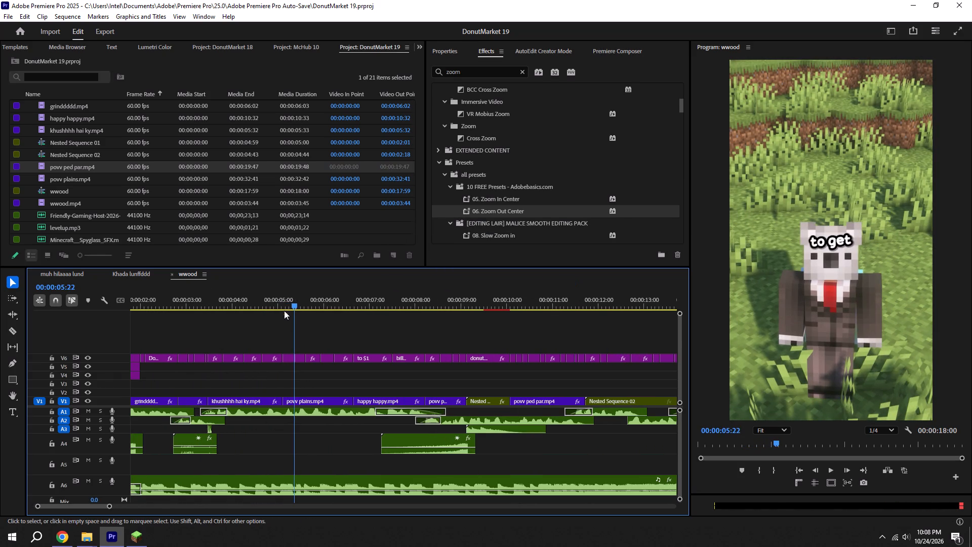
# Place the playhead at 00:00:01:37, at the start of grinddddd.mp4 in wwood, and save the project.
pyautogui.keyDown('shift'); pyautogui.click(285, 302); pyautogui.keyUp('shift')
pyautogui.scroll(5, 177, 366)
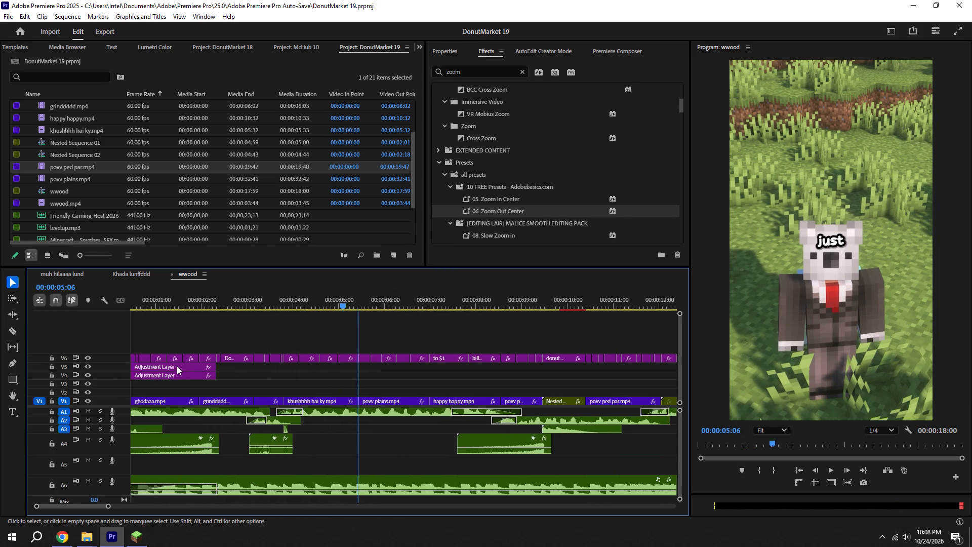
pyautogui.keyDown('shift'); pyautogui.click(199, 322); pyautogui.keyUp('shift')
pyautogui.keyDown('shift'); pyautogui.click(197, 312); pyautogui.keyUp('shift')
pyautogui.keyDown('shift'); pyautogui.click(198, 295); pyautogui.keyUp('shift')
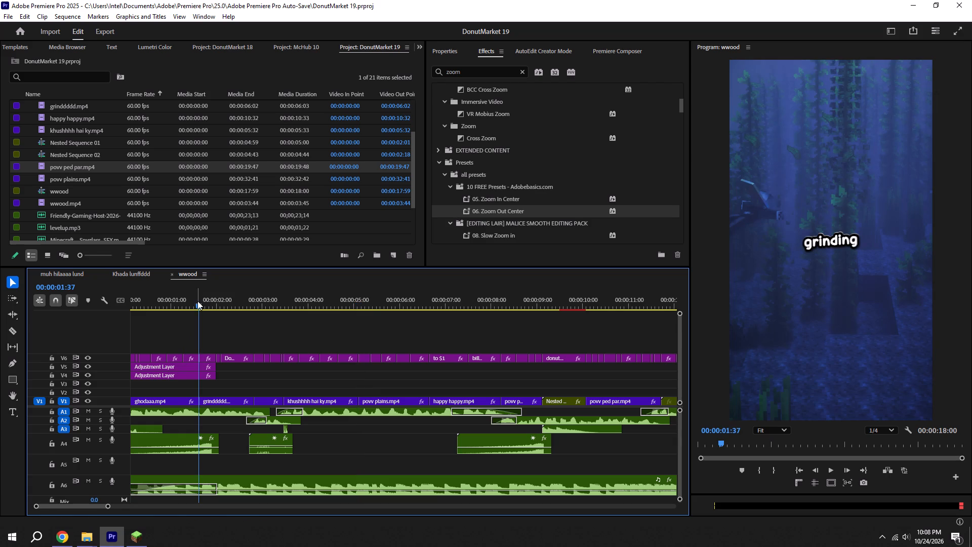
pyautogui.hotkey('ctrl', 's')
# Look through the whole Khada lunffddd sequence of McHub 10 for elements to reuse.
pyautogui.click(136, 275)
pyautogui.keyDown('alt'); pyautogui.scroll(-4, 367, 433); pyautogui.keyUp('alt')
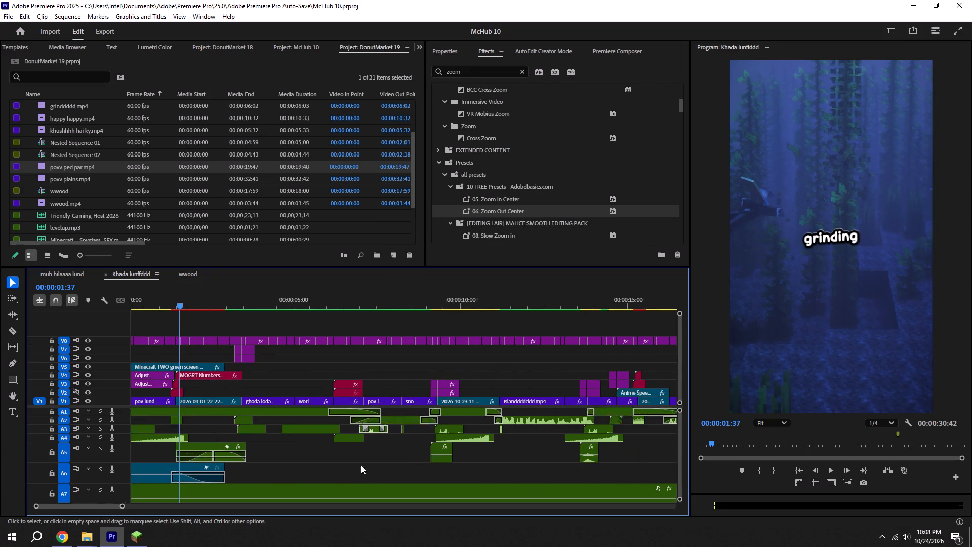
pyautogui.keyDown('alt'); pyautogui.scroll(-4, 596, 451); pyautogui.keyUp('alt')
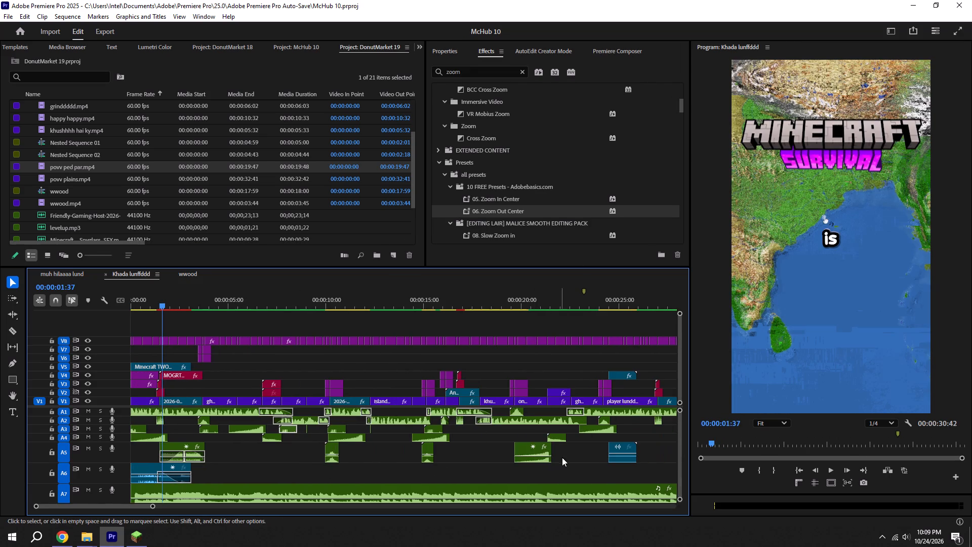
pyautogui.keyDown('alt'); pyautogui.scroll(-2, 266, 460); pyautogui.keyUp('alt')
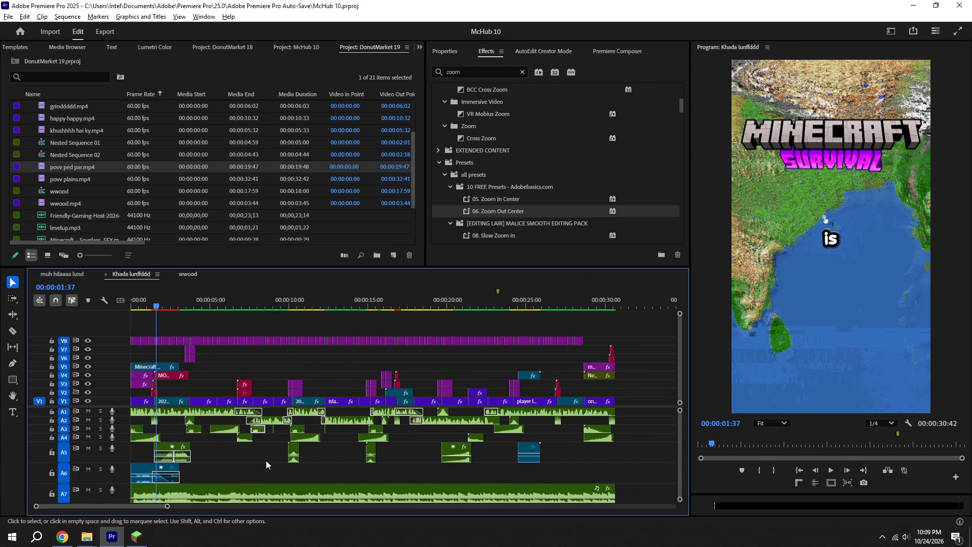
pyautogui.hotkey('ctrl', 's')
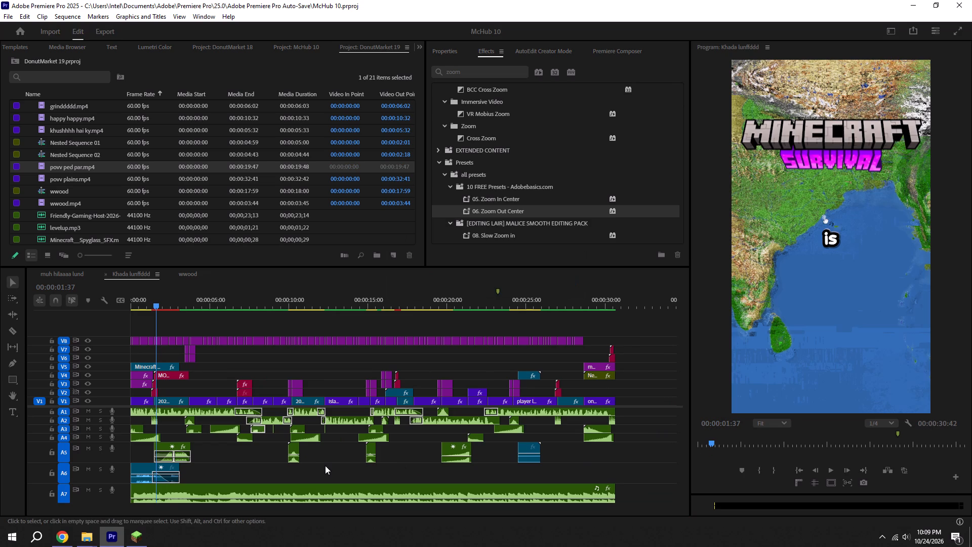
# Open the recent project Mchub 9.
pyautogui.click(17, 35)
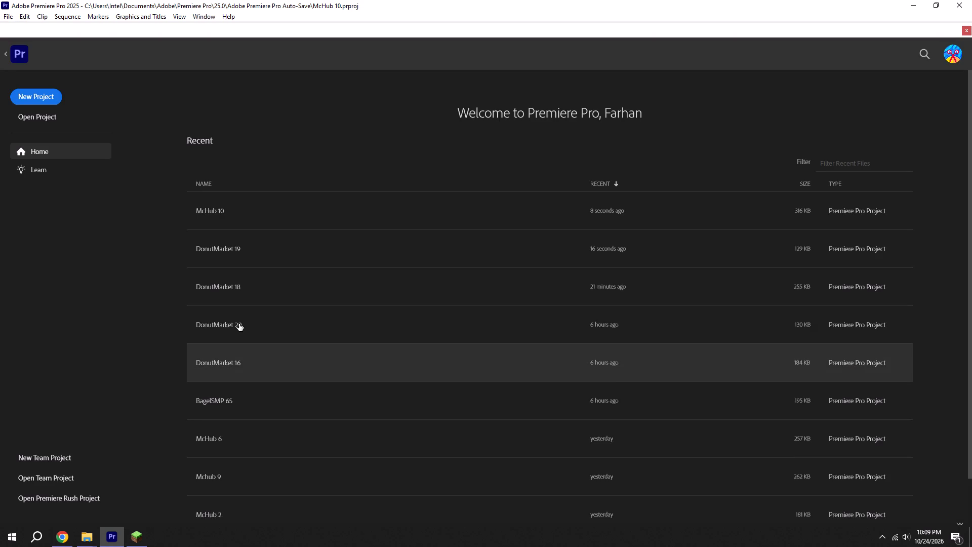
pyautogui.scroll(-4, 258, 326)
pyautogui.click(234, 432)
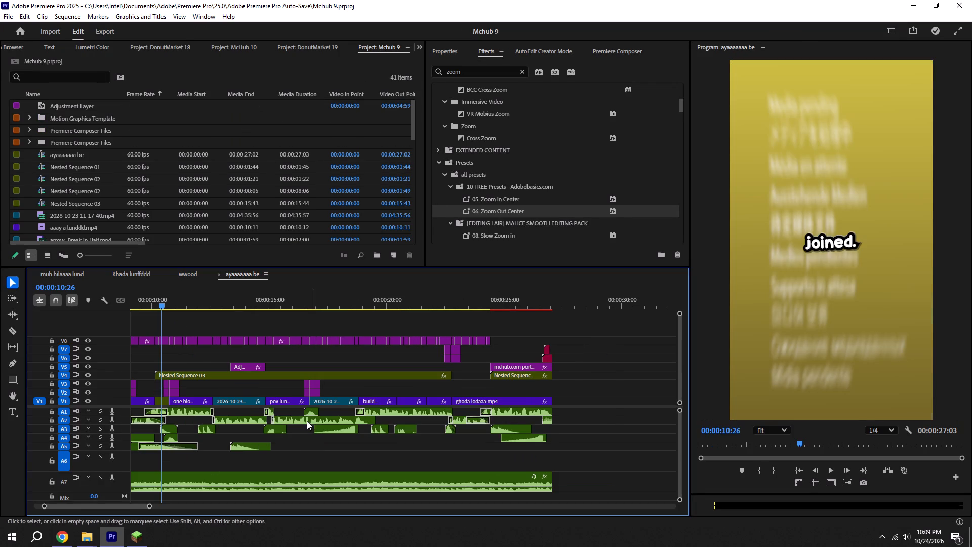
# Copy the short A3 audio clip at about 00:00:12 in Mchub 9's sequence and paste it into wwood at 00:00:01:37.
pyautogui.click(214, 436)
pyautogui.hotkey('ctrl', 'c')
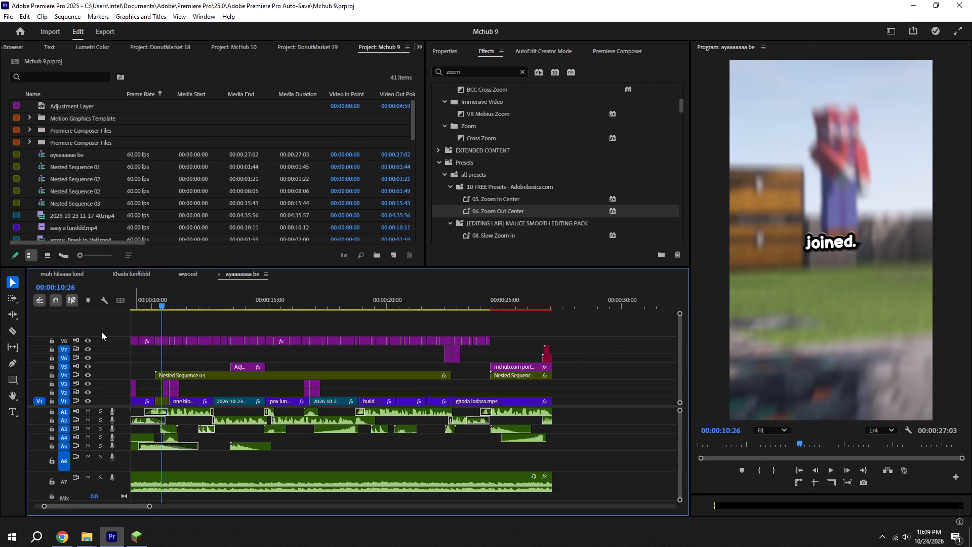
pyautogui.click(201, 276)
pyautogui.click(217, 274)
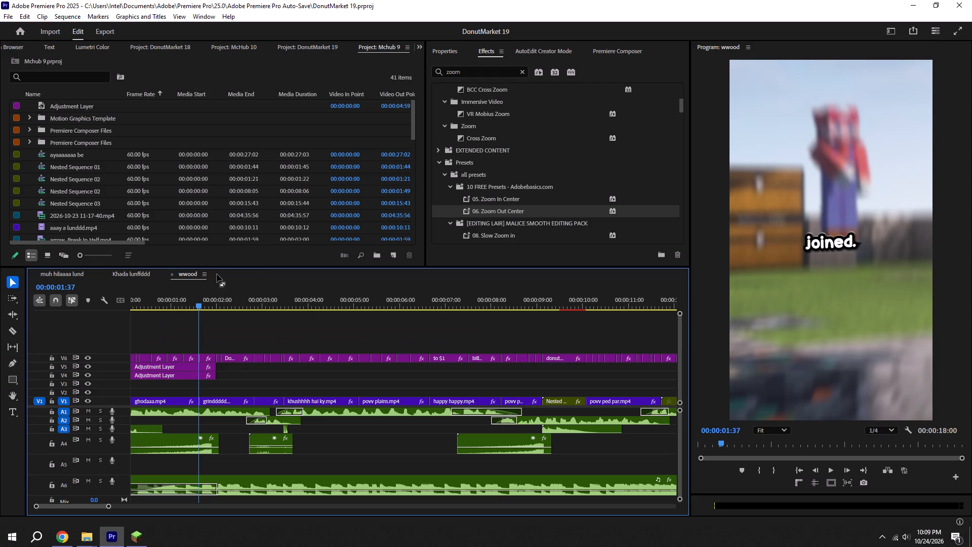
pyautogui.hotkey('ctrl', 'v')
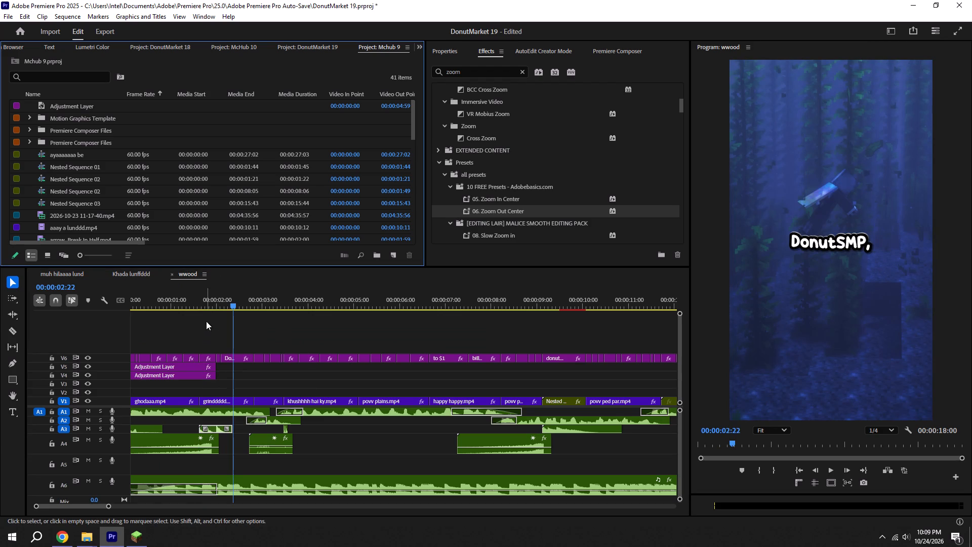
# Play wwood from its beginning to check the pasted A3 sound, and save the project.
pyautogui.moveTo(198, 303); pyautogui.dragTo(122, 304)
pyautogui.press('space')
pyautogui.keyDown('alt'); pyautogui.scroll(-5, 184, 333); pyautogui.keyUp('alt')
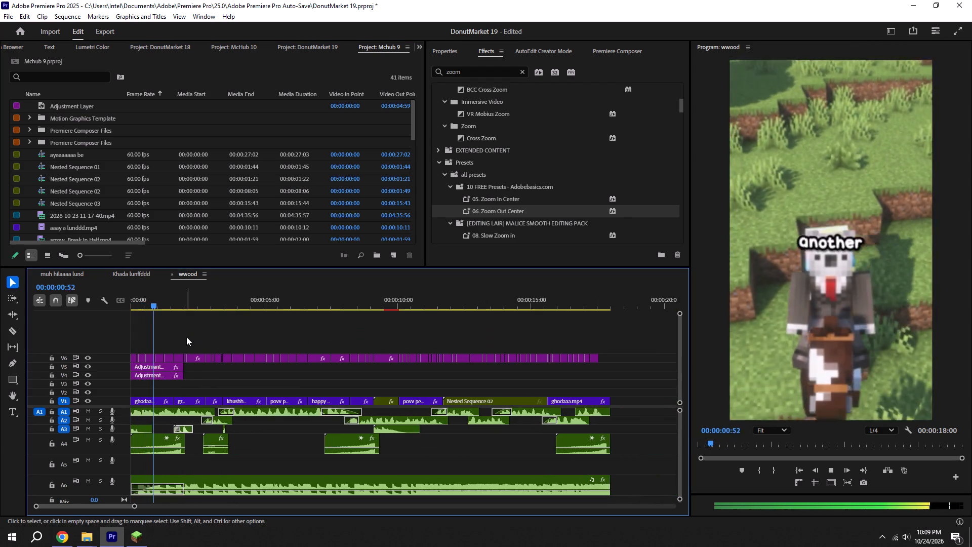
pyautogui.press('space')
pyautogui.keyDown('alt'); pyautogui.scroll(10, 201, 443); pyautogui.keyUp('alt')
pyautogui.hotkey('ctrl', 's')
# Move the pasted A3 audio clip to start at about 00:00:01:54, play it from 00:00:01:35, and save the project.
pyautogui.keyDown('shift'); pyautogui.click(193, 308); pyautogui.keyUp('shift')
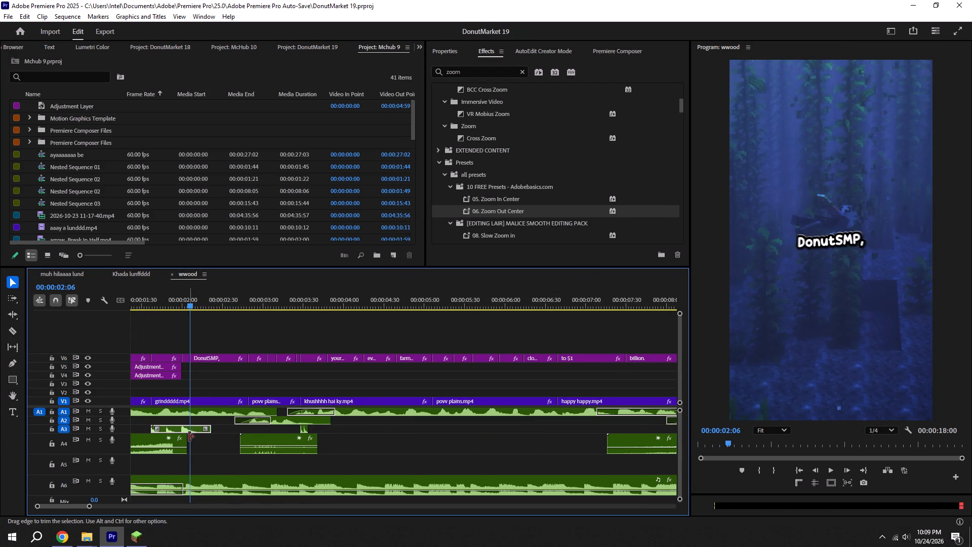
pyautogui.moveTo(189, 433); pyautogui.dragTo(216, 433)
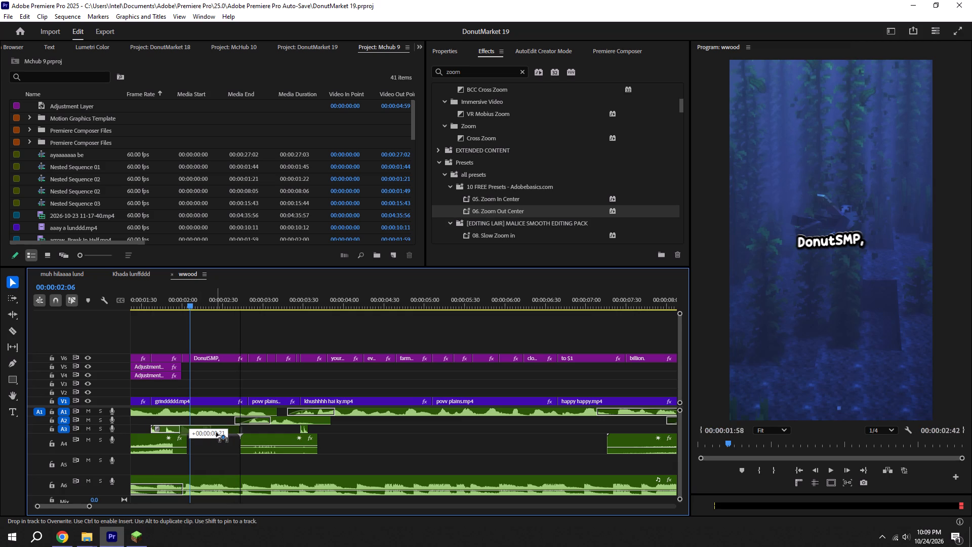
pyautogui.moveTo(216, 433); pyautogui.dragTo(211, 431)
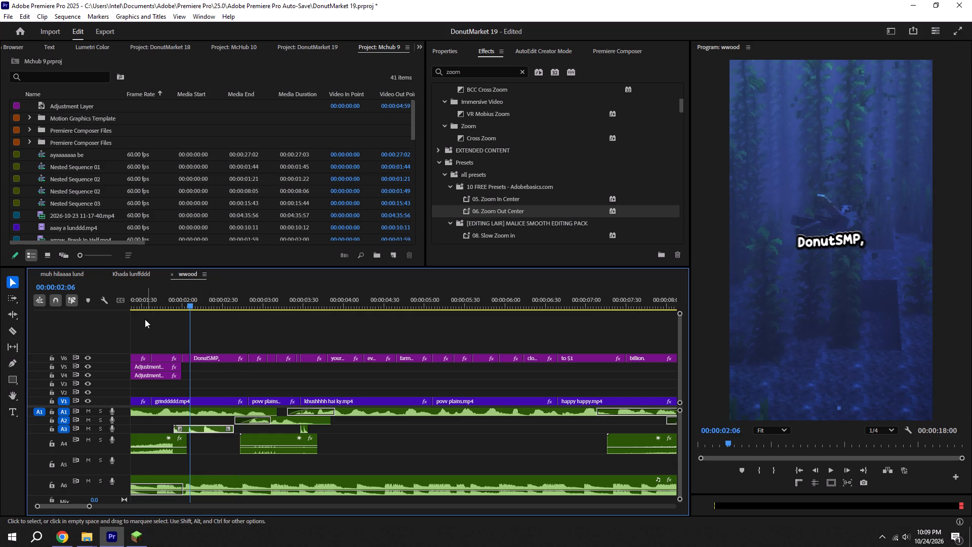
pyautogui.keyDown('shift'); pyautogui.click(151, 303); pyautogui.keyUp('shift')
pyautogui.press('space')
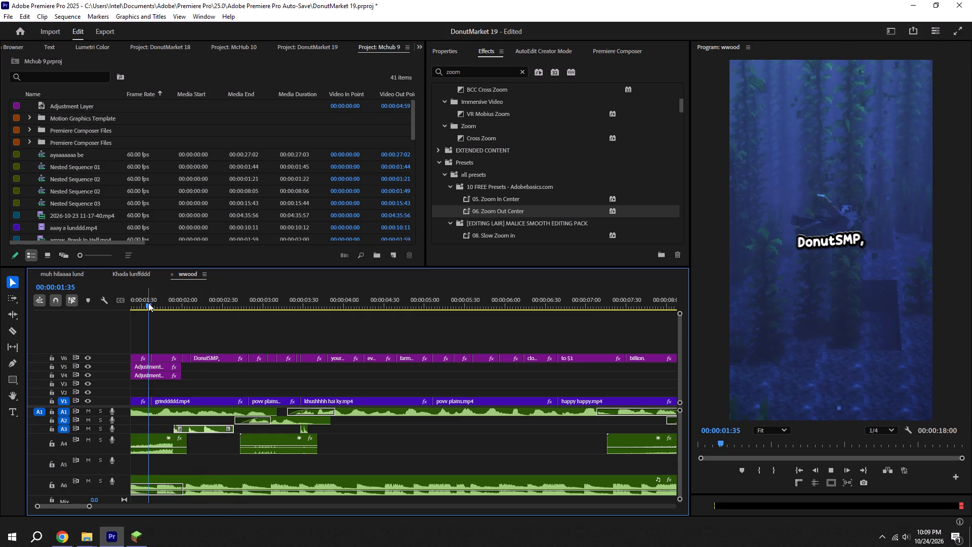
pyautogui.hotkey('ctrl', 's')
pyautogui.keyDown('alt'); pyautogui.scroll(-6, 262, 357); pyautogui.keyUp('alt')
pyautogui.press('space')
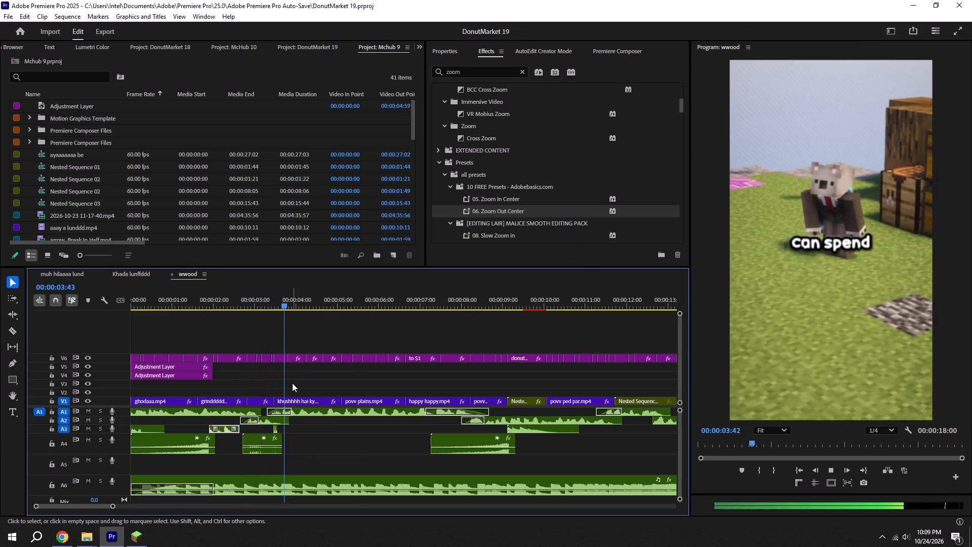
pyautogui.hotkey('ctrl', 's')
# Play wwood from 00:00:05:06 and park the playhead at 00:00:06:39, at the start of happy happy.mp4, saving the project.
pyautogui.keyDown('shift'); pyautogui.click(341, 302); pyautogui.keyUp('shift')
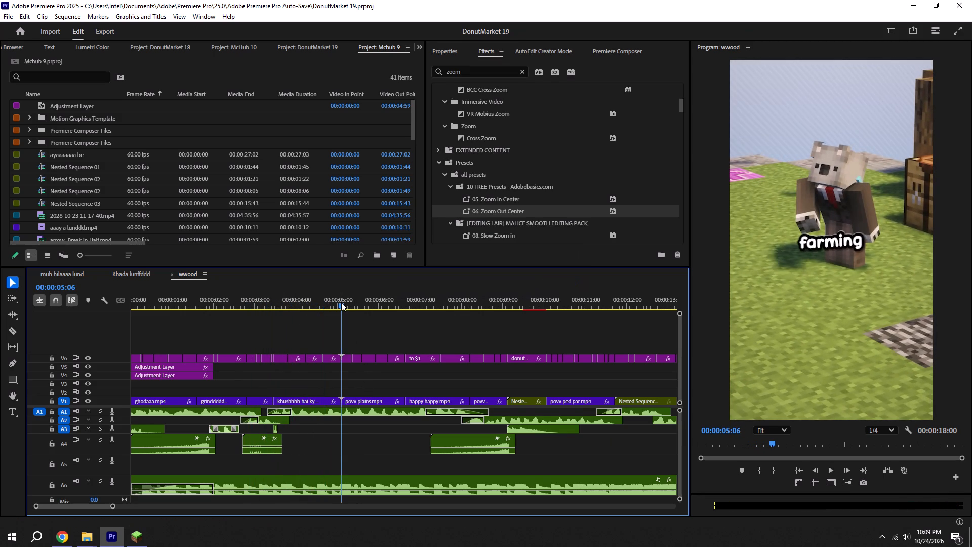
pyautogui.press('space')
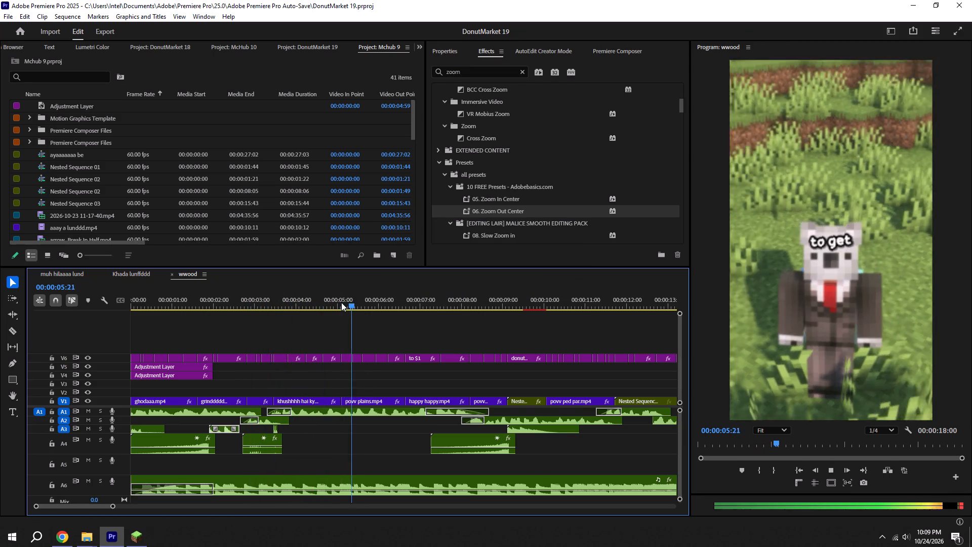
pyautogui.hotkey('ctrl', 's')
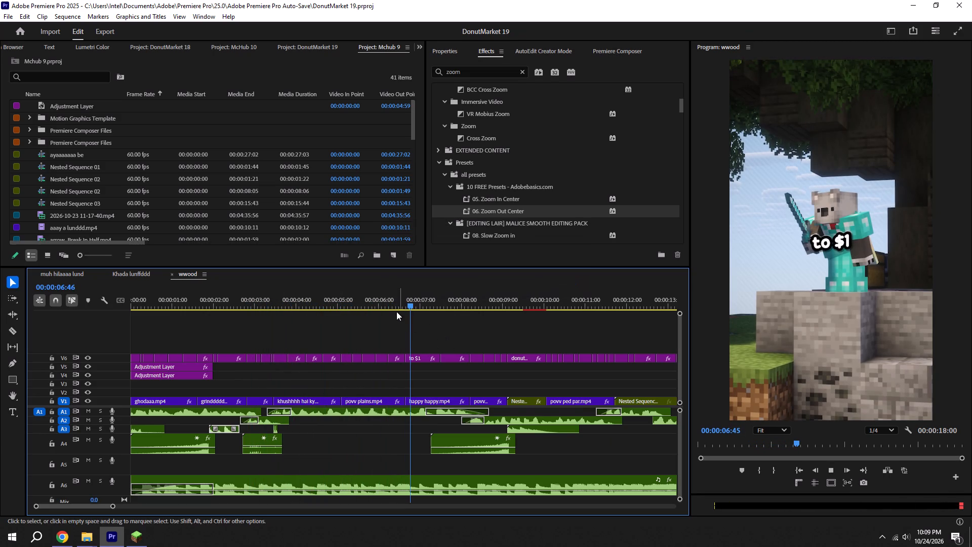
pyautogui.keyDown('shift'); pyautogui.click(408, 303); pyautogui.keyUp('shift')
pyautogui.keyDown('shift'); pyautogui.click(406, 303); pyautogui.keyUp('shift')
pyautogui.keyDown('alt'); pyautogui.scroll(-7, 406, 304); pyautogui.keyUp('alt')
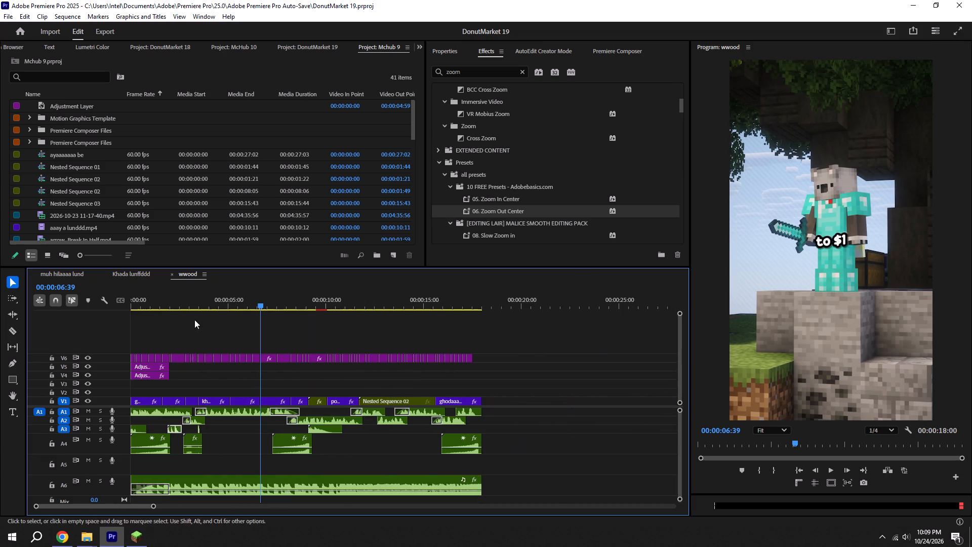
# Copy the V2 adjustment layer near the end of the muh hilaaaa lund sequence and paste it onto V2 in wwood at 00:00:06:39.
pyautogui.click(74, 270)
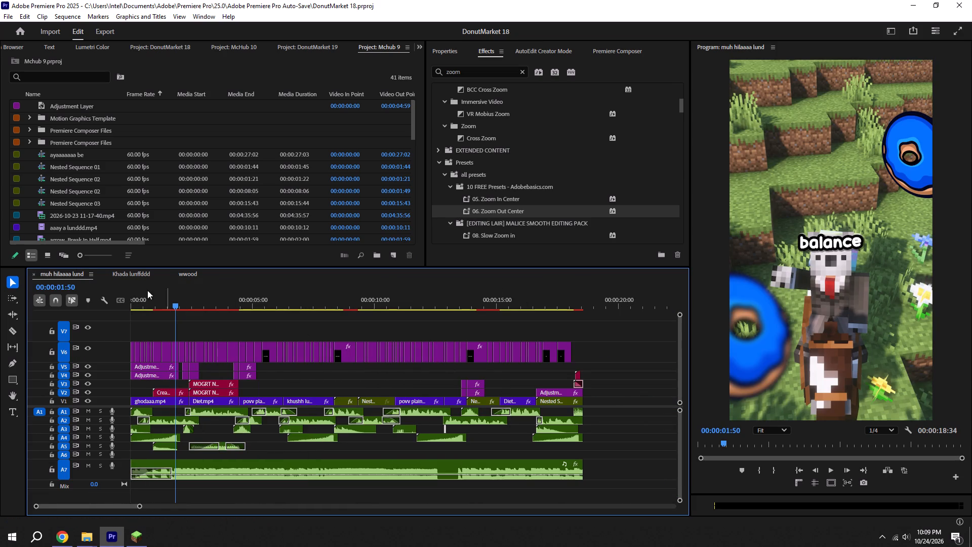
pyautogui.click(130, 273)
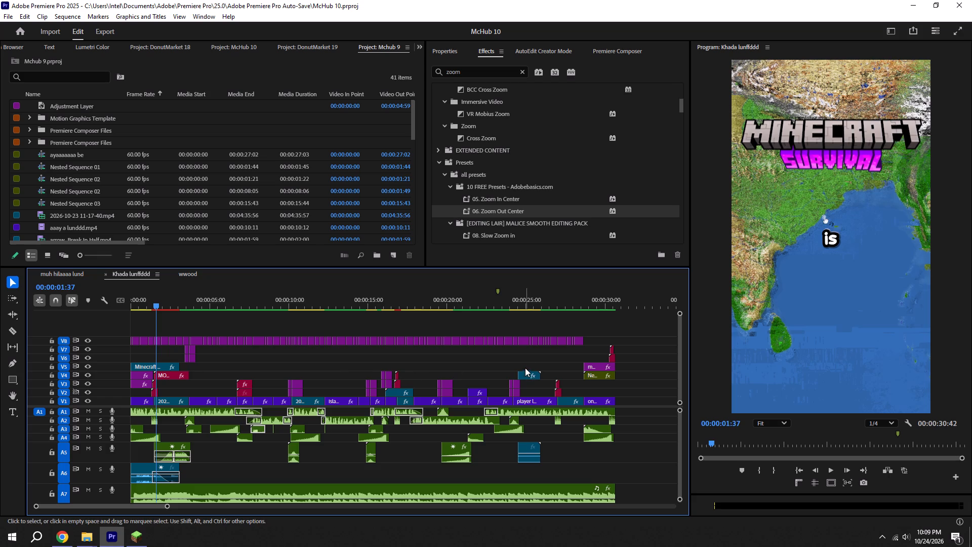
pyautogui.click(75, 277)
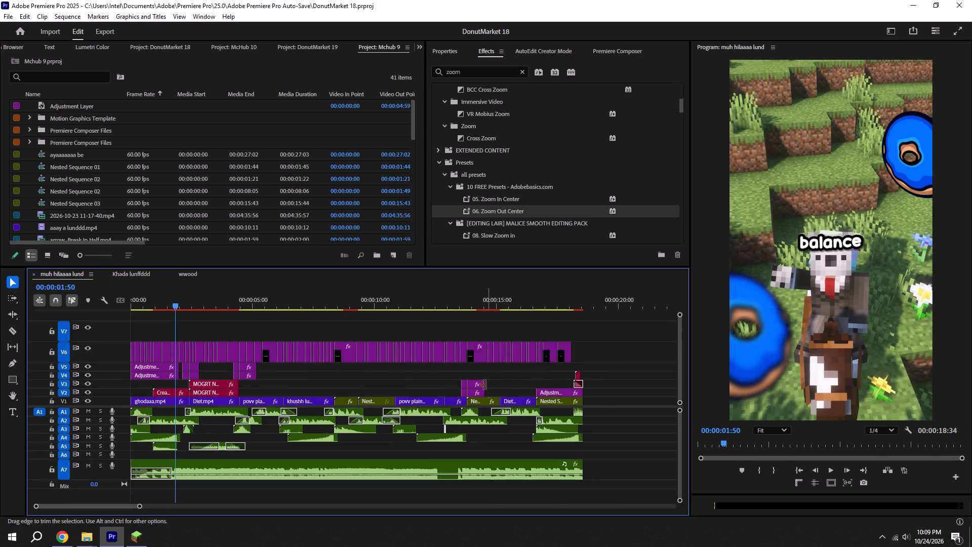
pyautogui.moveTo(546, 385); pyautogui.dragTo(553, 391)
pyautogui.hotkey('ctrl', 'c')
pyautogui.click(134, 272)
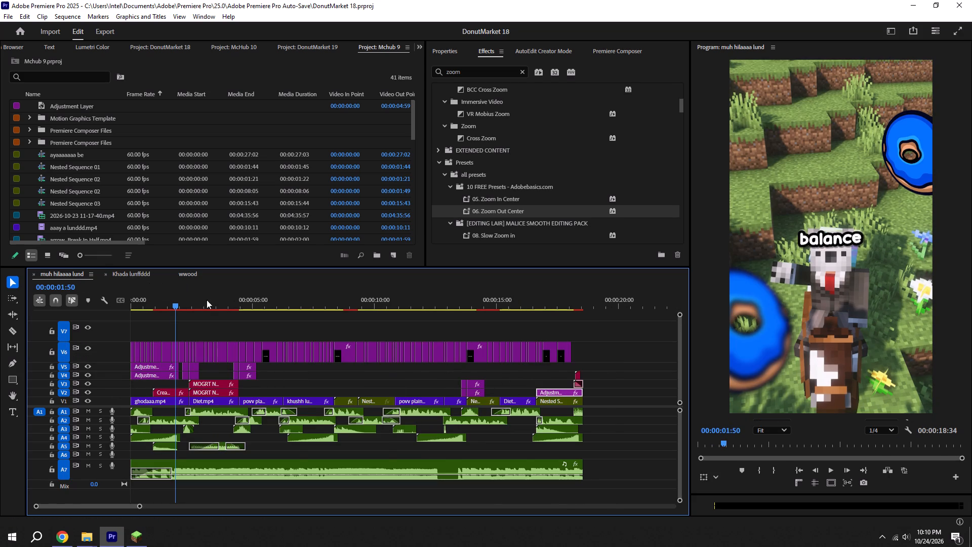
pyautogui.click(188, 272)
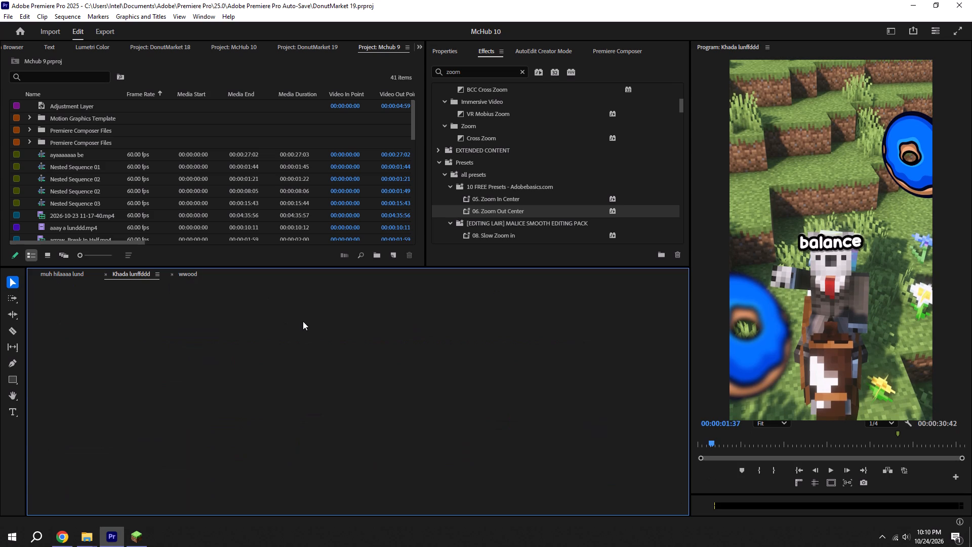
pyautogui.hotkey('ctrl', 'v')
pyautogui.keyDown('alt'); pyautogui.scroll(4, 290, 380); pyautogui.keyUp('alt')
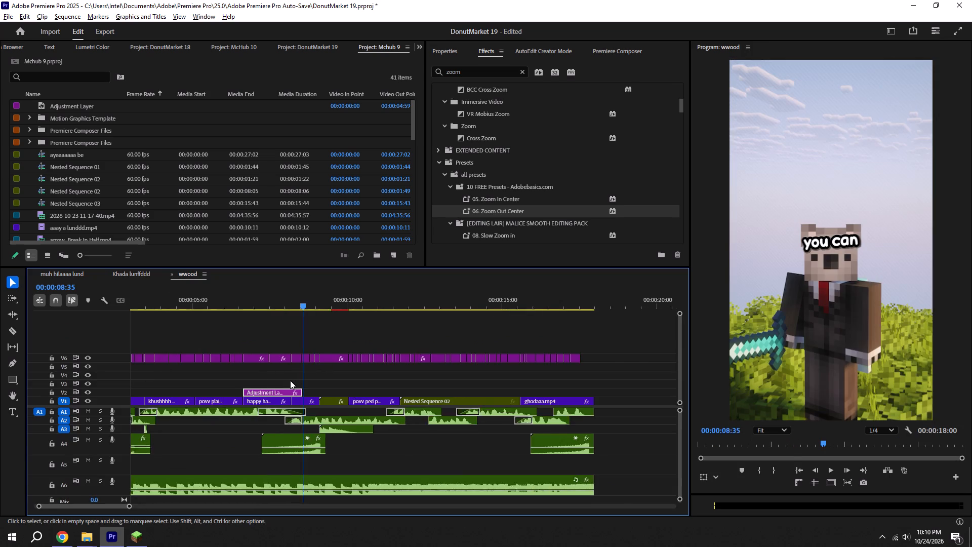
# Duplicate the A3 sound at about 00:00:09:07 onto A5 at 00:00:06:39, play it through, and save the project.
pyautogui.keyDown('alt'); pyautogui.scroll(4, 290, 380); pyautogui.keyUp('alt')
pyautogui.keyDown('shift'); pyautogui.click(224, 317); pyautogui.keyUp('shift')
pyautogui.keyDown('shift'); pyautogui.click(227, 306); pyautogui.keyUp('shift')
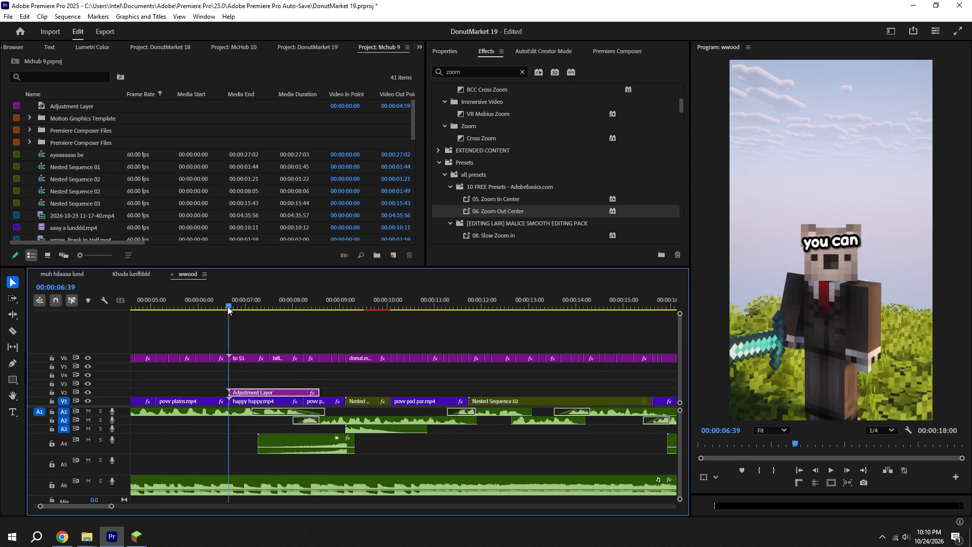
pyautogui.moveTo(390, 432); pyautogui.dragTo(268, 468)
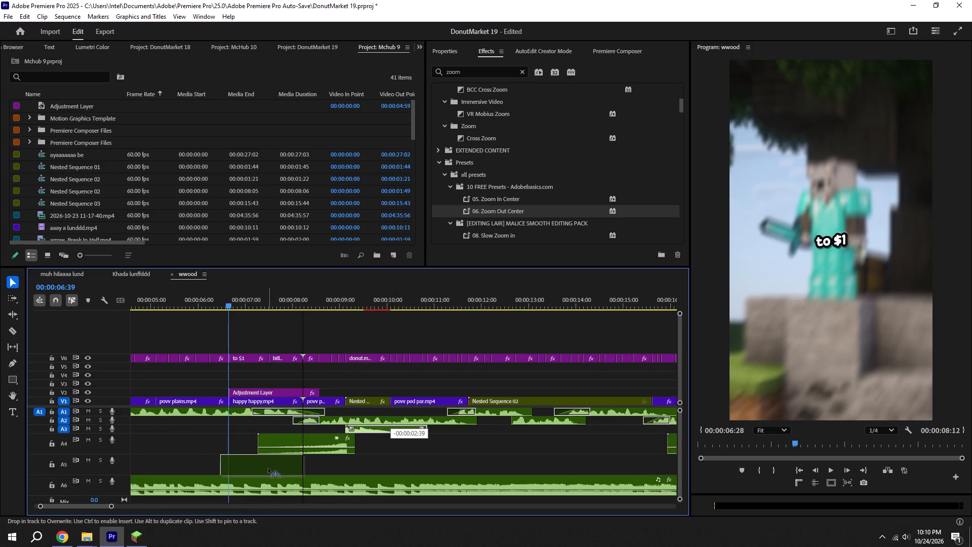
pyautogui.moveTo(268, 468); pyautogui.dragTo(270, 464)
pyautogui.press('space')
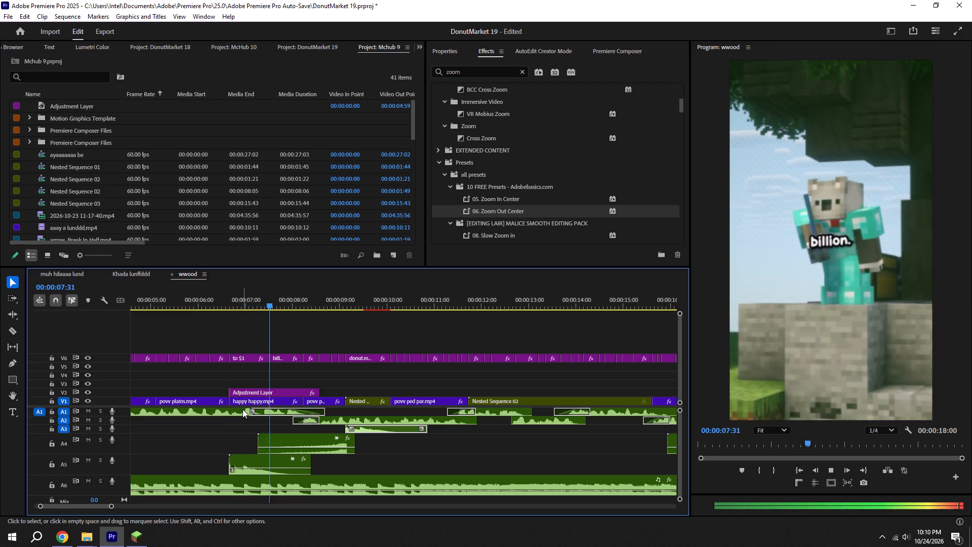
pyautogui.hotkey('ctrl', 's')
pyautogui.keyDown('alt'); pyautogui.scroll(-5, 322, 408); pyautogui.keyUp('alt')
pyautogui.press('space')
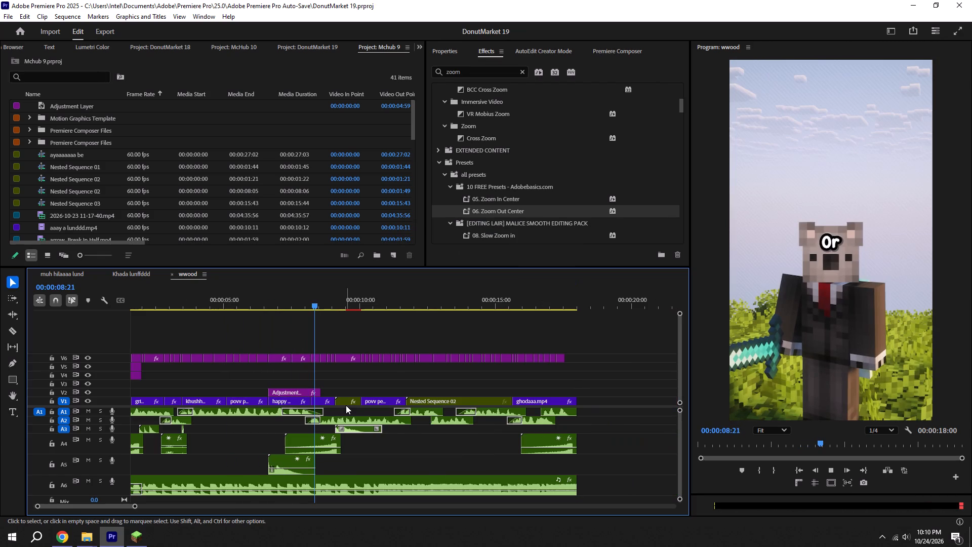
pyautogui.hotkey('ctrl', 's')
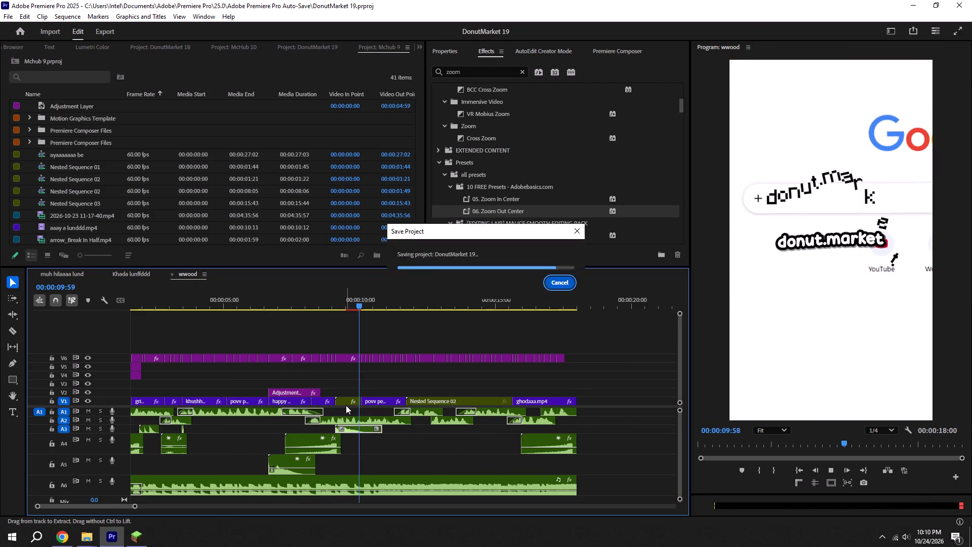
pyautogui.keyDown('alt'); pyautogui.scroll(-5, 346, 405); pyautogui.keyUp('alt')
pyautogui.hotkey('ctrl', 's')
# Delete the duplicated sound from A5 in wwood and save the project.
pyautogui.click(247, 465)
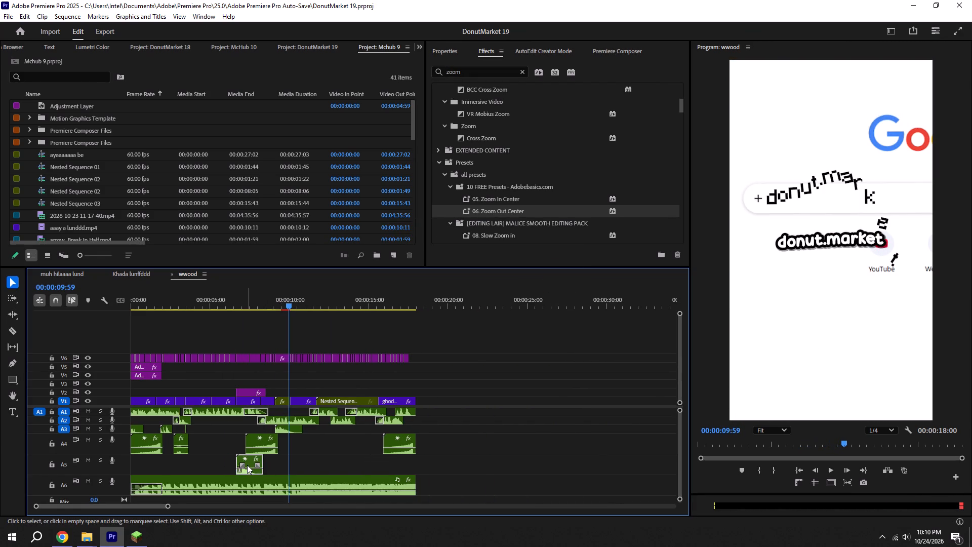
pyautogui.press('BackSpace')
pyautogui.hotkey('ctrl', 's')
# Park wwood at 00:00:06:39 and look through the McHub 10 and DonutMarket 18 sequences for a sound to reuse, saving each project.
pyautogui.keyDown('shift'); pyautogui.click(235, 301); pyautogui.keyUp('shift')
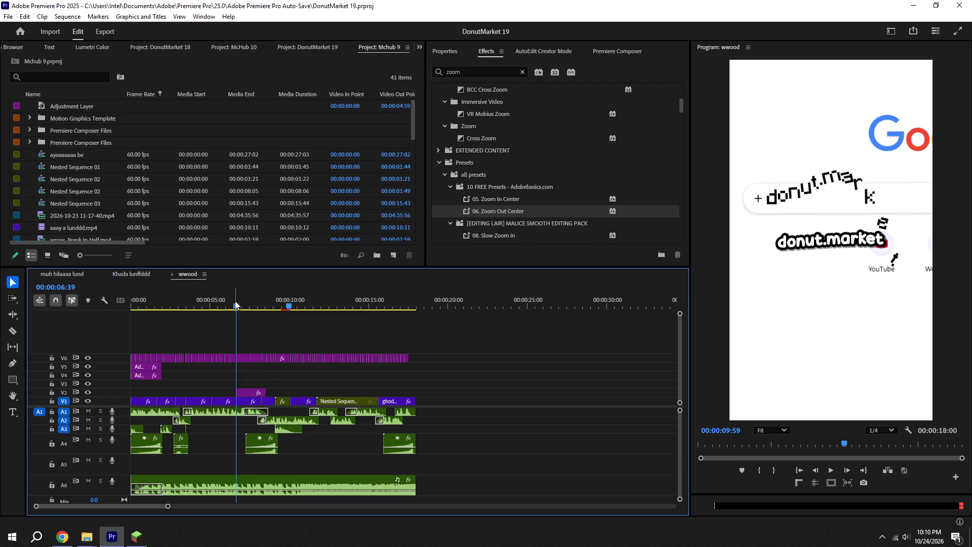
pyautogui.hotkey('ctrl', 's')
pyautogui.click(151, 268)
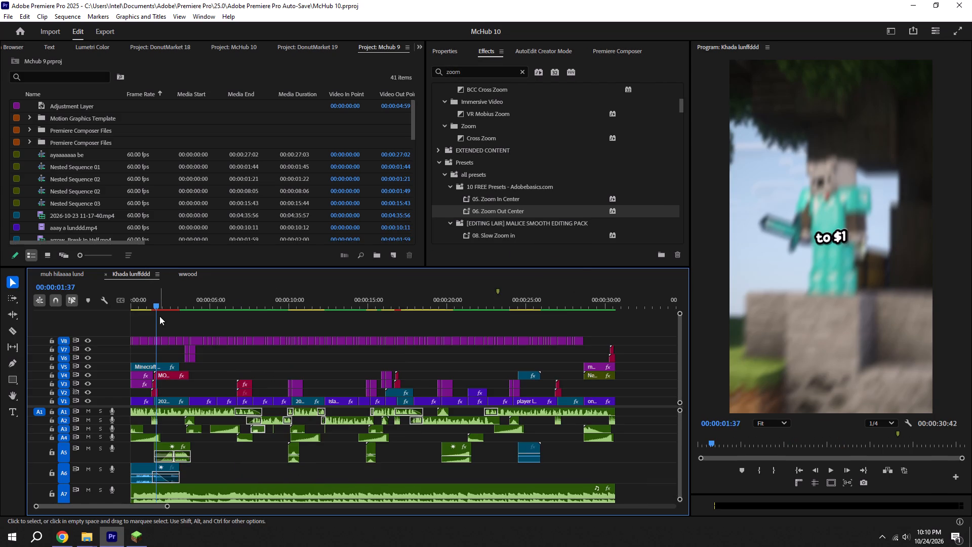
pyautogui.scroll(3, 288, 463)
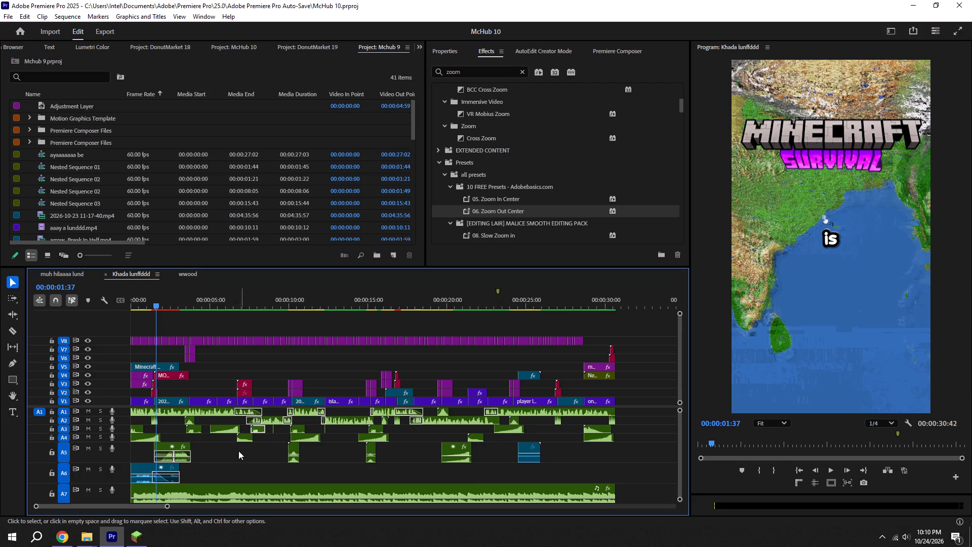
pyautogui.keyDown('alt'); pyautogui.scroll(4, 204, 433); pyautogui.keyUp('alt')
pyautogui.scroll(5, 204, 433)
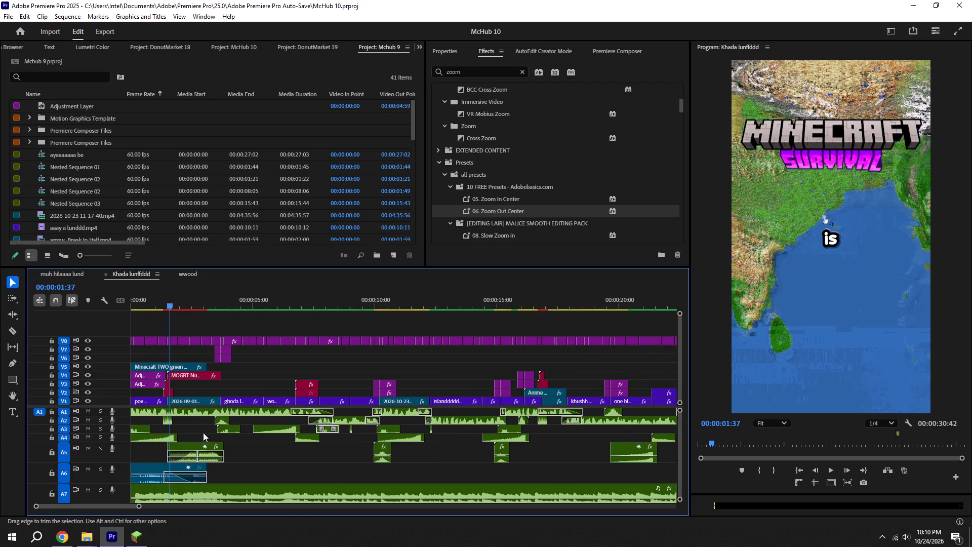
pyautogui.hotkey('ctrl', 's')
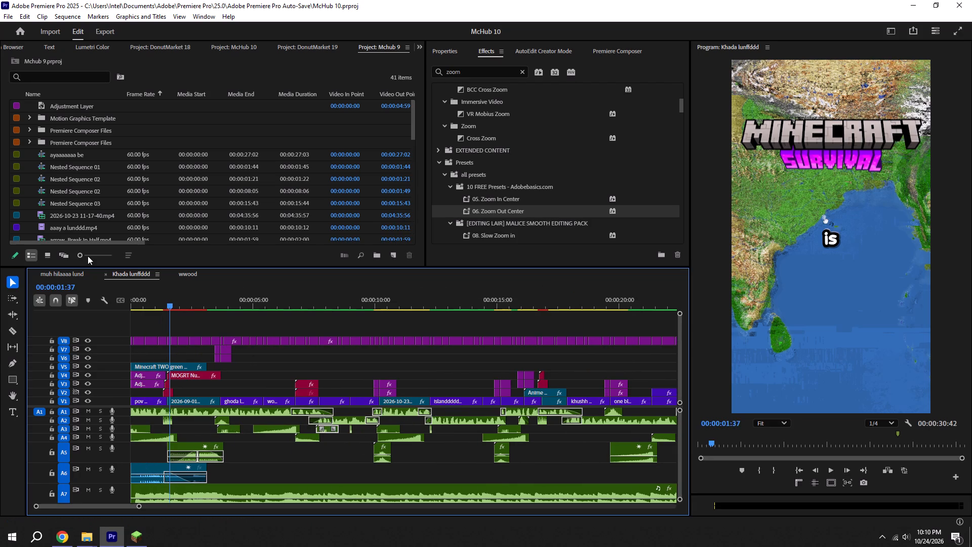
pyautogui.click(65, 275)
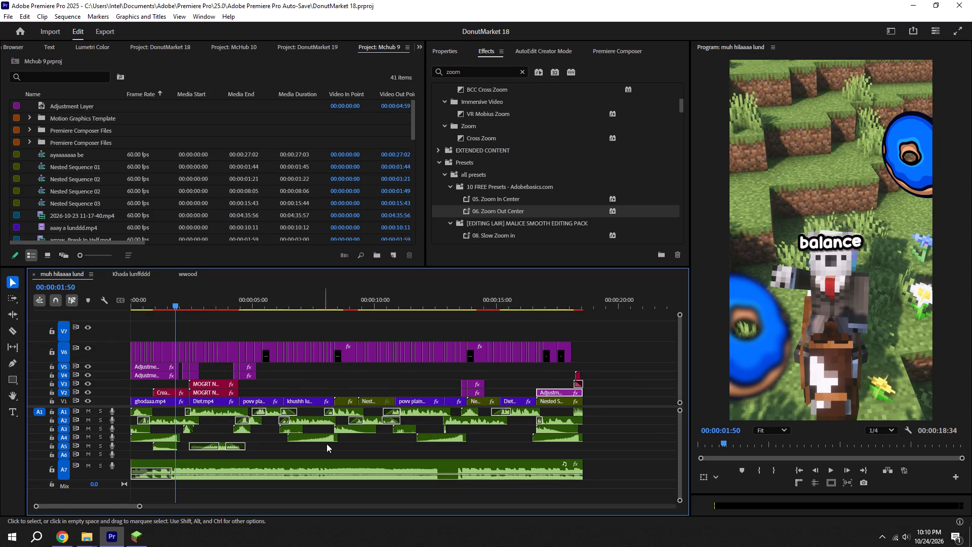
pyautogui.hotkey('ctrl', 's')
pyautogui.moveTo(139, 273); pyautogui.dragTo(144, 273)
pyautogui.click(195, 271)
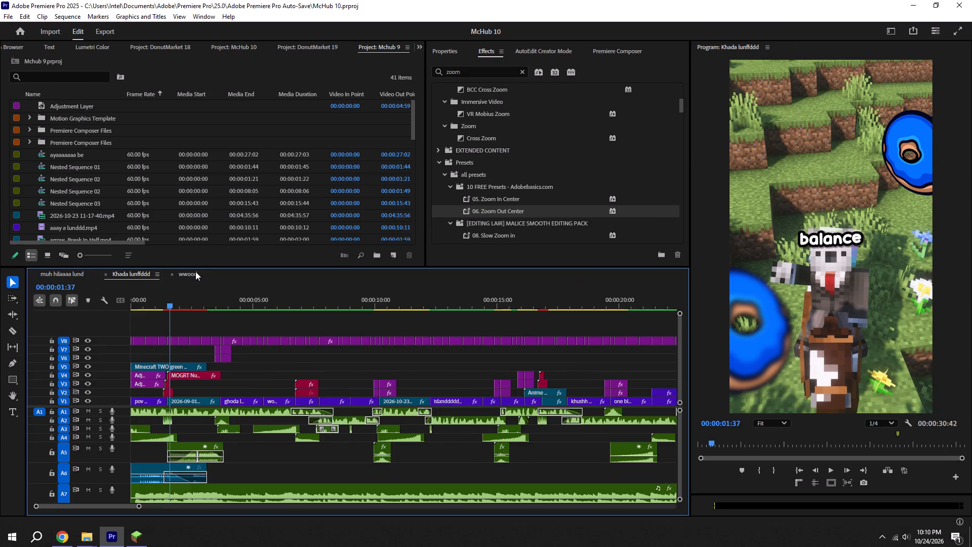
pyautogui.hotkey('ctrl', 's')
pyautogui.keyDown('alt'); pyautogui.scroll(-4, 195, 271); pyautogui.keyUp('alt')
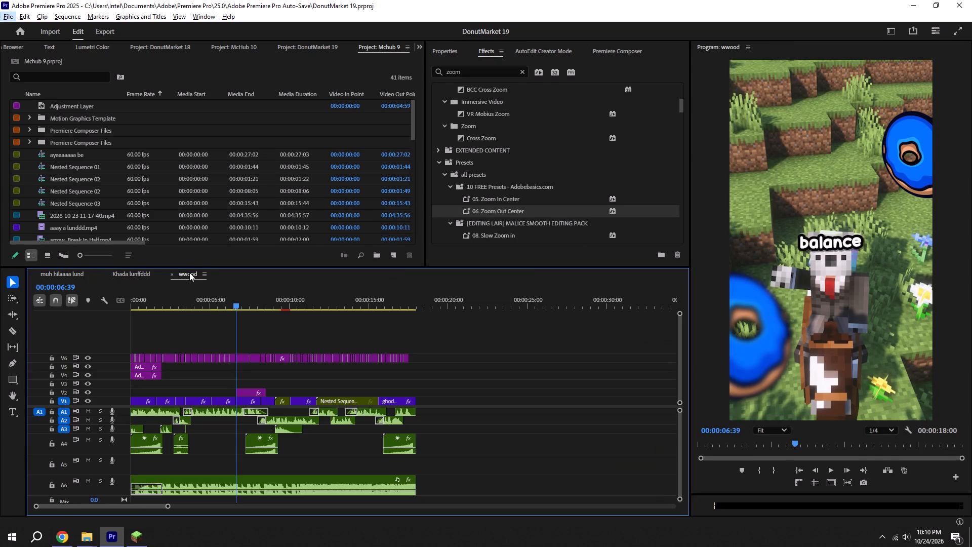
pyautogui.hotkey('ctrl', 's')
pyautogui.scroll(-5, 189, 272)
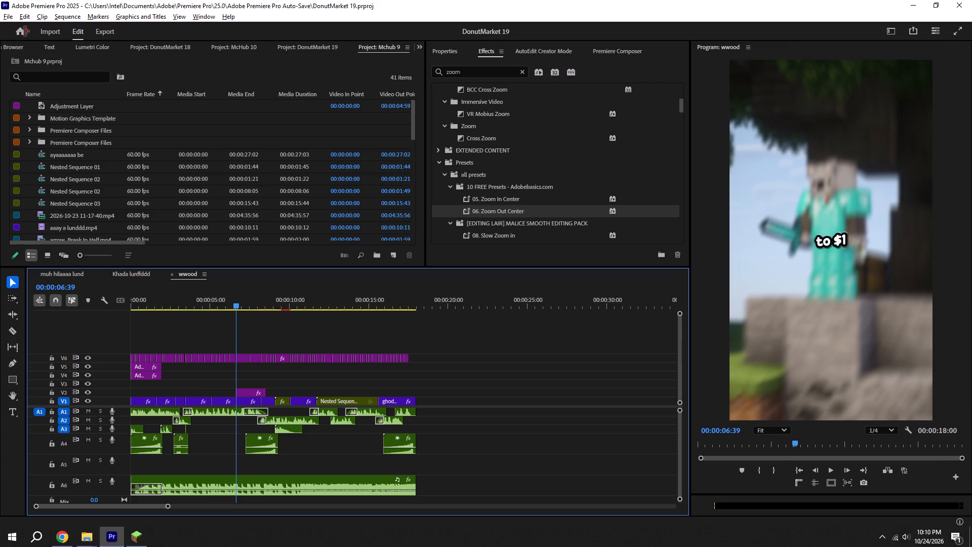
pyautogui.click(487, 379)
# Open the BossCraft project from the recent projects list.
pyautogui.click(23, 26)
pyautogui.scroll(-3, 290, 431)
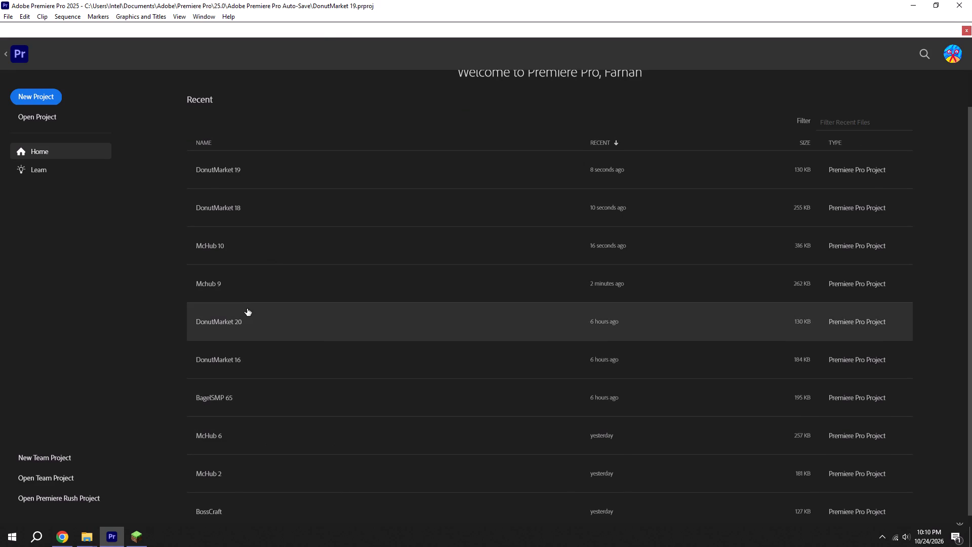
pyautogui.scroll(-2, 253, 354)
pyautogui.scroll(-4, 273, 432)
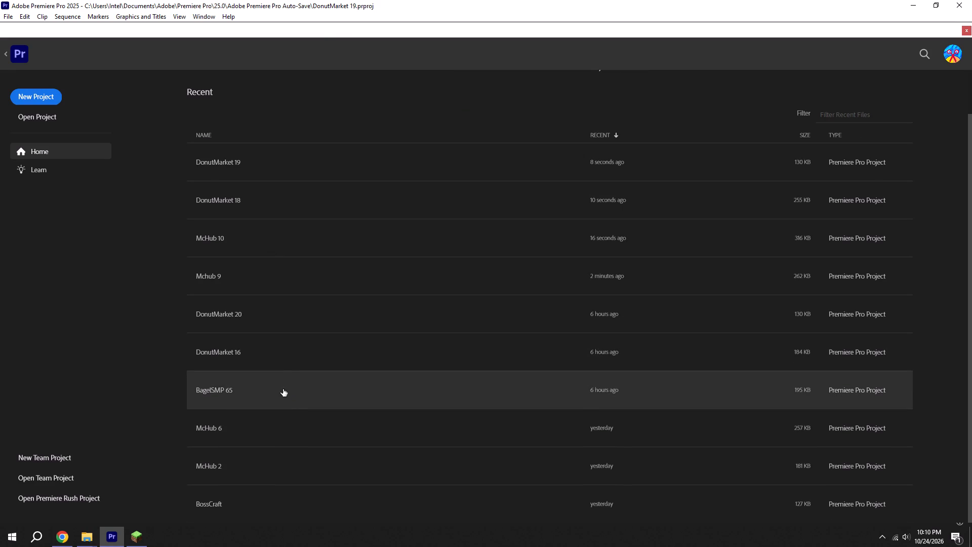
pyautogui.click(266, 502)
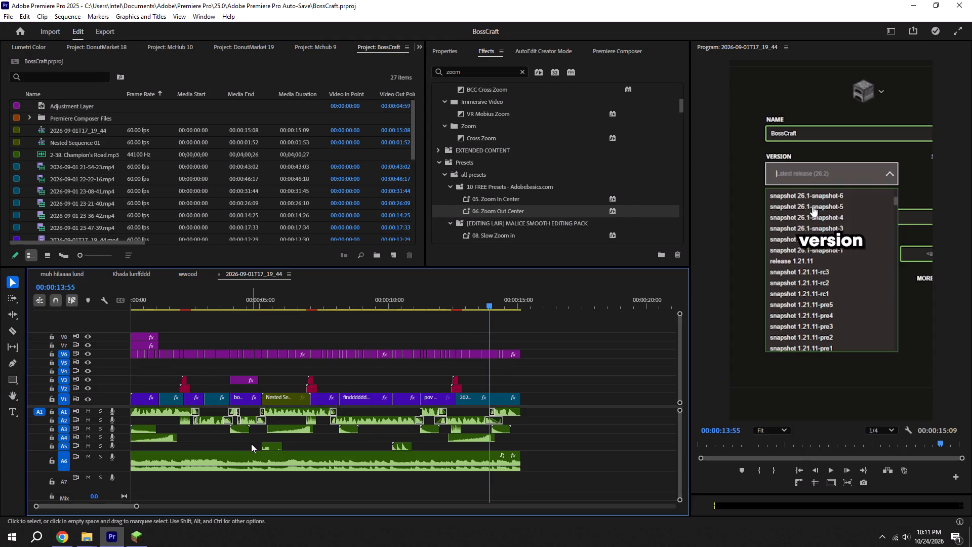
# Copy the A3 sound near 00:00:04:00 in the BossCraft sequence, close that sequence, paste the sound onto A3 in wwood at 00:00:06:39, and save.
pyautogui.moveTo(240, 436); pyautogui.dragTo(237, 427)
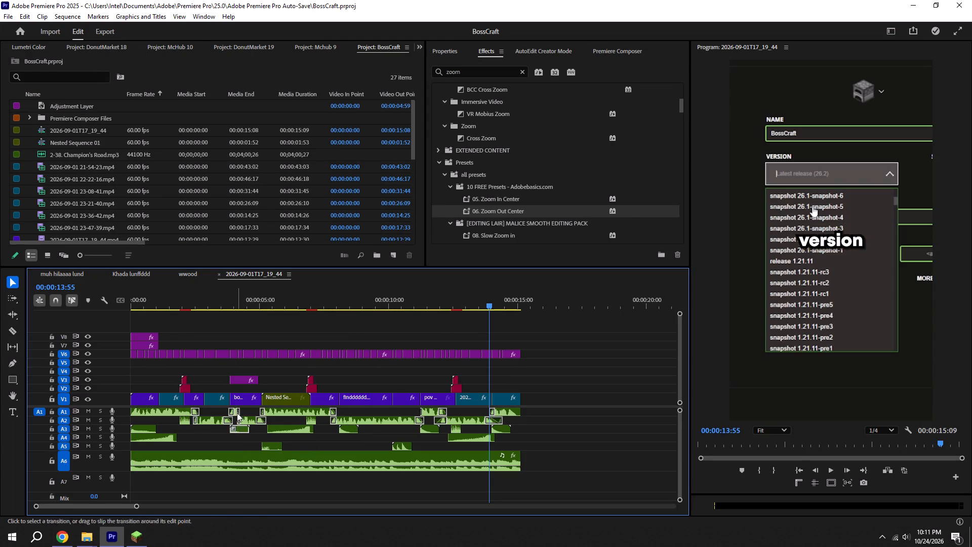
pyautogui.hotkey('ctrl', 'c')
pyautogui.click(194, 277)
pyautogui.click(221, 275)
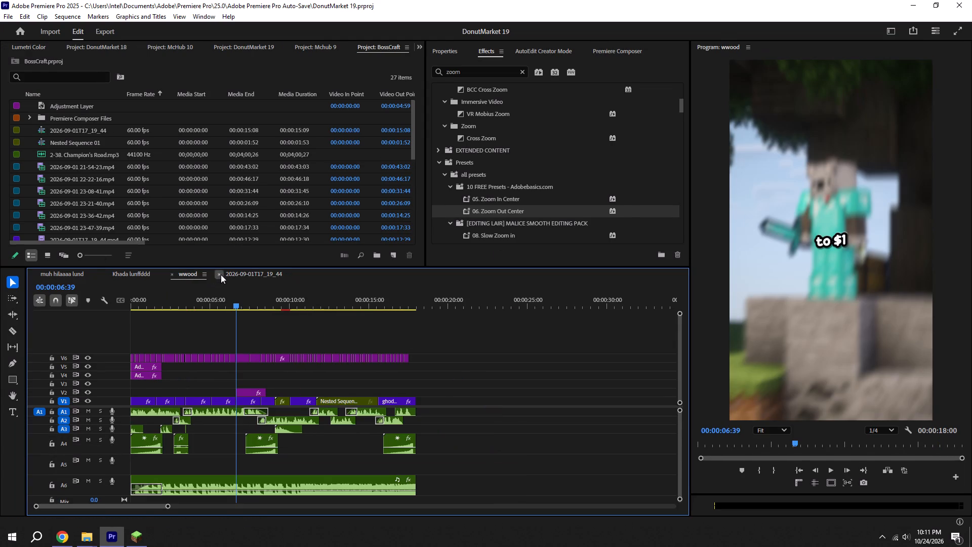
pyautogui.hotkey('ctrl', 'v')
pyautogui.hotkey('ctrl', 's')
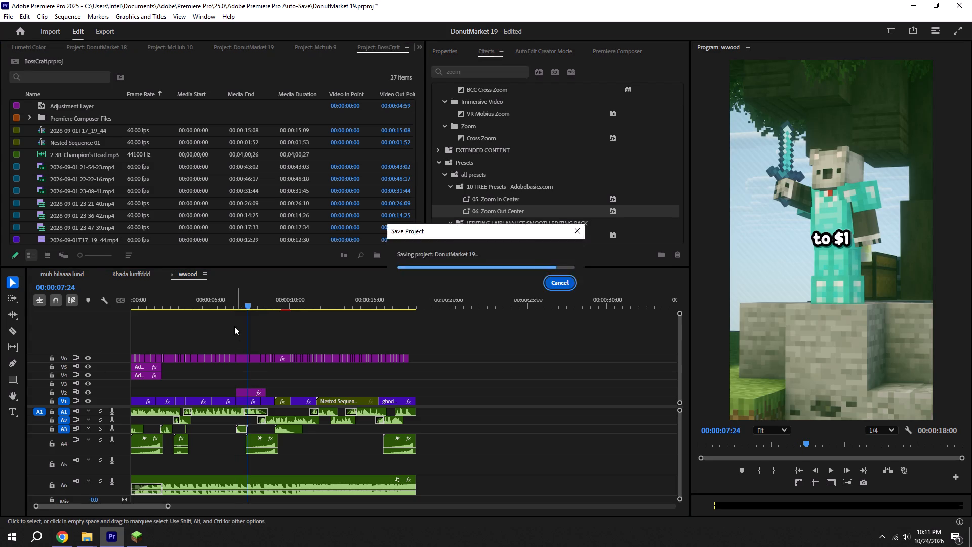
# Play wwood from about 00:00:05:00 and again from 00:00:06:39 to check the pasted A3 sound, saving the project.
pyautogui.moveTo(220, 303); pyautogui.dragTo(210, 301)
pyautogui.press('space')
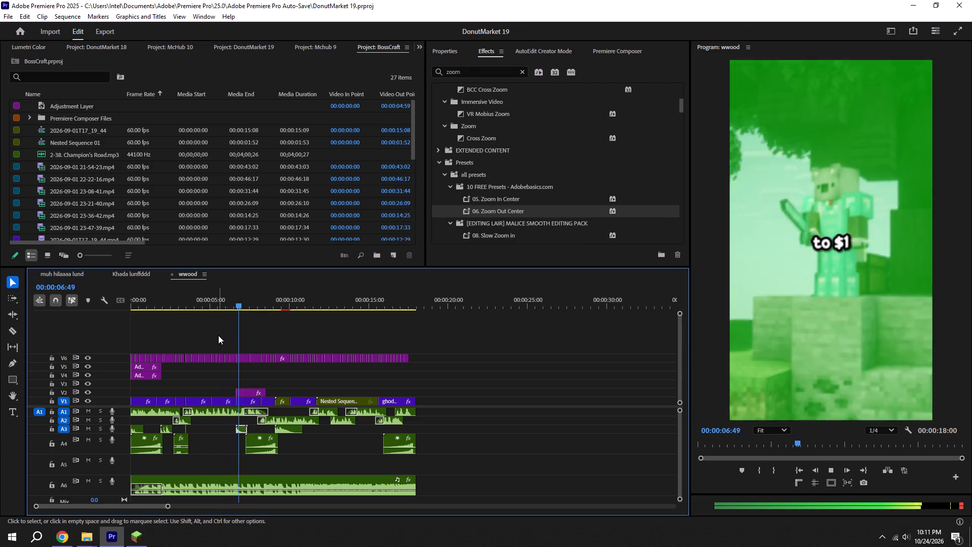
pyautogui.hotkey('ctrl', 's')
pyautogui.keyDown('alt'); pyautogui.scroll(10, 257, 385); pyautogui.keyUp('alt')
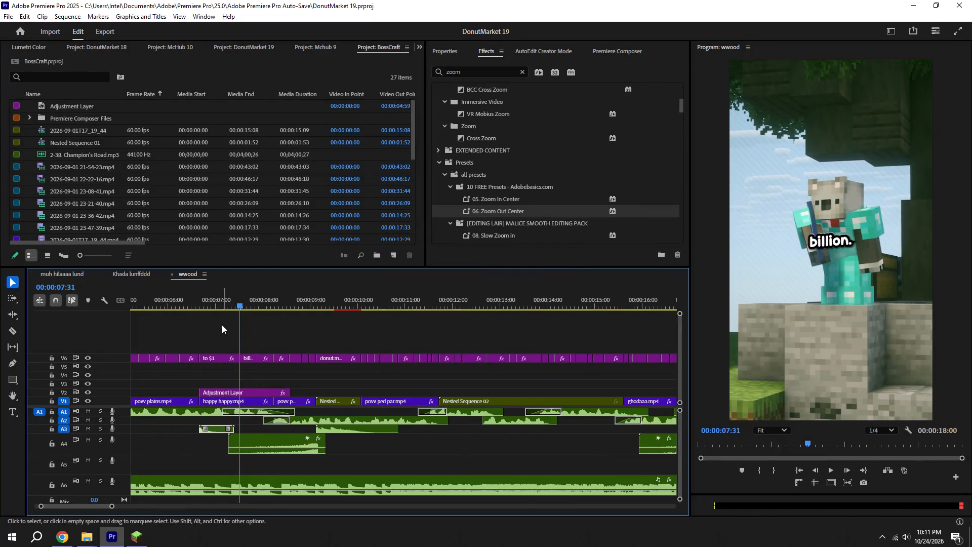
pyautogui.keyDown('shift'); pyautogui.click(202, 312); pyautogui.keyUp('shift')
pyautogui.keyDown('shift'); pyautogui.click(199, 307); pyautogui.keyUp('shift')
pyautogui.press('space')
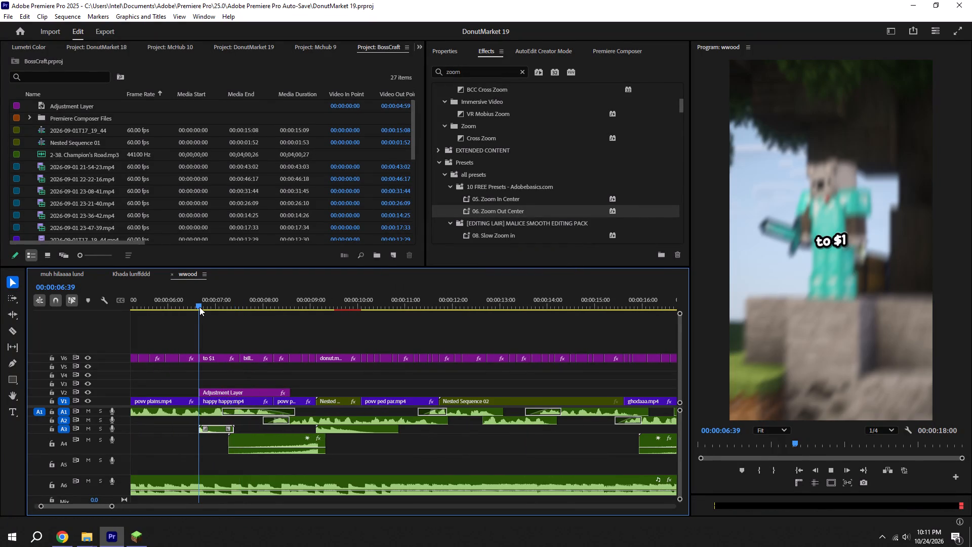
pyautogui.press('space')
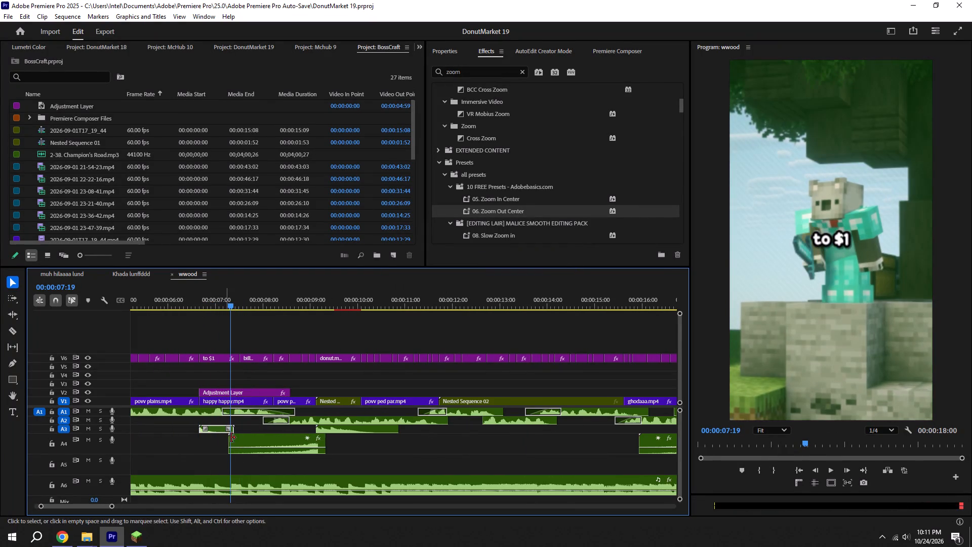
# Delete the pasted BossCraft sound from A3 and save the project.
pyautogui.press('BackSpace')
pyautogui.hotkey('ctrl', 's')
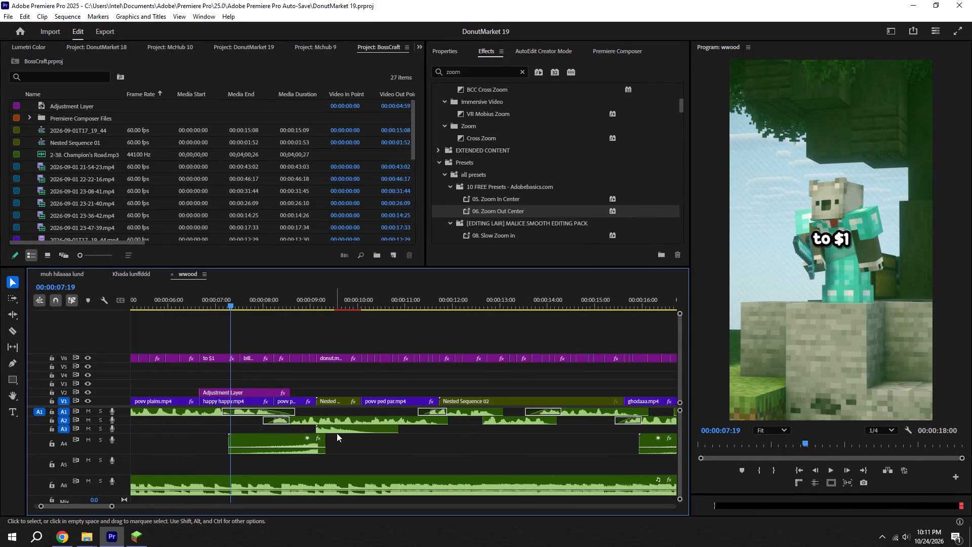
# Duplicate the A3 sound at about 00:00:09:07 onto A5 at 00:00:06:39 and save the project.
pyautogui.keyDown('alt'); pyautogui.moveTo(339, 431); pyautogui.dragTo(257, 478); pyautogui.keyUp('alt')
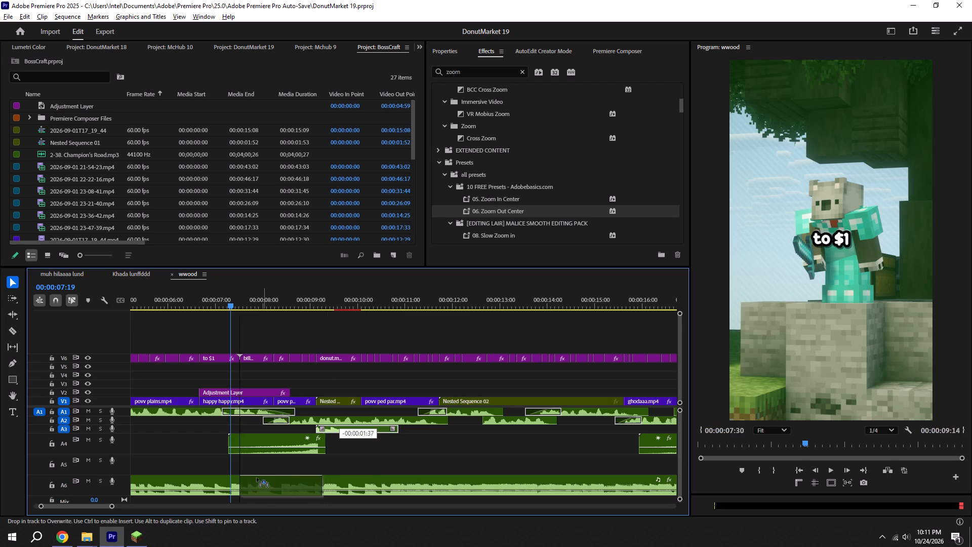
pyautogui.keyDown('alt'); pyautogui.moveTo(257, 478); pyautogui.dragTo(223, 469); pyautogui.keyUp('alt')
pyautogui.hotkey('ctrl', 's')
# Play wwood from 00:00:06:16 to about 00:00:12:18 to check the new A5 sound and the following clips, saving the project.
pyautogui.click(182, 305)
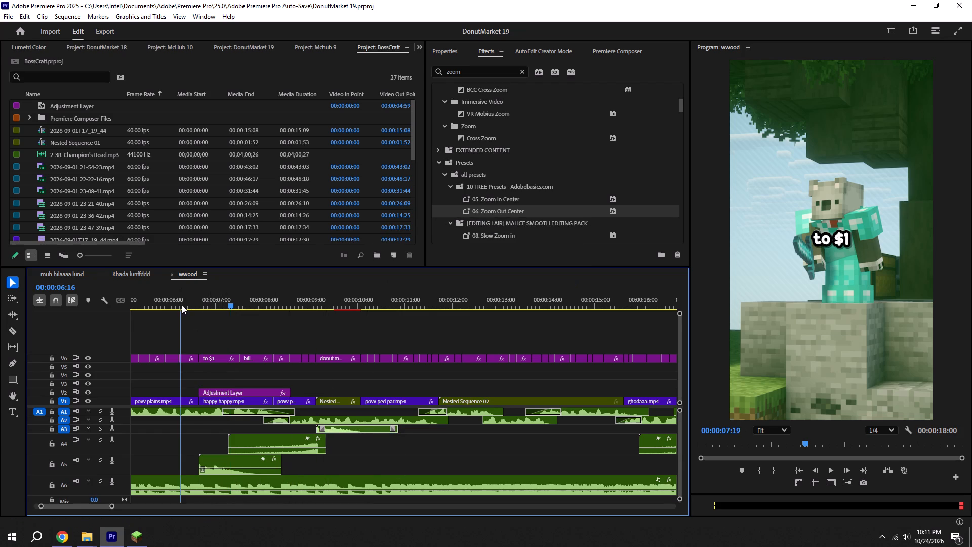
pyautogui.press('space')
pyautogui.keyDown('alt'); pyautogui.scroll(-6, 200, 325); pyautogui.keyUp('alt')
pyautogui.hotkey('ctrl', 's')
pyautogui.press('space')
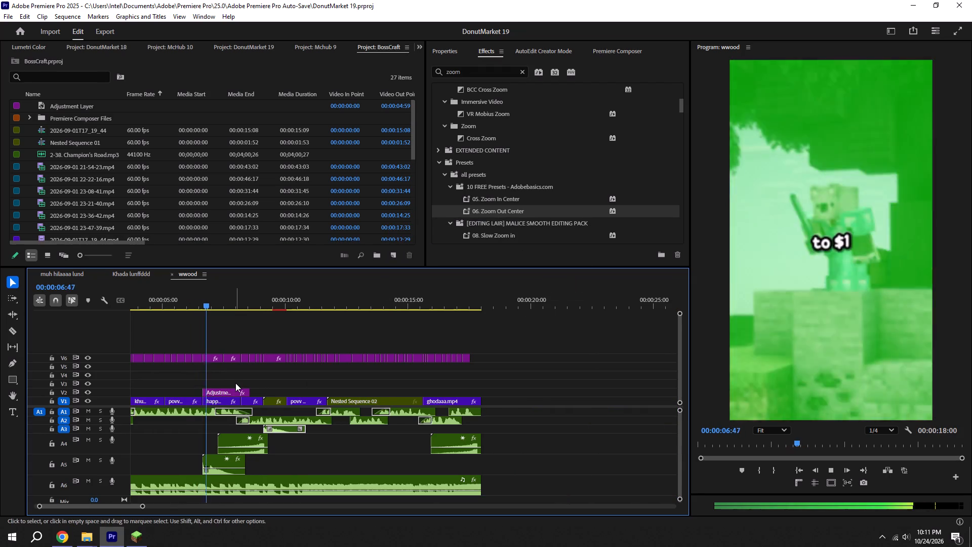
pyautogui.hotkey('ctrl', 's')
pyautogui.keyDown('alt'); pyautogui.scroll(-6, 302, 401); pyautogui.keyUp('alt')
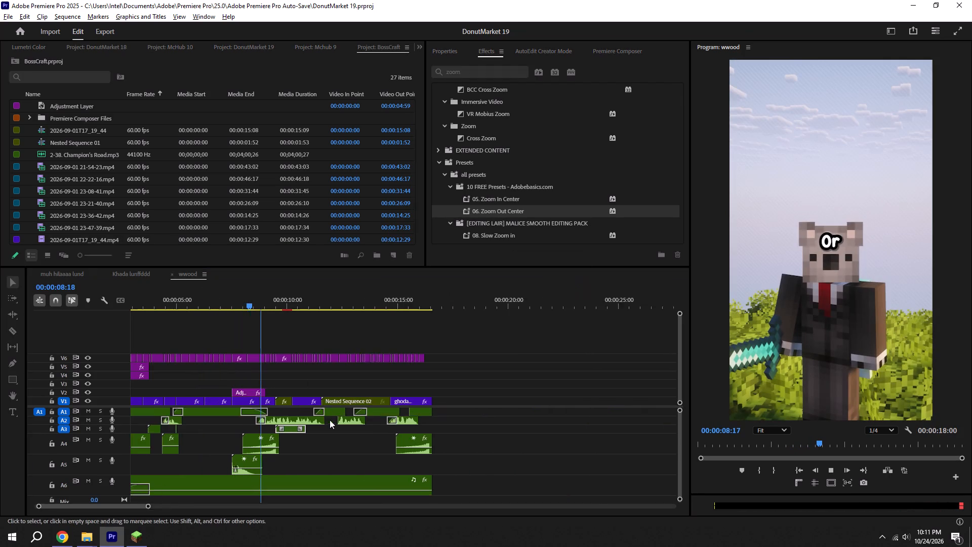
pyautogui.press('space')
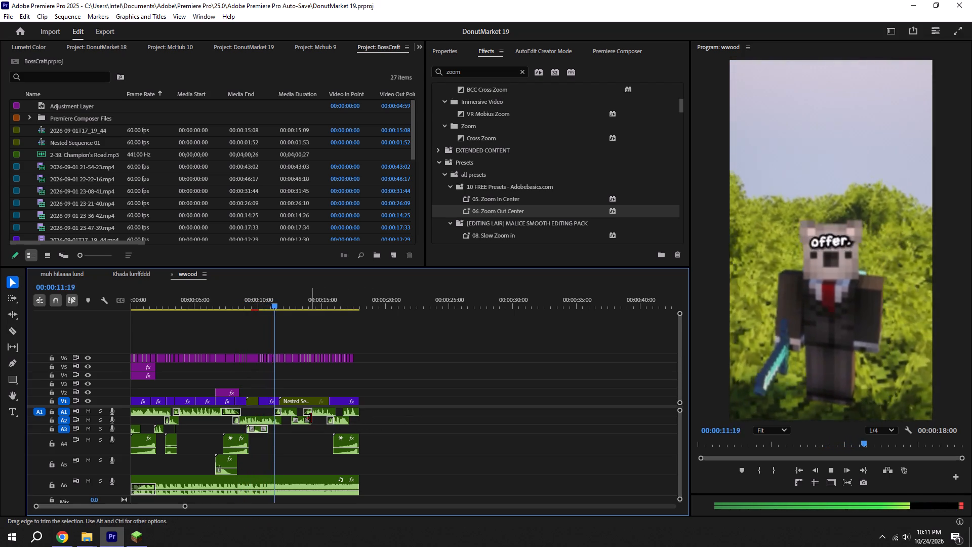
pyautogui.press('space')
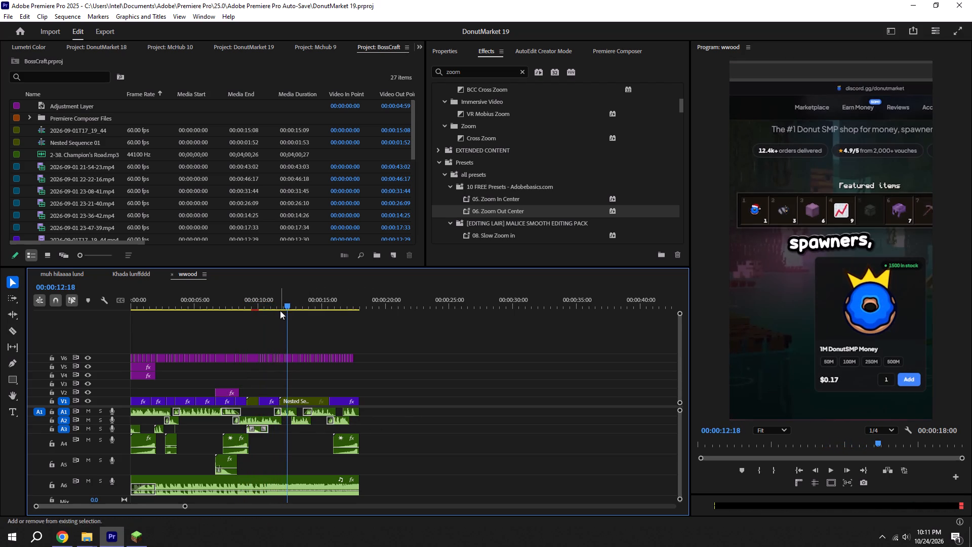
# Duplicate the short A3 sound at about 00:00:03:30 onto A4 at 00:00:11:43, save the project and play from there.
pyautogui.keyDown('shift'); pyautogui.click(281, 307); pyautogui.keyUp('shift')
pyautogui.keyDown('alt'); pyautogui.scroll(6, 177, 433); pyautogui.keyUp('alt')
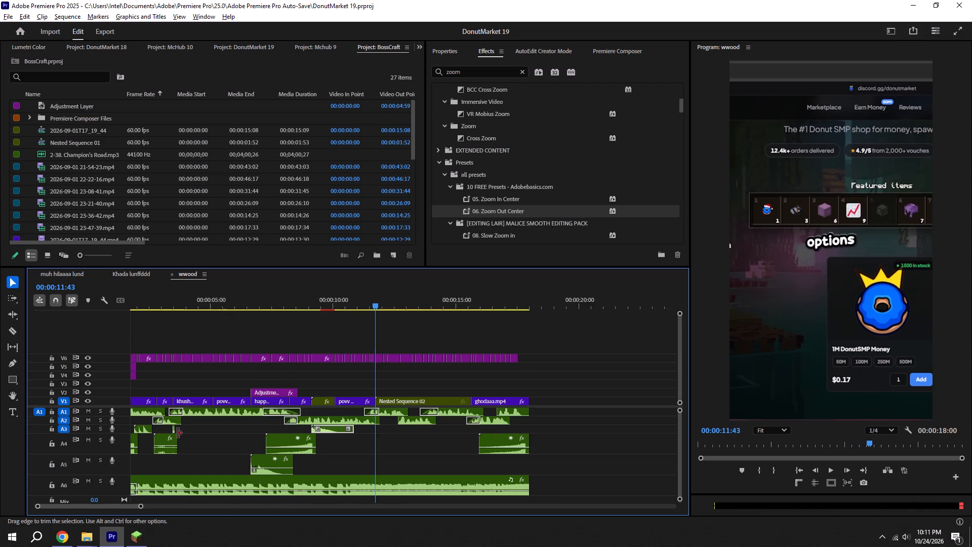
pyautogui.scroll(5, 177, 432)
pyautogui.keyDown('alt'); pyautogui.scroll(5, 221, 432); pyautogui.keyUp('alt')
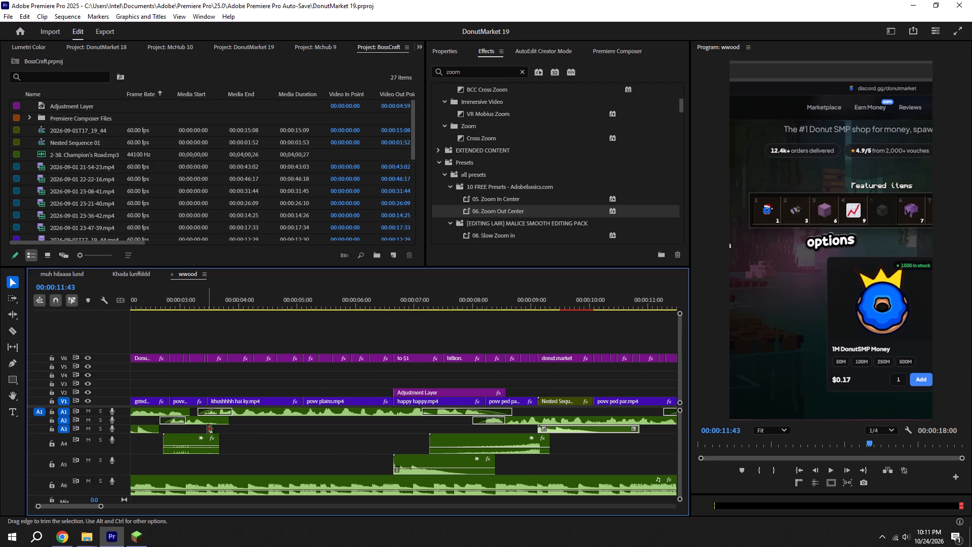
pyautogui.keyDown('alt'); pyautogui.moveTo(210, 429); pyautogui.dragTo(634, 438); pyautogui.keyUp('alt')
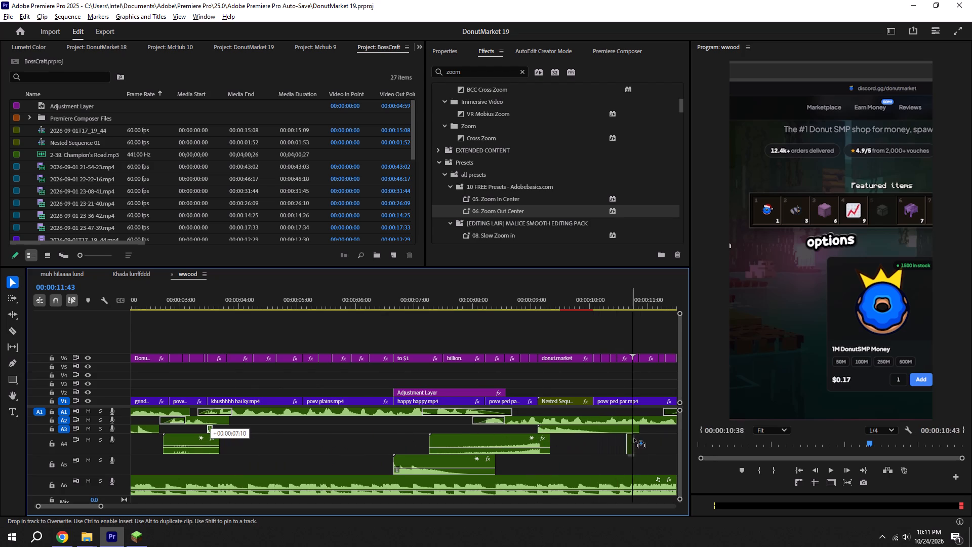
pyautogui.keyDown('alt'); pyautogui.moveTo(634, 438); pyautogui.dragTo(683, 450); pyautogui.keyUp('alt')
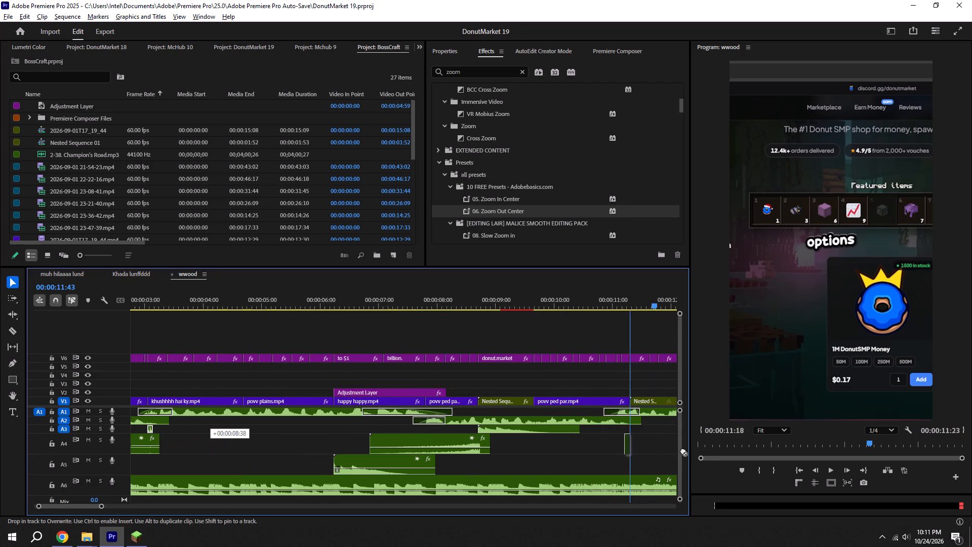
pyautogui.keyDown('alt'); pyautogui.moveTo(683, 450); pyautogui.dragTo(632, 448); pyautogui.keyUp('alt')
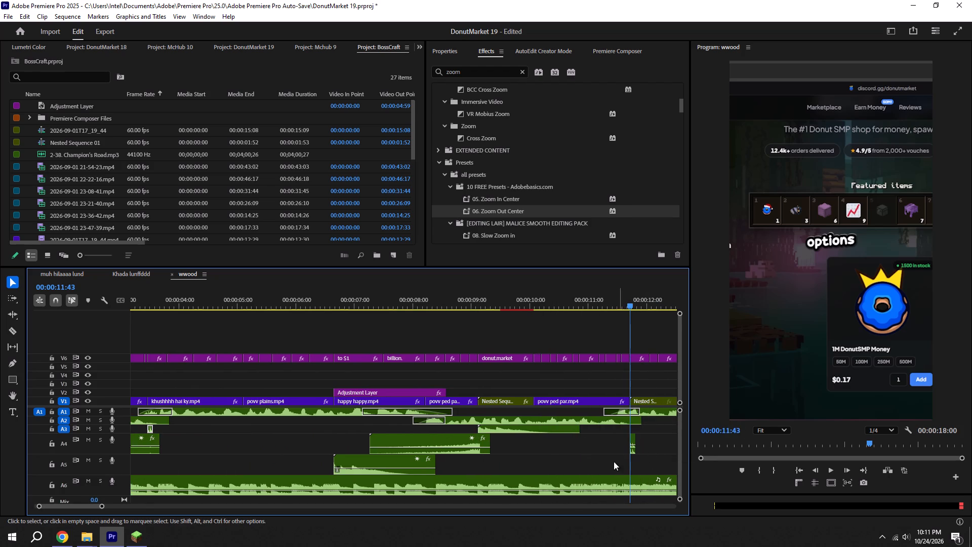
pyautogui.press('space')
pyautogui.hotkey('ctrl', 's')
pyautogui.scroll(-5, 555, 456)
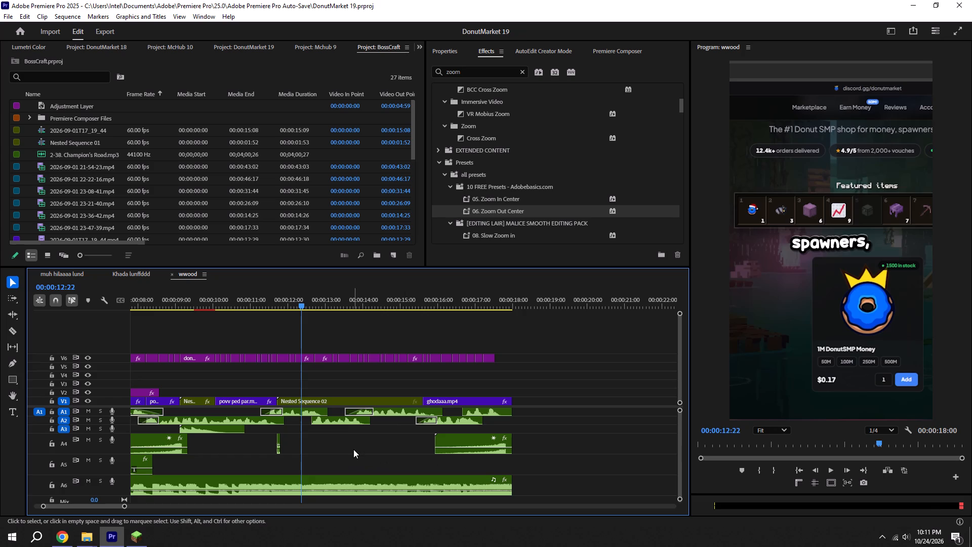
pyautogui.press('space')
# Play wwood from the beginning to about 00:00:07:29 to review the sound effects, saving the project.
pyautogui.click(802, 471)
pyautogui.keyDown('alt'); pyautogui.scroll(-6, 514, 472); pyautogui.keyUp('alt')
pyautogui.click(525, 448)
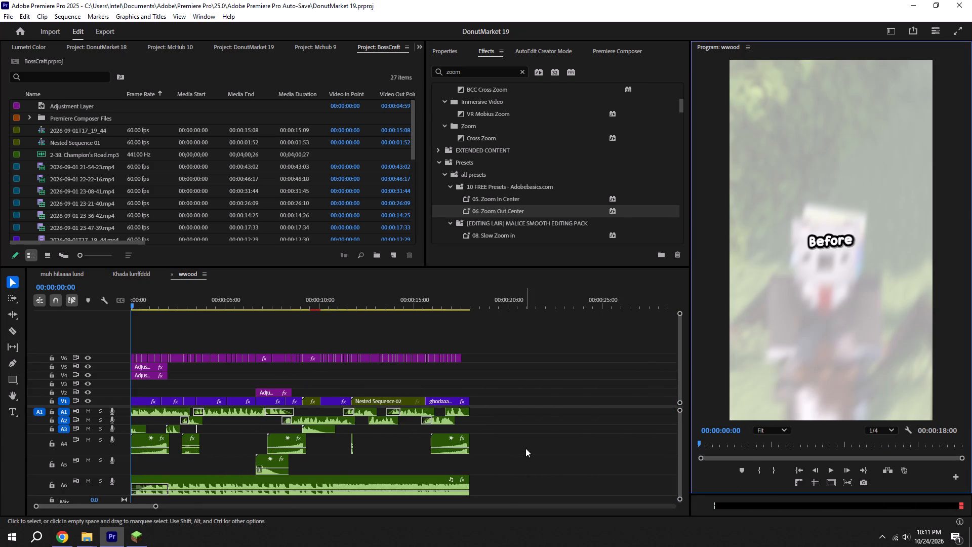
pyautogui.press('space')
pyautogui.keyDown('alt'); pyautogui.scroll(5, 170, 432); pyautogui.keyUp('alt')
pyautogui.scroll(5, 170, 431)
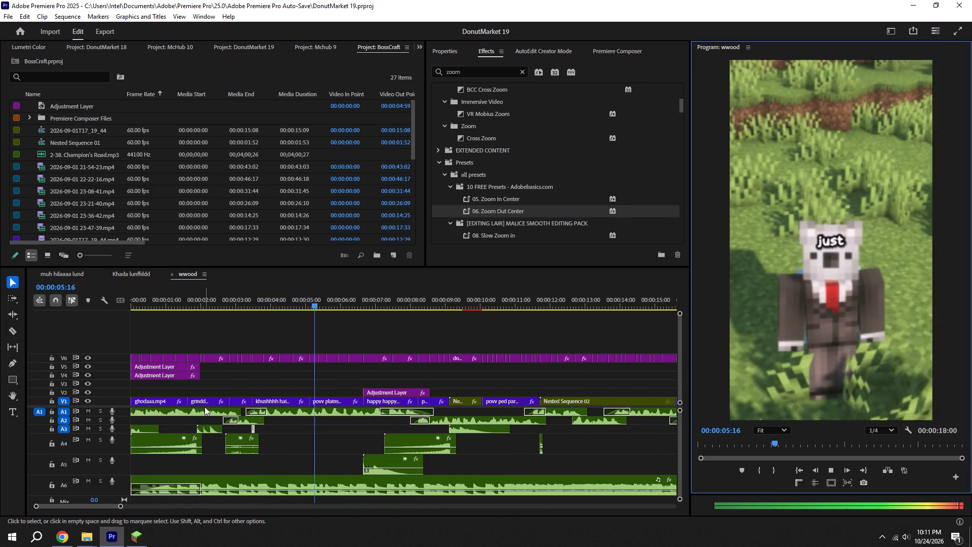
pyautogui.hotkey('ctrl', 's')
pyautogui.keyDown('alt'); pyautogui.scroll(-4, 336, 408); pyautogui.keyUp('alt')
pyautogui.press('space')
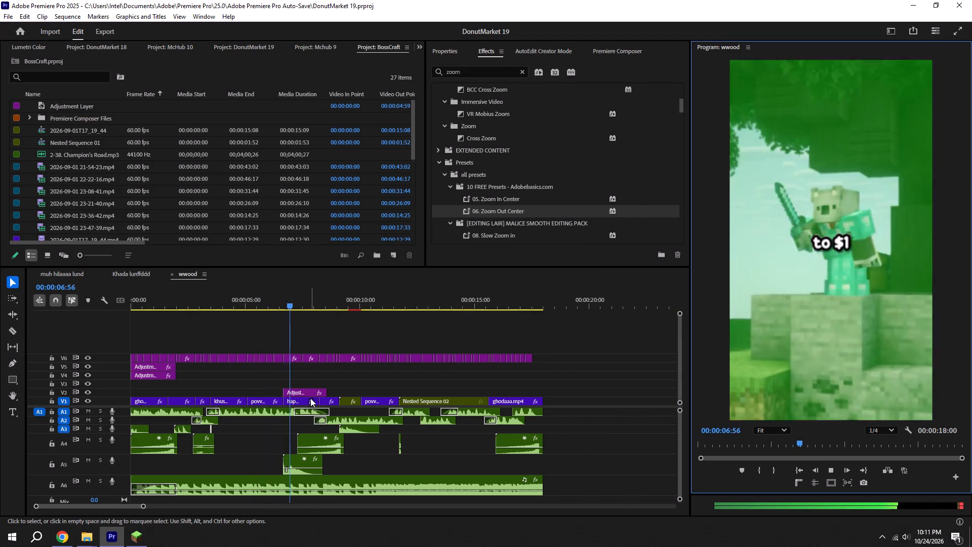
pyautogui.hotkey('ctrl', 's')
# Duplicate the A4 sound at about 00:00:07:16 to 00:00:05:04 on the same track and save the project.
pyautogui.keyDown('alt'); pyautogui.moveTo(314, 437); pyautogui.dragTo(307, 436); pyautogui.keyUp('alt')
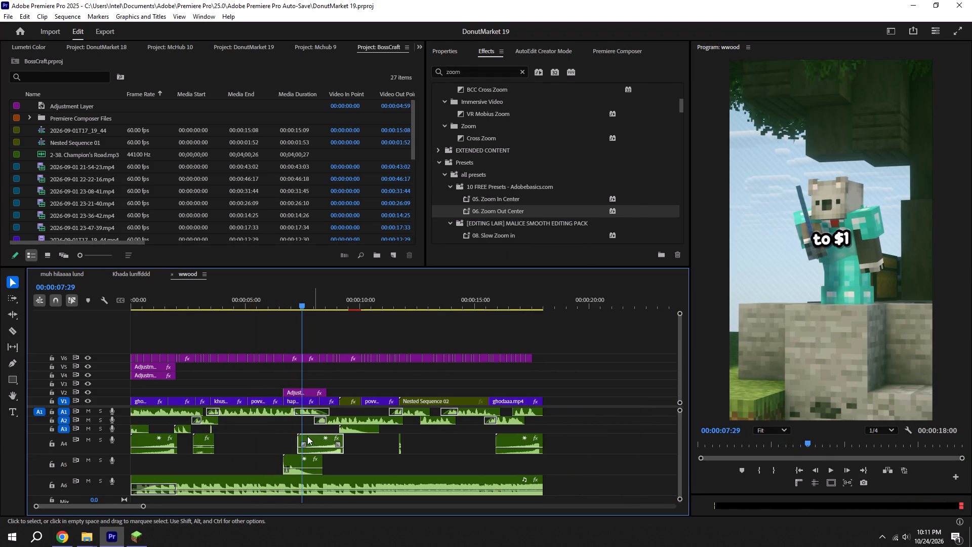
pyautogui.keyDown('alt'); pyautogui.moveTo(307, 436); pyautogui.dragTo(259, 441); pyautogui.keyUp('alt')
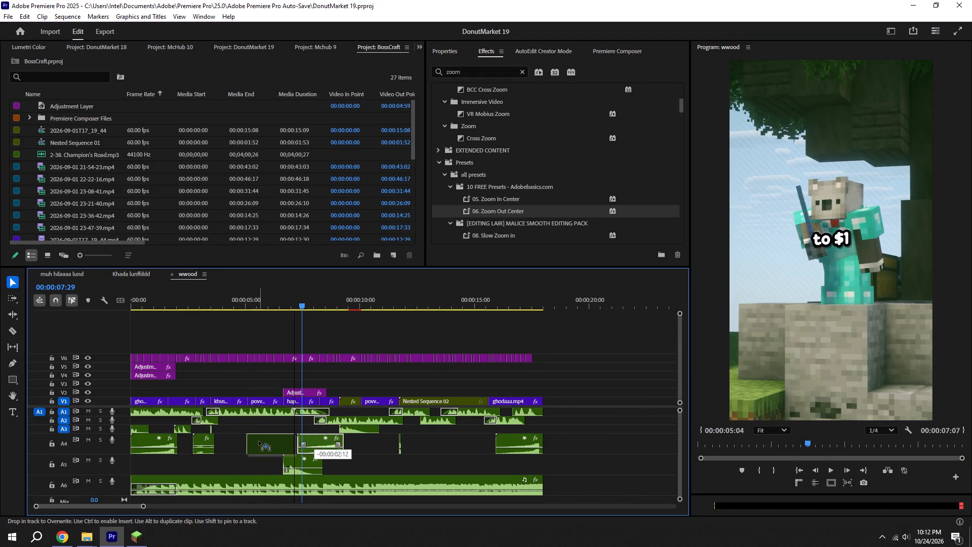
pyautogui.keyDown('alt'); pyautogui.moveTo(259, 441); pyautogui.dragTo(259, 441); pyautogui.keyUp('alt')
pyautogui.hotkey('ctrl', 's')
# Play wwood from about 00:00:03:50, shift the copied A4 sound earlier to start at about 00:00:04:52, and save the project.
pyautogui.click(220, 301)
pyautogui.press('space')
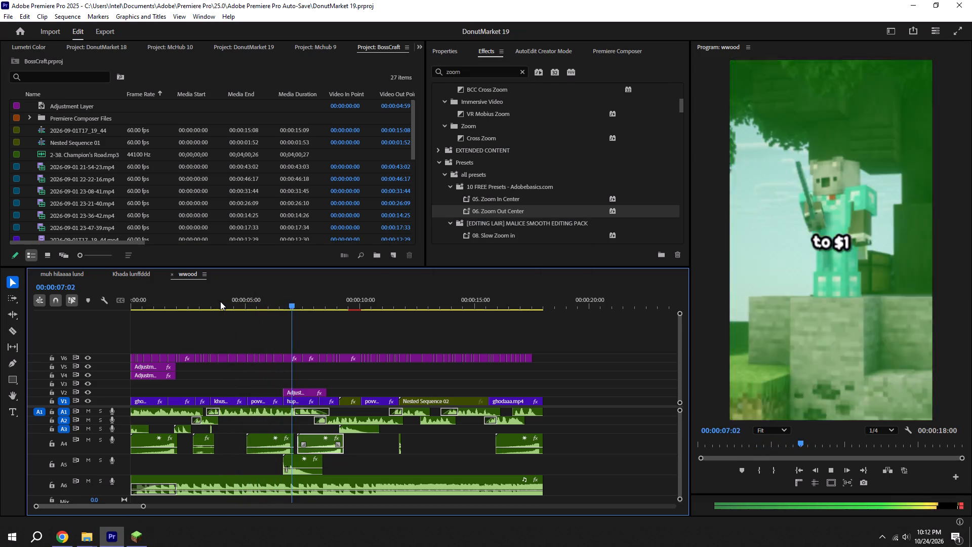
pyautogui.hotkey('ctrl', 's')
pyautogui.scroll(5, 298, 435)
pyautogui.keyDown('alt'); pyautogui.scroll(5, 298, 435); pyautogui.keyUp('alt')
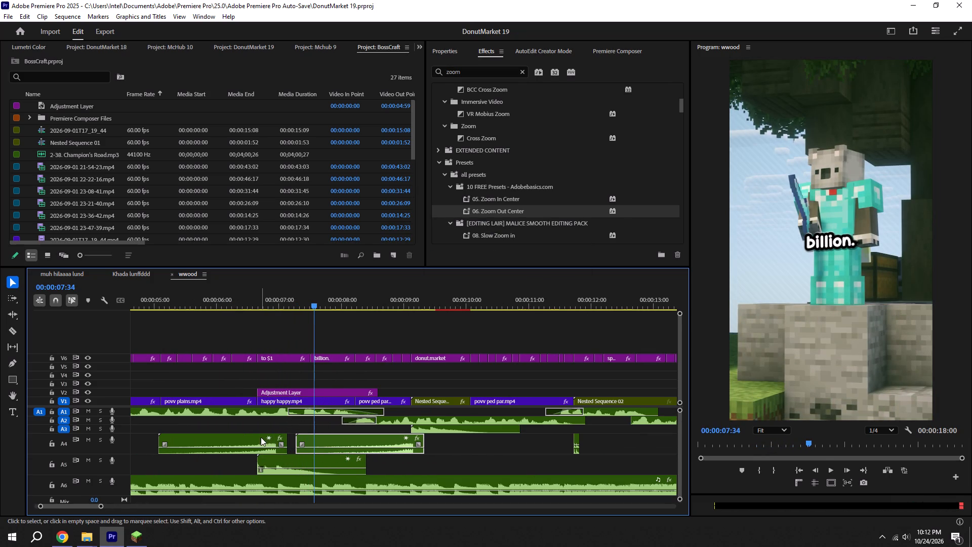
pyautogui.moveTo(261, 437); pyautogui.dragTo(249, 438)
pyautogui.hotkey('ctrl', 's')
# Delete the original A4 sound at about 00:00:07:16 and save the project.
pyautogui.click(371, 440)
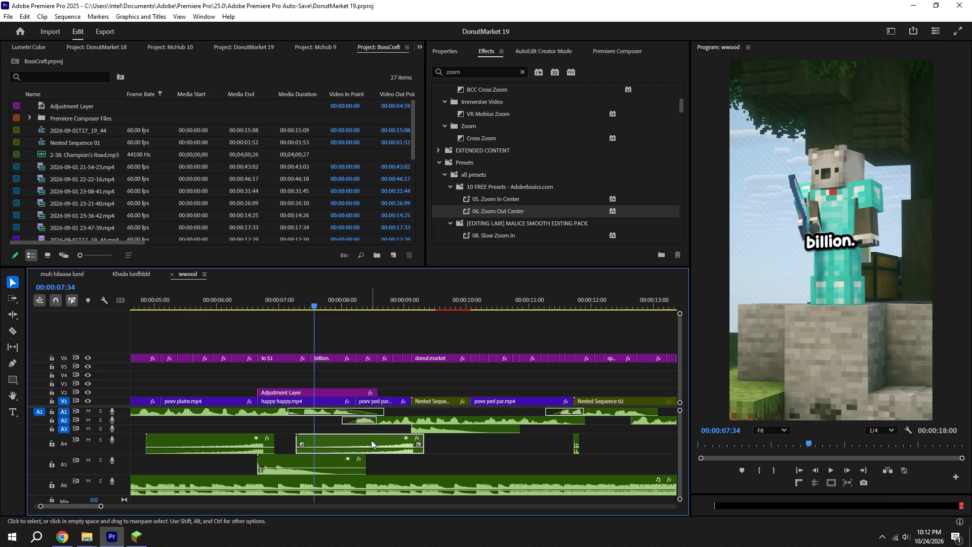
pyautogui.press('BackSpace')
pyautogui.hotkey('ctrl', 's')
pyautogui.keyDown('alt'); pyautogui.scroll(-6, 368, 432); pyautogui.keyUp('alt')
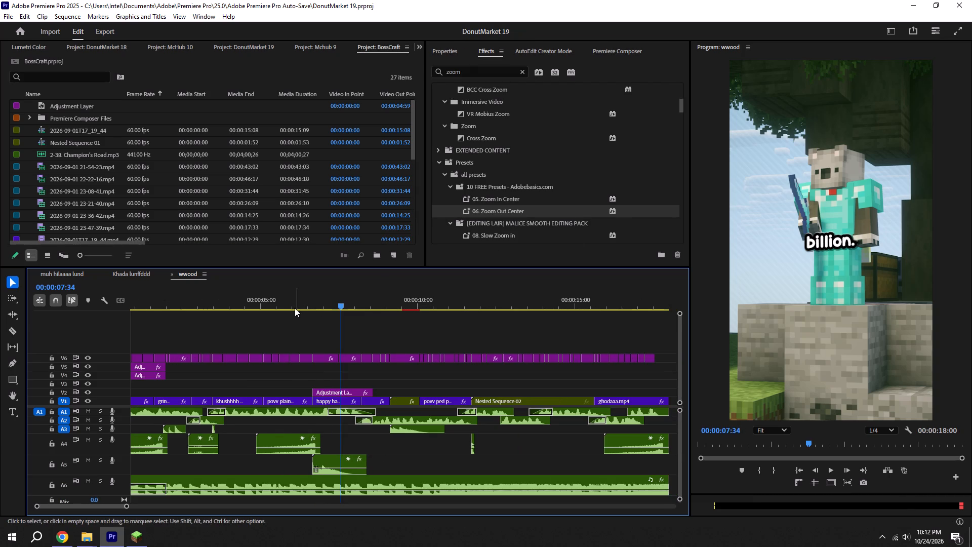
# Play wwood from about 00:00:05:00 to 00:00:09:53 to check the moved A4 sound and the donut.market part, saving the project.
pyautogui.click(263, 299)
pyautogui.press('space')
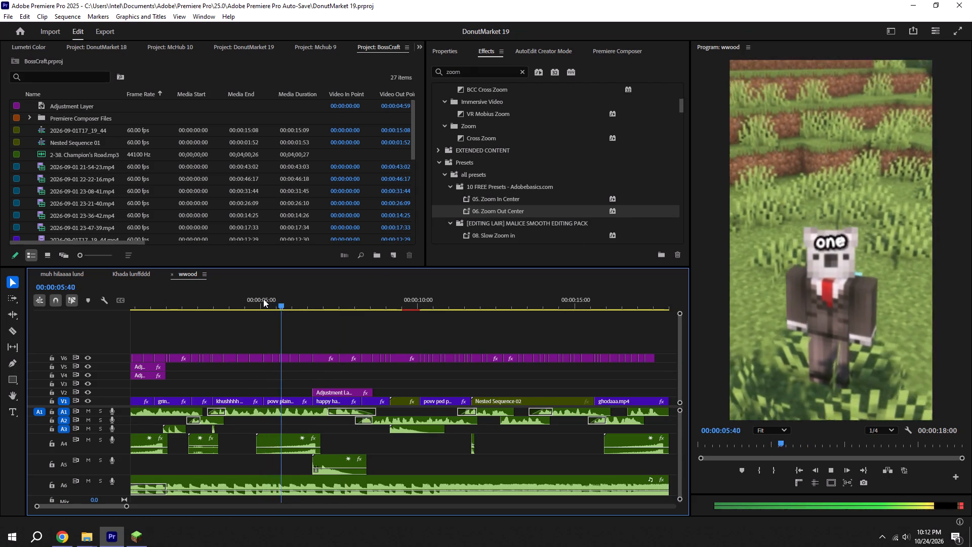
pyautogui.hotkey('ctrl', 's')
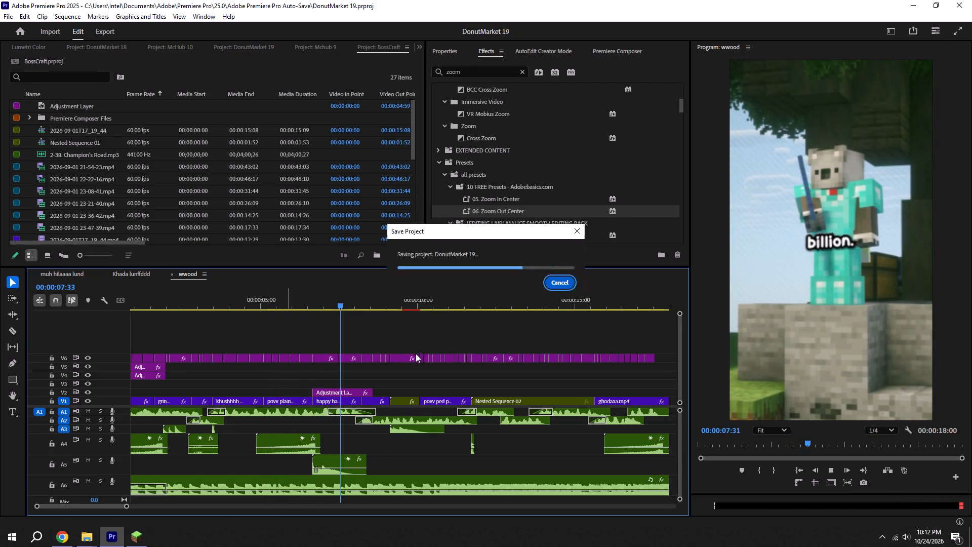
pyautogui.keyDown('alt'); pyautogui.scroll(-4, 423, 374); pyautogui.keyUp('alt')
pyautogui.press('space')
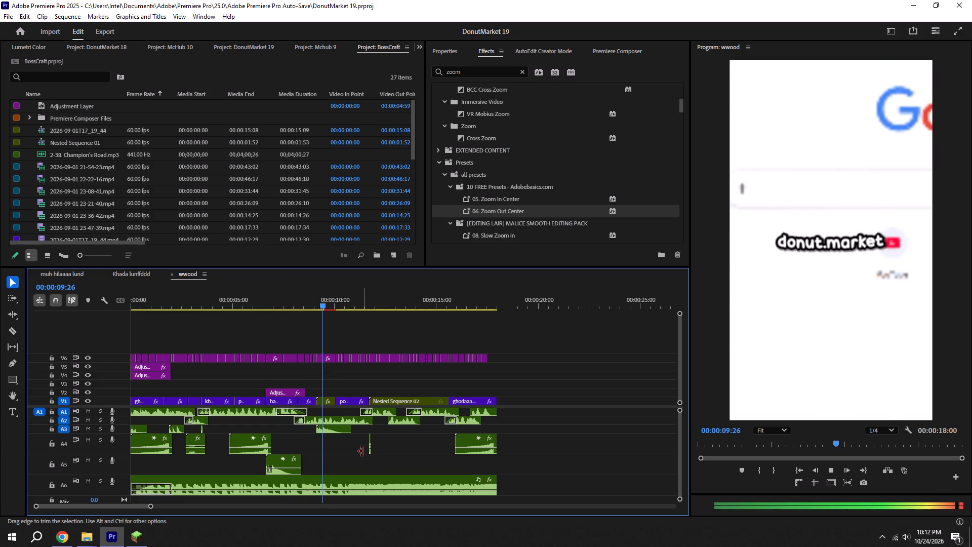
pyautogui.hotkey('ctrl', 's')
# Delete the levelup.mp3 sound at 00:00:09:07 from A3 and save the project.
pyautogui.click(341, 431)
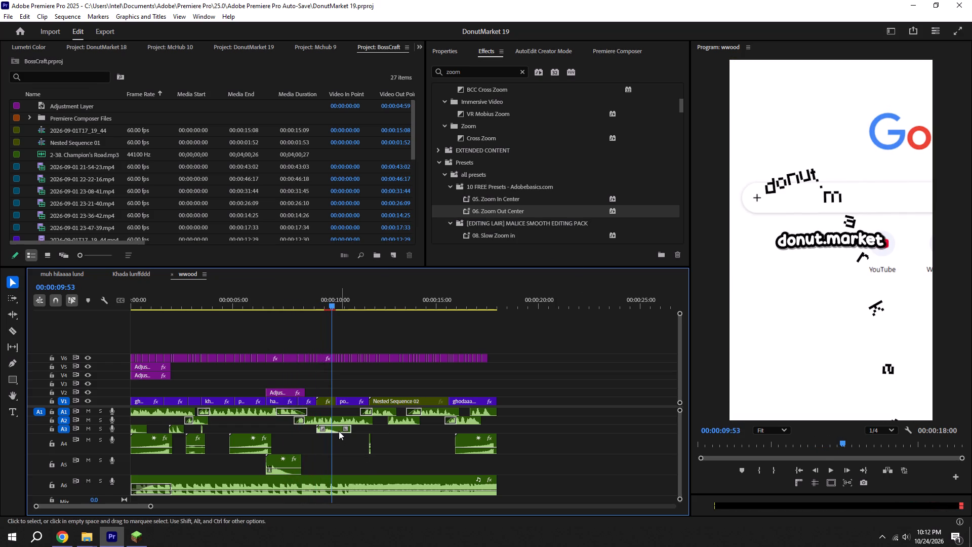
pyautogui.press('BackSpace')
pyautogui.hotkey('ctrl', 's')
pyautogui.keyDown('alt'); pyautogui.scroll(-3, 339, 431); pyautogui.keyUp('alt')
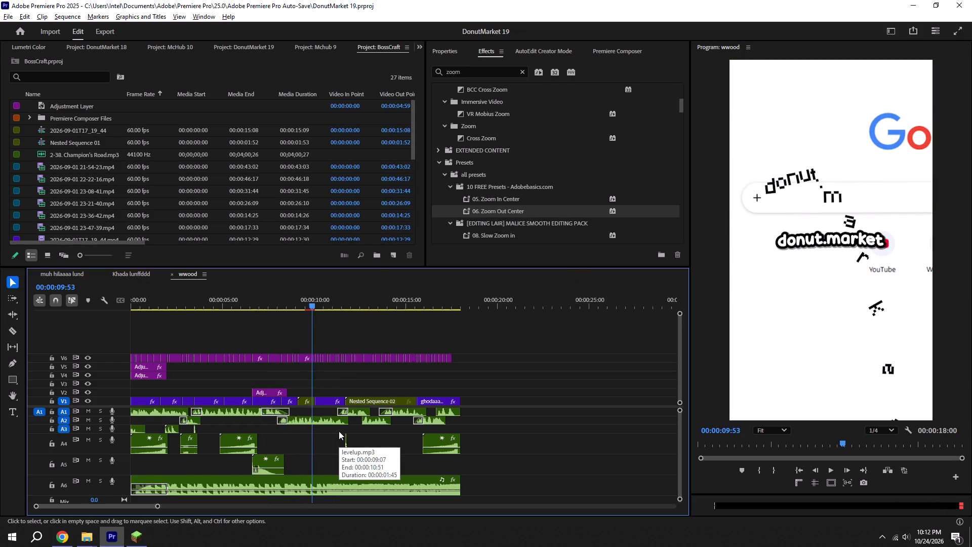
pyautogui.keyDown('alt'); pyautogui.scroll(-2, 339, 431); pyautogui.keyUp('alt')
pyautogui.hotkey('ctrl', 's')
# Play wwood from about 00:00:08:00 past the donut.market part, and again from the beginning to 00:00:08:30, saving the project.
pyautogui.moveTo(237, 306); pyautogui.dragTo(231, 305)
pyautogui.press('space')
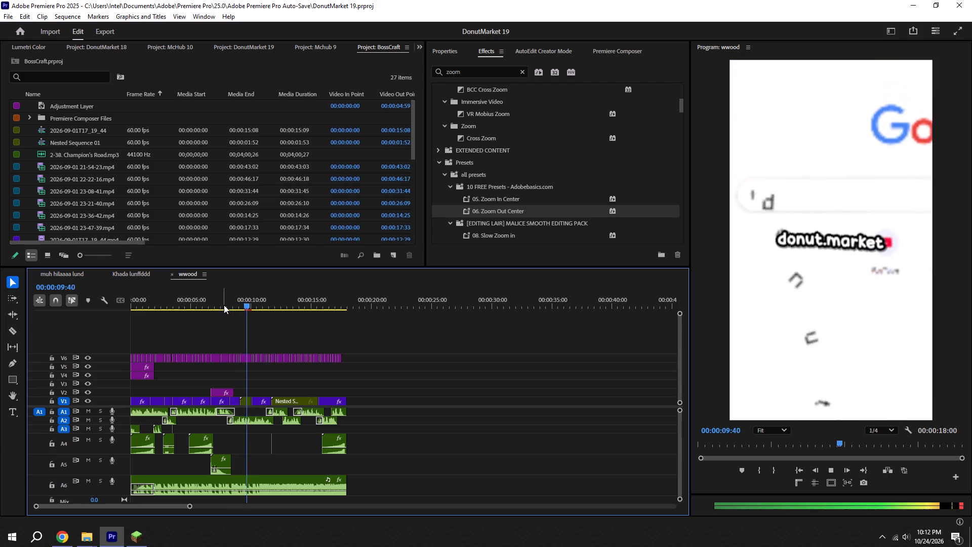
pyautogui.hotkey('ctrl', 's')
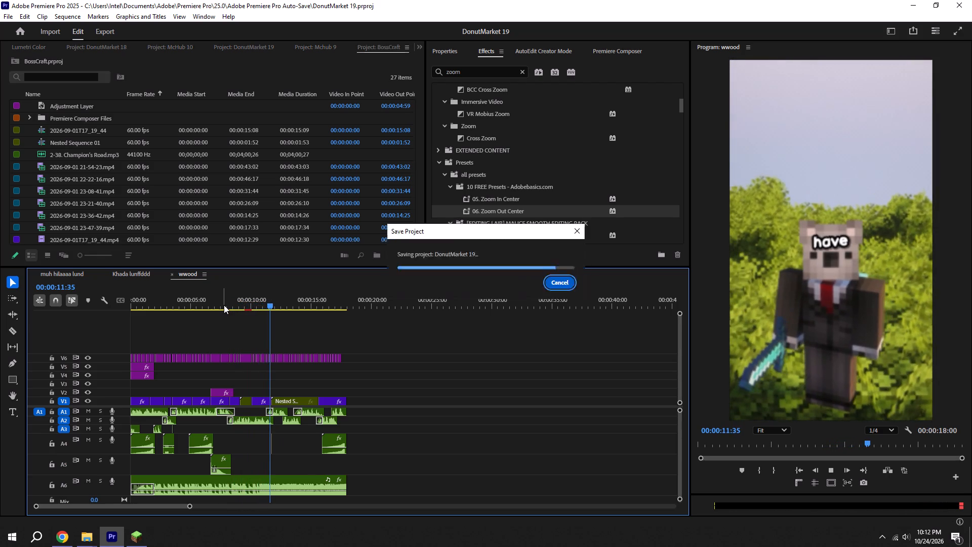
pyautogui.keyDown('alt'); pyautogui.scroll(-4, 289, 369); pyautogui.keyUp('alt')
pyautogui.click(800, 472)
pyautogui.keyDown('alt'); pyautogui.scroll(-6, 502, 433); pyautogui.keyUp('alt')
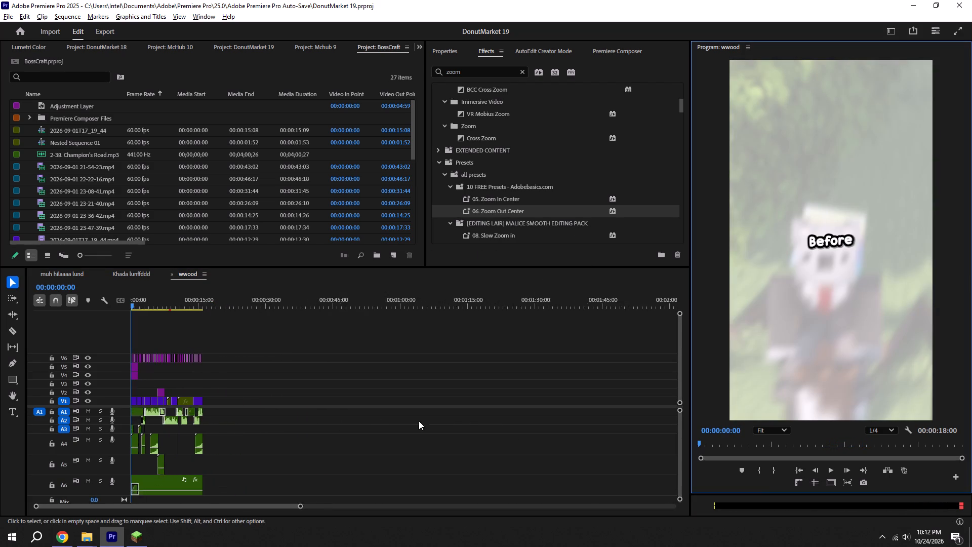
pyautogui.moveTo(360, 412); pyautogui.dragTo(350, 412)
pyautogui.press('space')
pyautogui.keyDown('alt'); pyautogui.scroll(18, 256, 420); pyautogui.keyUp('alt')
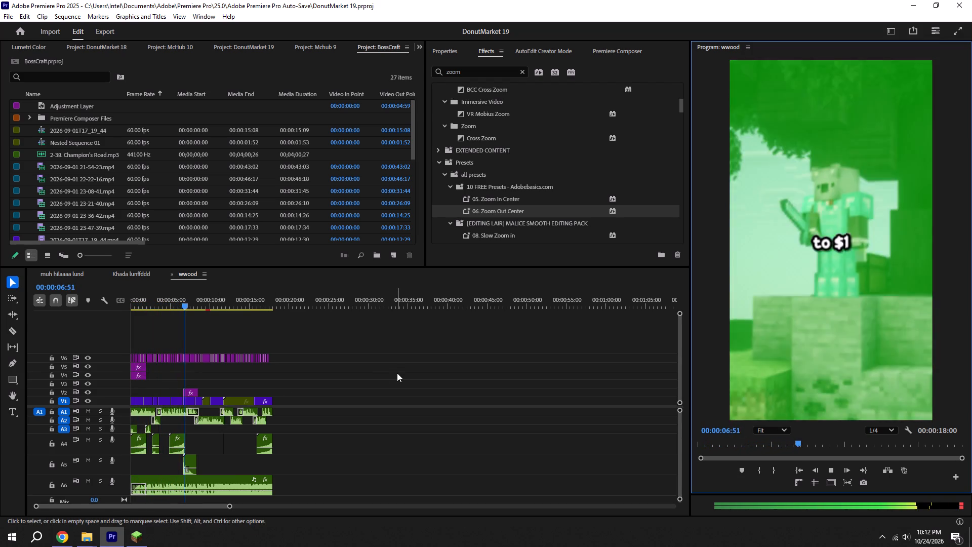
pyautogui.press('space')
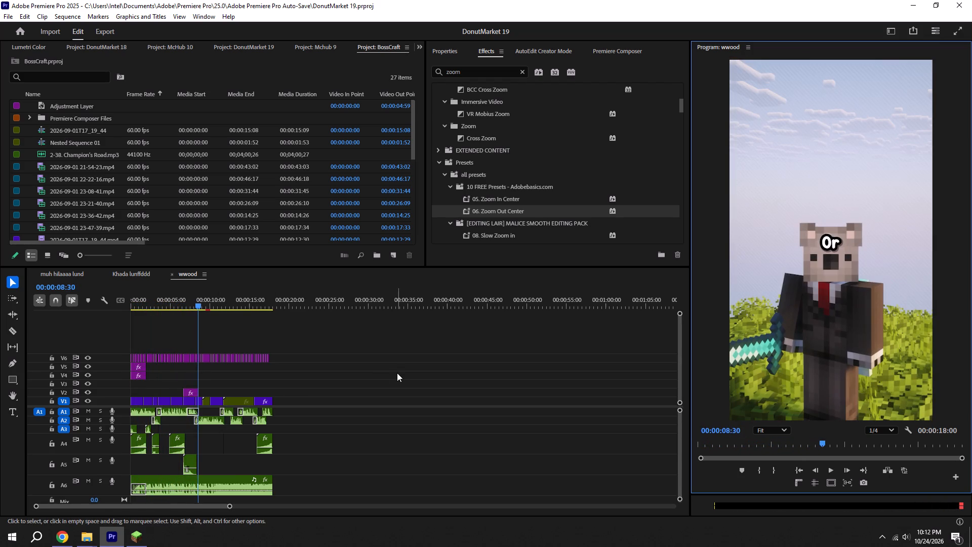
pyautogui.hotkey('ctrl', 's')
# Copy the A4 sound at about 00:00:06:42 in Khada lunffddd, paste it onto wwood's A4 at about 00:00:09:07, and save the project.
pyautogui.click(127, 268)
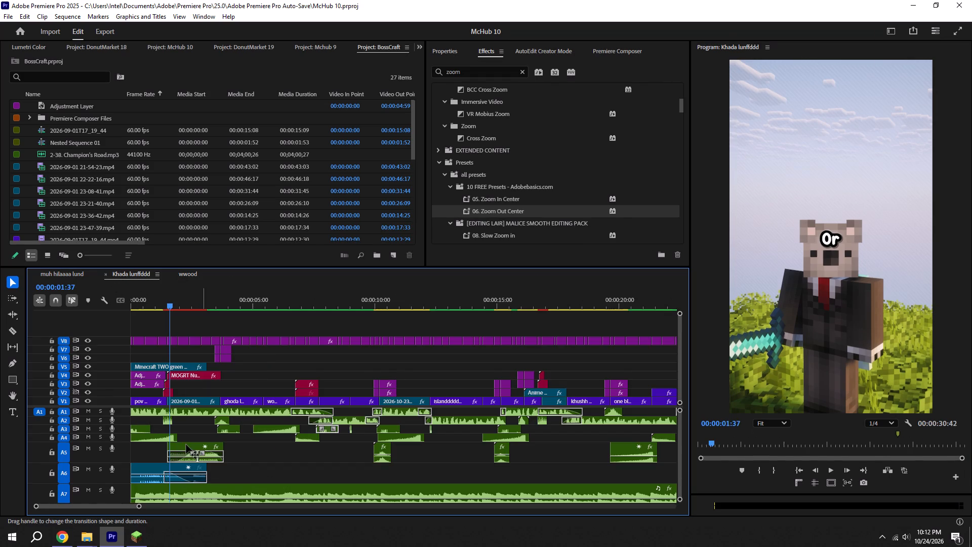
pyautogui.scroll(4, 229, 440)
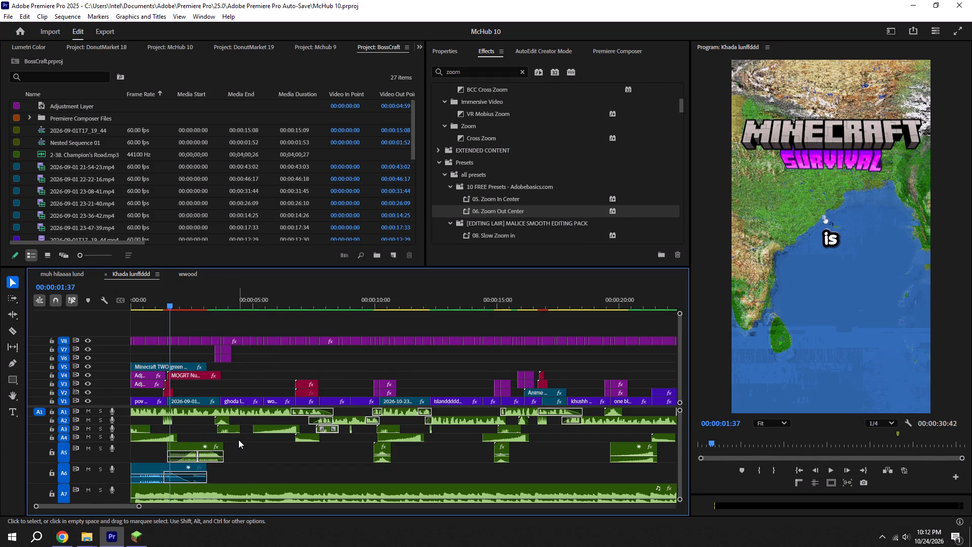
pyautogui.moveTo(301, 448); pyautogui.dragTo(304, 441)
pyautogui.hotkey('ctrl', 'c')
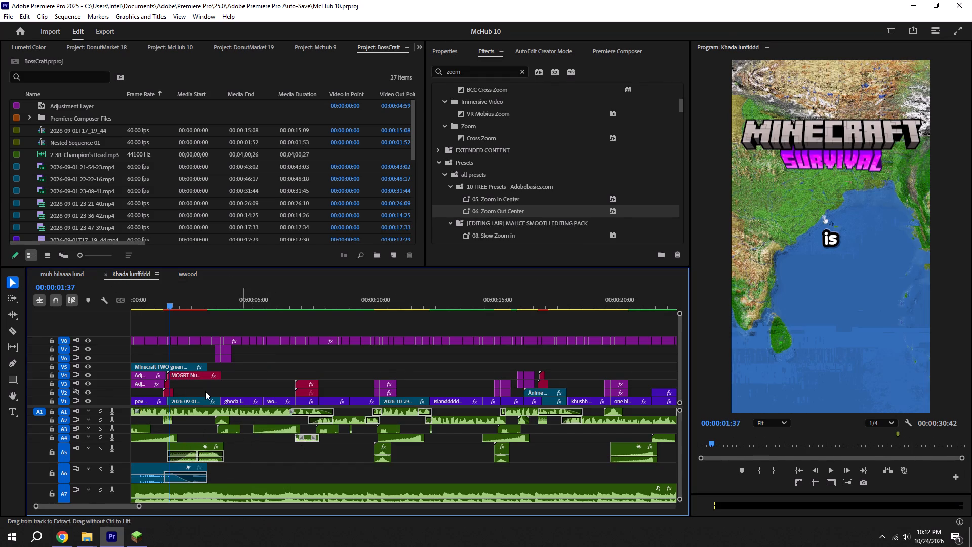
pyautogui.click(188, 277)
pyautogui.keyDown('alt'); pyautogui.scroll(2, 208, 380); pyautogui.keyUp('alt')
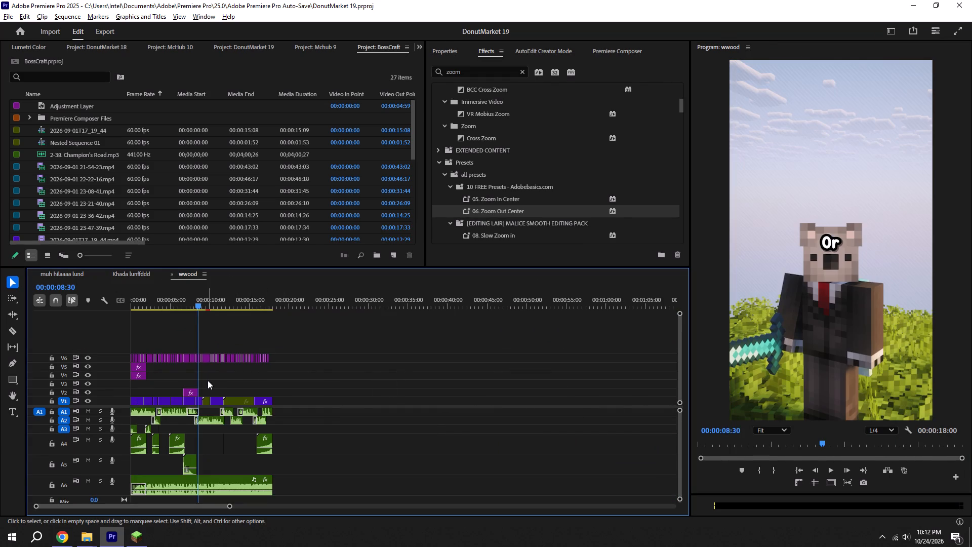
pyautogui.keyDown('alt'); pyautogui.scroll(13, 208, 380); pyautogui.keyUp('alt')
pyautogui.scroll(5, 187, 329)
pyautogui.keyDown('shift'); pyautogui.moveTo(256, 301); pyautogui.dragTo(266, 301); pyautogui.keyUp('shift')
pyautogui.keyDown('shift'); pyautogui.moveTo(253, 302); pyautogui.dragTo(258, 303); pyautogui.keyUp('shift')
pyautogui.hotkey('ctrl', 'v')
pyautogui.keyDown('alt'); pyautogui.scroll(-5, 292, 370); pyautogui.keyUp('alt')
pyautogui.hotkey('ctrl', 's')
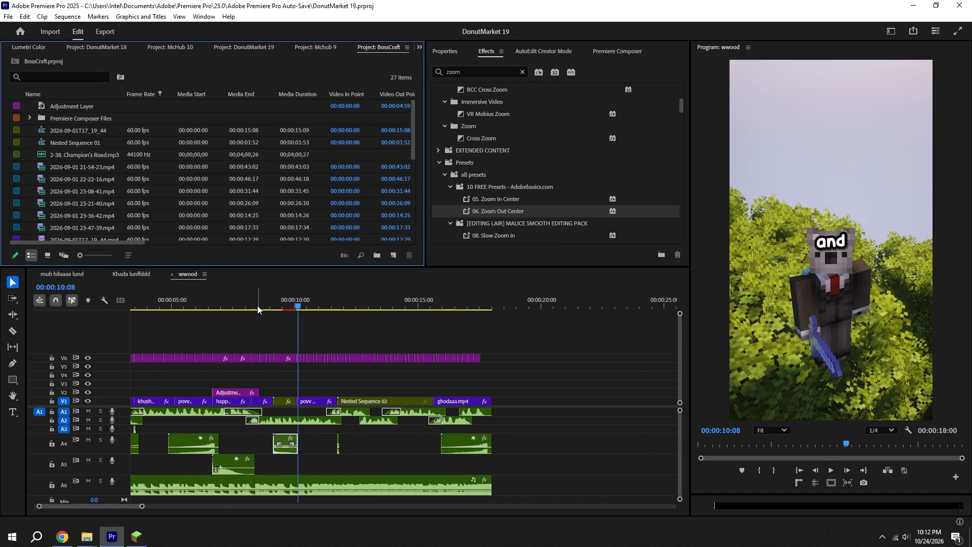
# Play wwood from about 00:00:08:25 to 00:00:14:35 to check the pasted A4 sound and the following clips, saving the project.
pyautogui.click(257, 305)
pyautogui.press('space')
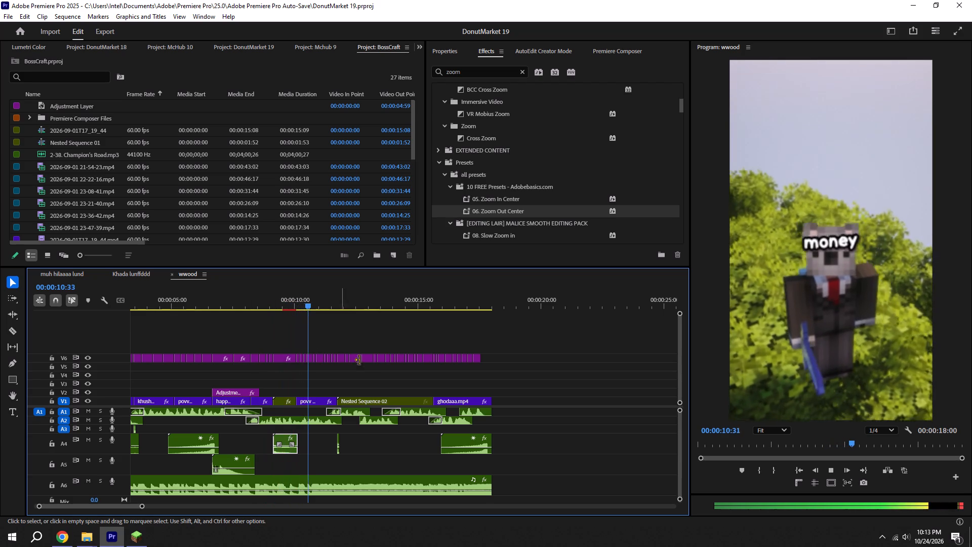
pyautogui.hotkey('ctrl', 's')
pyautogui.scroll(-4, 380, 373)
pyautogui.hotkey('ctrl', 's')
pyautogui.press('space')
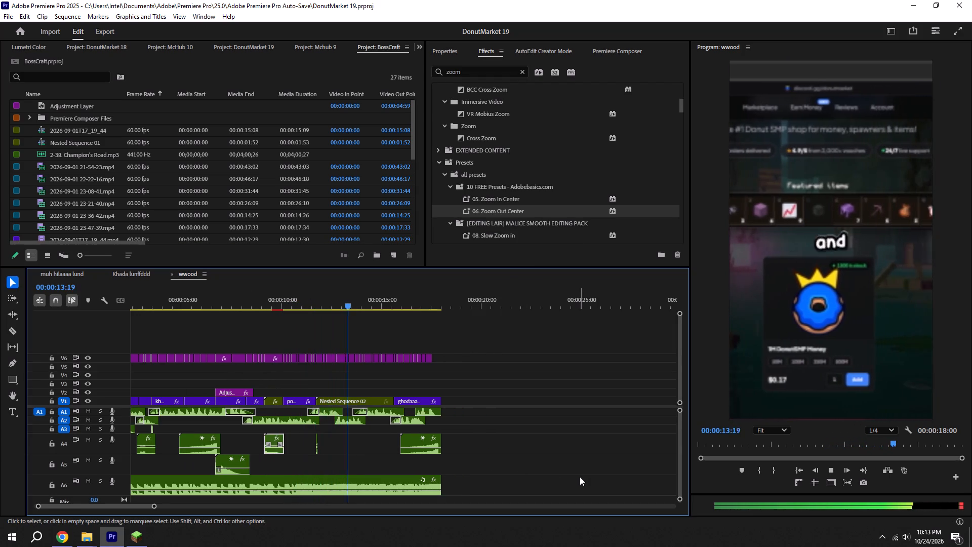
pyautogui.scroll(-5, 442, 463)
pyautogui.hotkey('ctrl', 's')
pyautogui.keyDown('alt'); pyautogui.scroll(4, 377, 441); pyautogui.keyUp('alt')
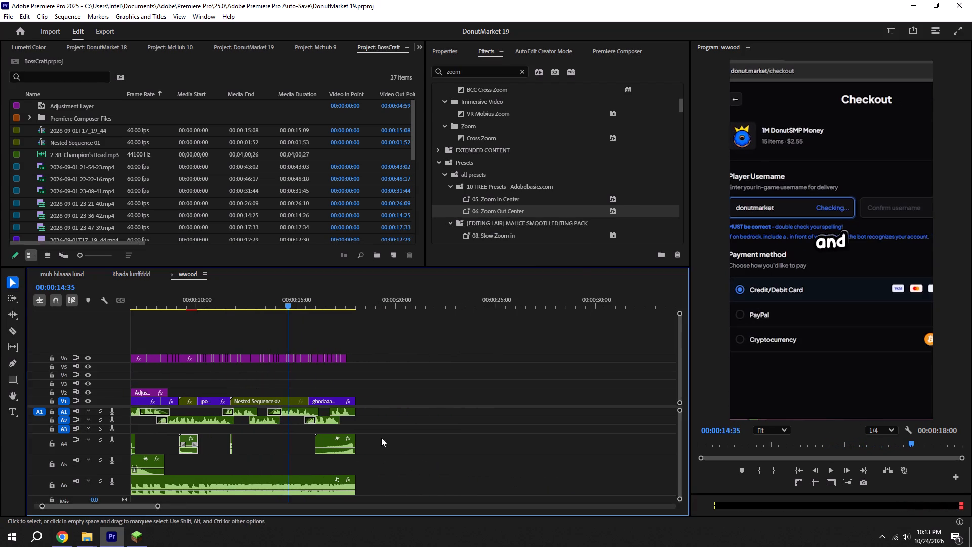
pyautogui.hotkey('ctrl', 's')
# Play wwood from the beginning to about 00:00:04:22 to review the opening sound effects.
pyautogui.click(796, 469)
pyautogui.keyDown('alt'); pyautogui.scroll(-4, 494, 457); pyautogui.keyUp('alt')
pyautogui.press('space')
pyautogui.click(484, 426)
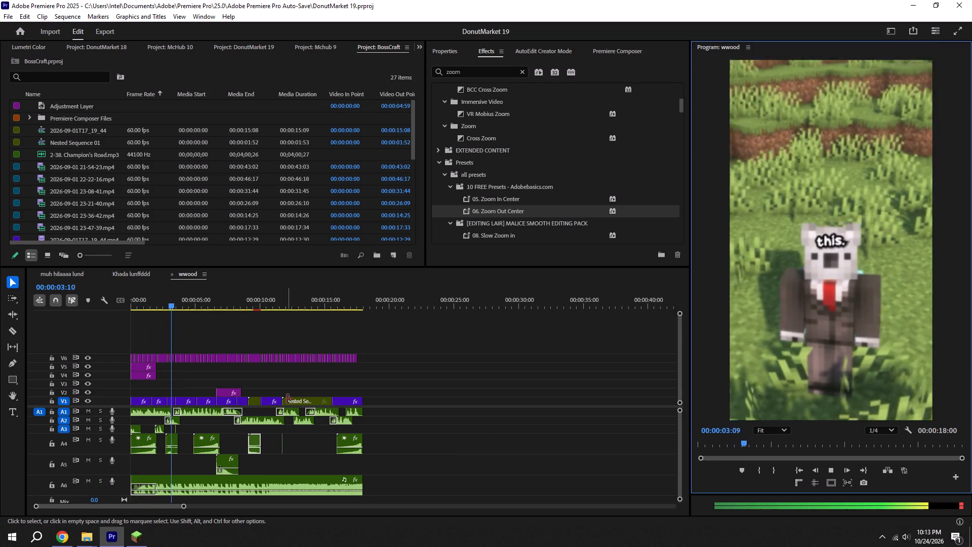
pyautogui.press('space')
pyautogui.keyDown('alt'); pyautogui.scroll(8, 173, 446); pyautogui.keyUp('alt')
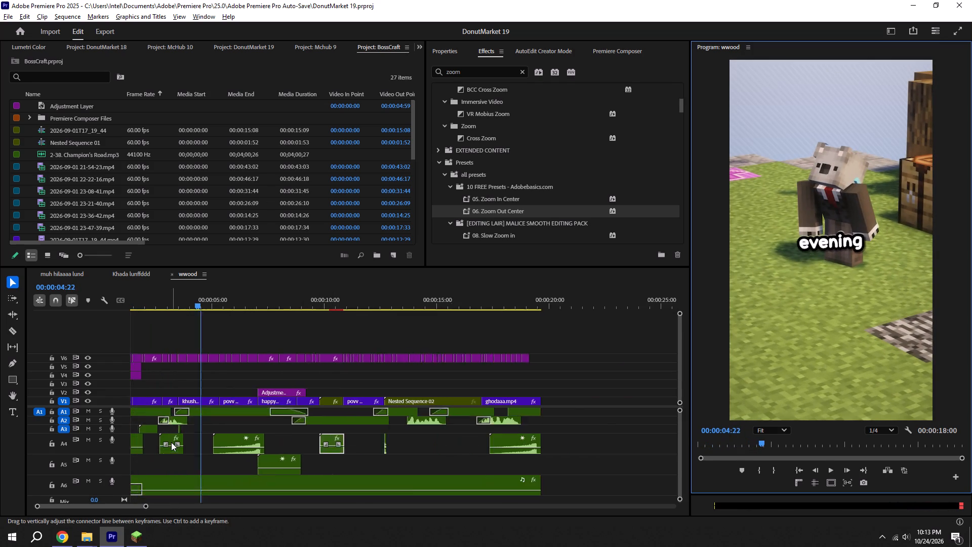
# Delete the short audio piece on wwood's A3 at about 00:00:03:30 and save the project.
pyautogui.keyDown('alt'); pyautogui.scroll(7, 171, 442); pyautogui.keyUp('alt')
pyautogui.moveTo(209, 426); pyautogui.dragTo(178, 428)
pyautogui.press('BackSpace')
pyautogui.hotkey('ctrl', 's')
pyautogui.scroll(-6, 178, 426)
pyautogui.hotkey('ctrl', 's')
pyautogui.keyDown('alt'); pyautogui.scroll(-6, 191, 394); pyautogui.keyUp('alt')
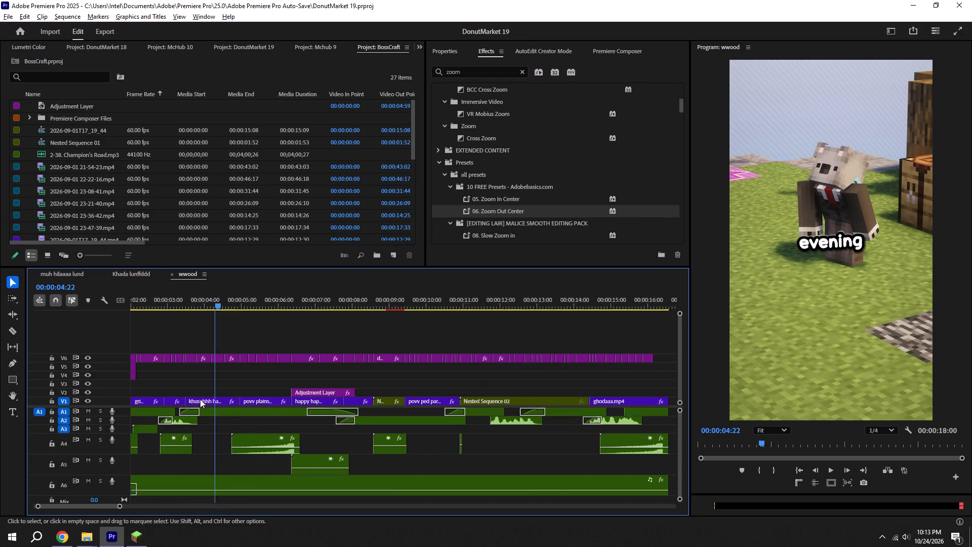
pyautogui.hotkey('ctrl', 's')
# Play wwood from near its start to about 00:00:05:45 to check the opening without the deleted sound.
pyautogui.moveTo(179, 298); pyautogui.dragTo(111, 303)
pyautogui.press('space')
pyautogui.keyDown('alt'); pyautogui.scroll(-5, 232, 340); pyautogui.keyUp('alt')
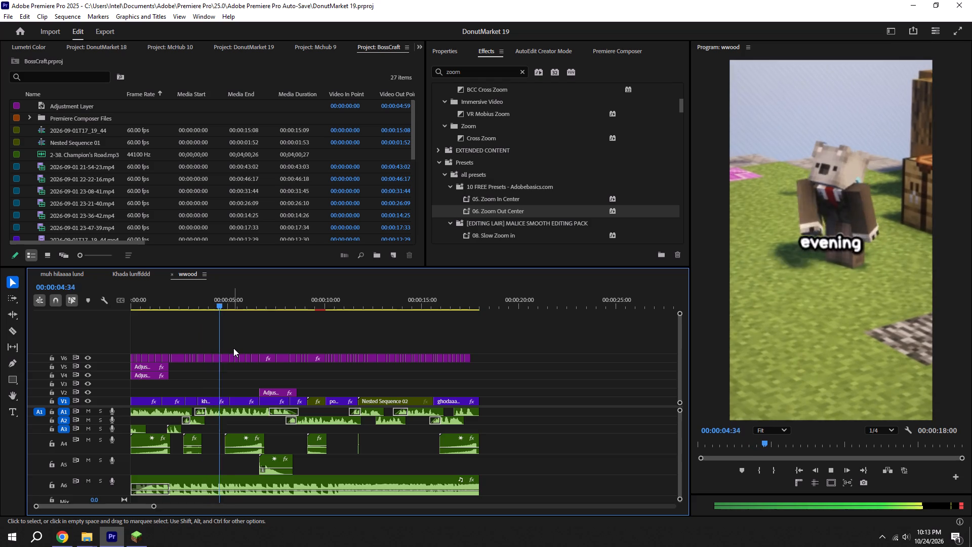
pyautogui.press('space')
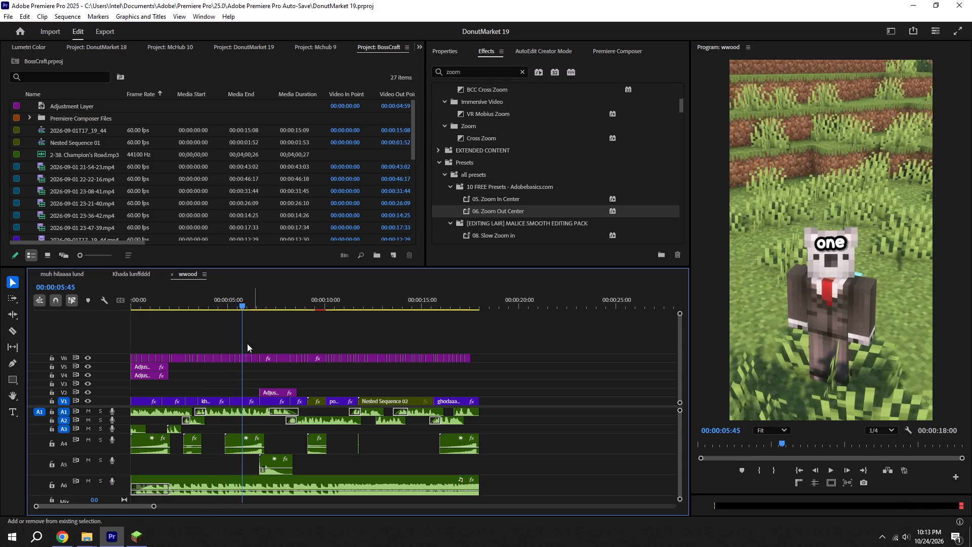
# Add the Premiere Composer Shake & Distort transition with sound at 00:00:03:28 in wwood and save the project.
pyautogui.keyDown('shift'); pyautogui.click(193, 311); pyautogui.keyUp('shift')
pyautogui.keyDown('shift'); pyautogui.click(200, 306); pyautogui.keyUp('shift')
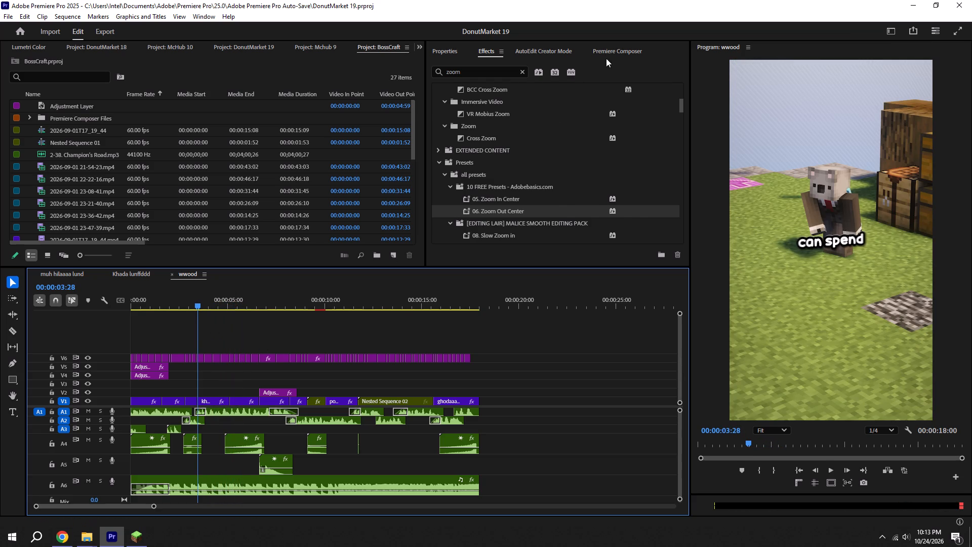
pyautogui.click(620, 51)
pyautogui.click(585, 160)
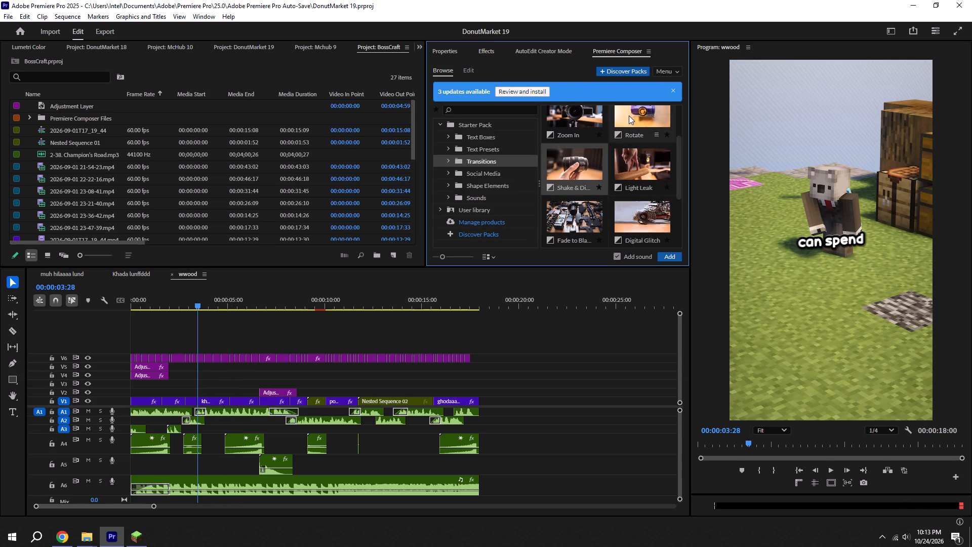
pyautogui.click(218, 374)
pyautogui.press('space')
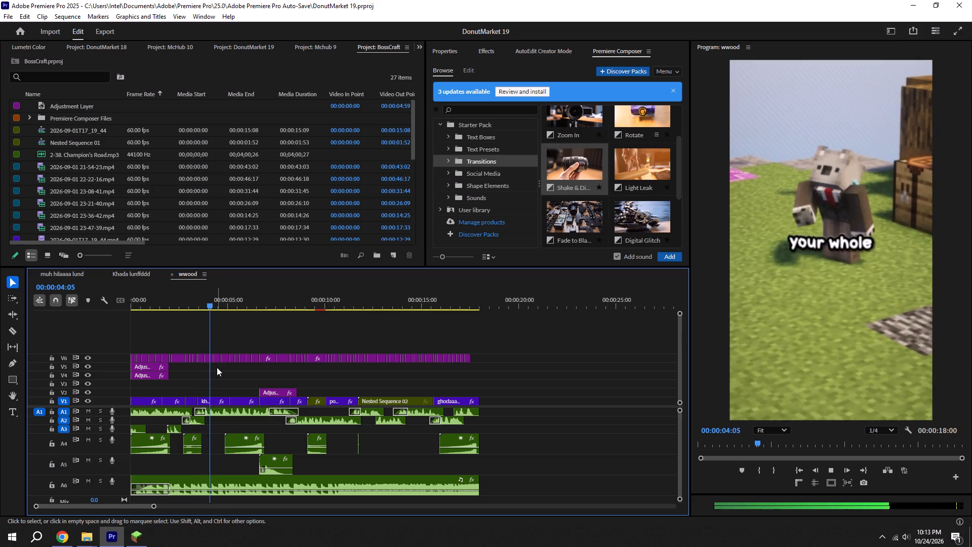
pyautogui.hotkey('ctrl', 's')
pyautogui.keyDown('shift'); pyautogui.click(200, 307); pyautogui.keyUp('shift')
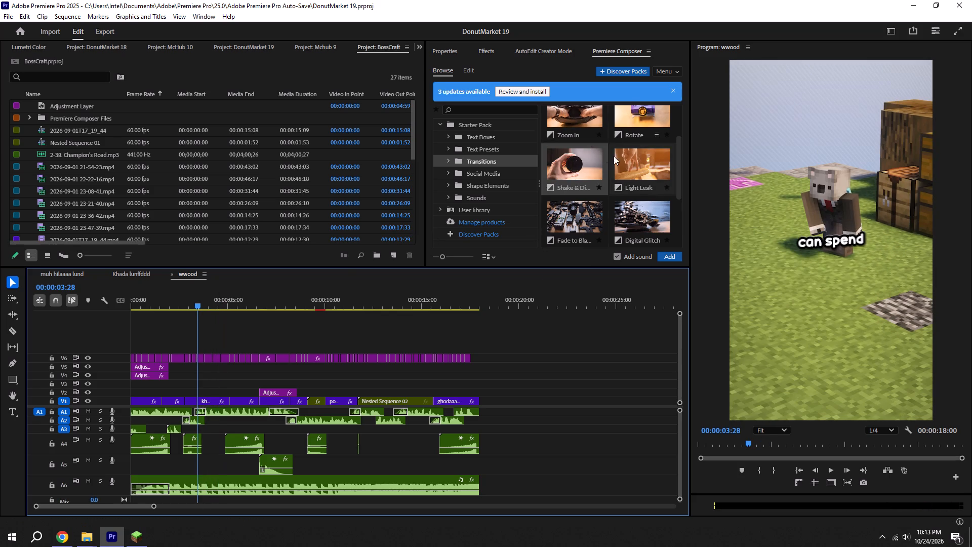
pyautogui.click(569, 172)
pyautogui.click(562, 174)
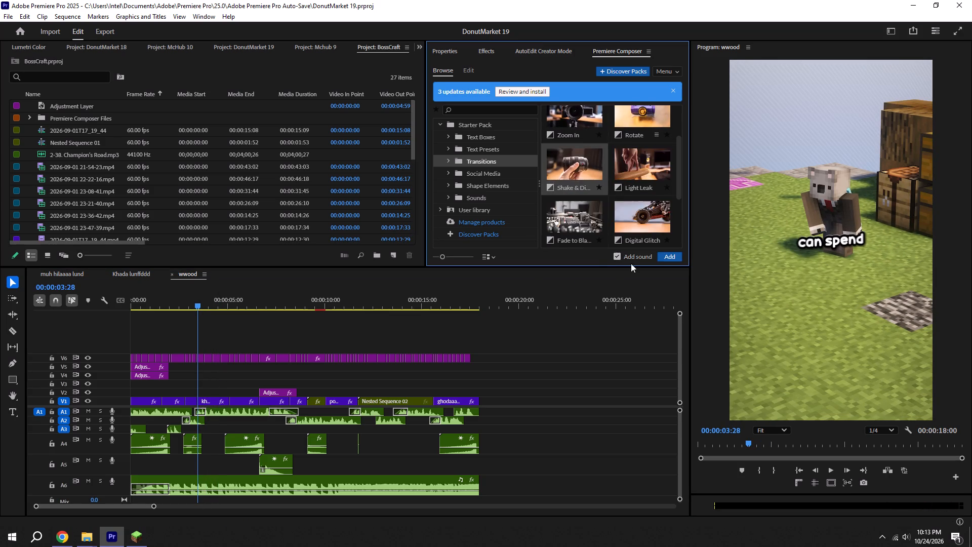
pyautogui.click(671, 260)
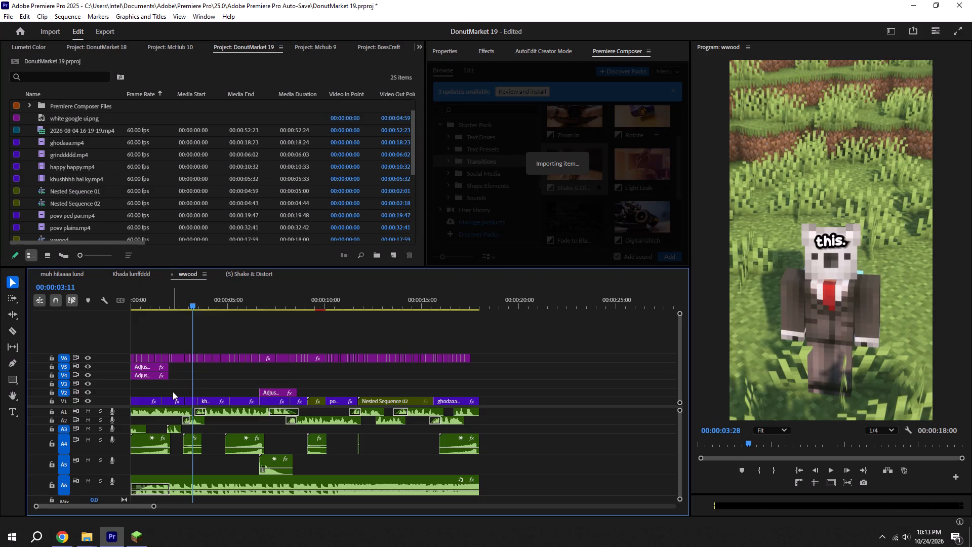
pyautogui.hotkey('ctrl', 's')
# Play wwood from before the Shake & Distort transition to about 00:00:05:06 to check it.
pyautogui.moveTo(186, 300); pyautogui.dragTo(159, 297)
pyautogui.press('space')
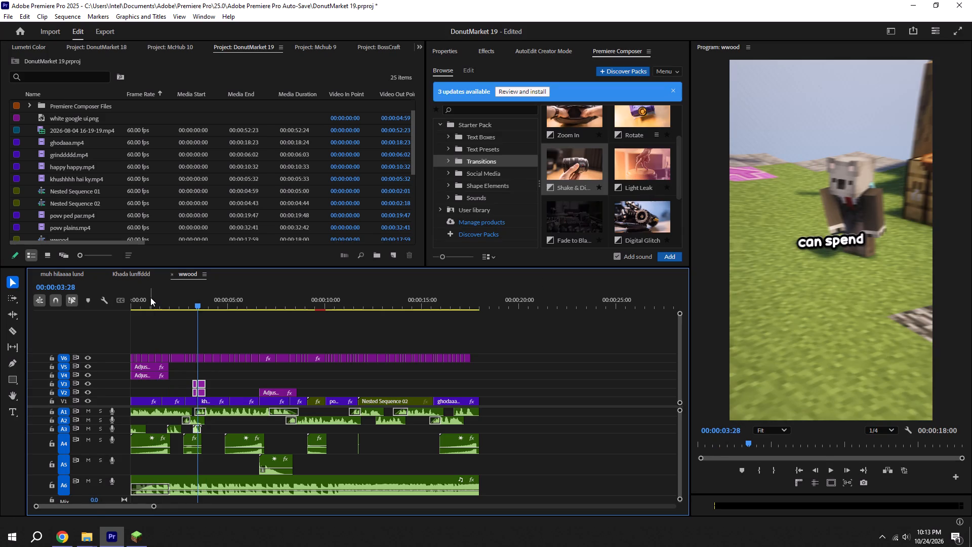
pyautogui.click(170, 297)
pyautogui.press('space')
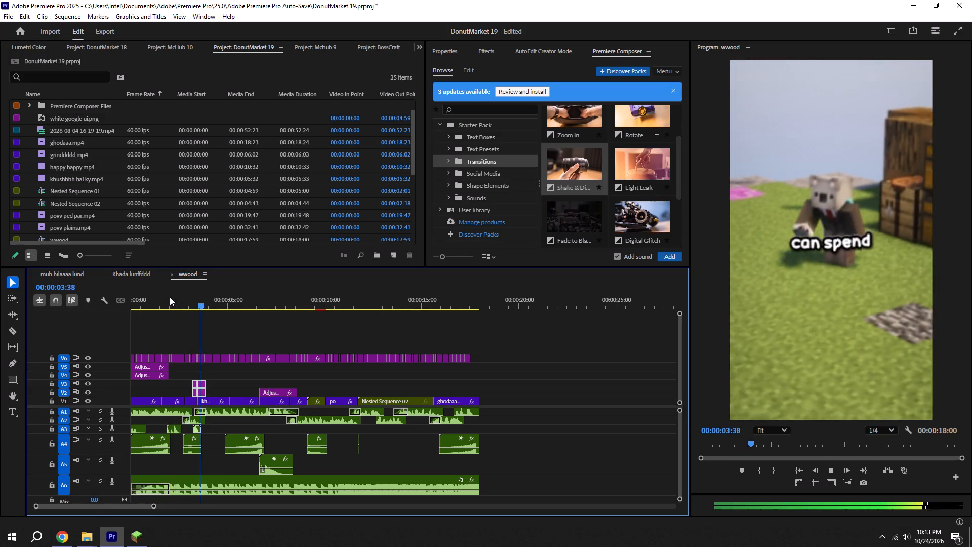
pyautogui.press('space')
pyautogui.press('space')
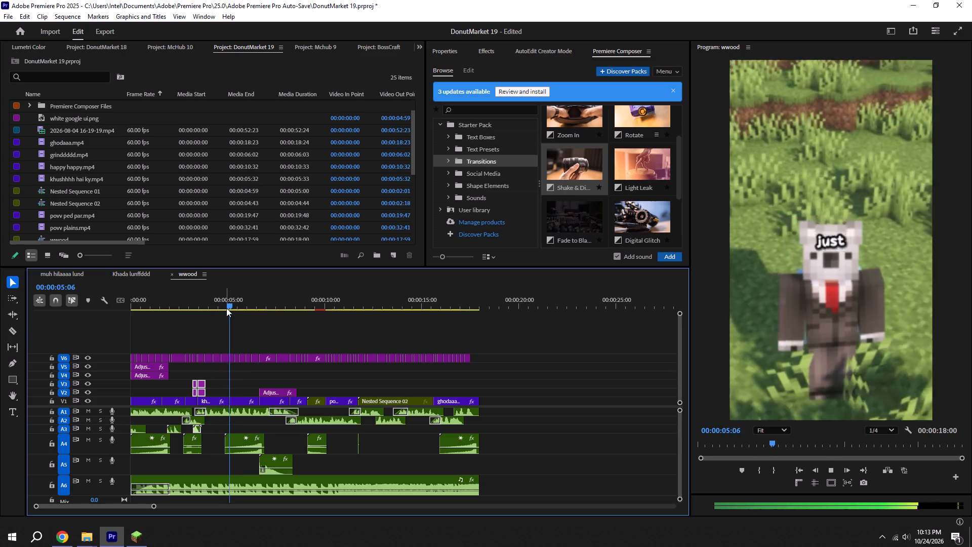
# Add the Premiere Composer Rotate transition in its CW version with sound at 00:00:05:06 and save the project.
pyautogui.keyDown('shift'); pyautogui.click(230, 303); pyautogui.keyUp('shift')
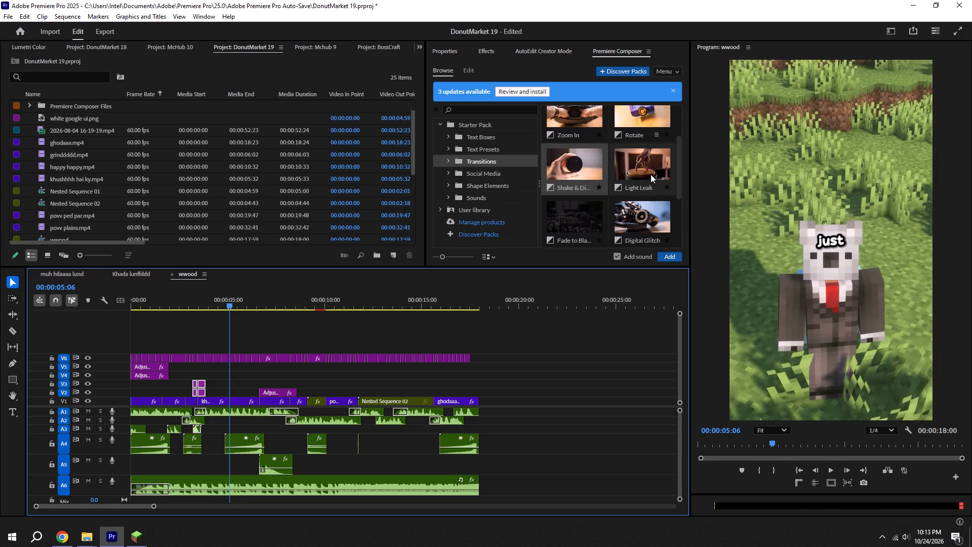
pyautogui.click(649, 123)
pyautogui.click(654, 177)
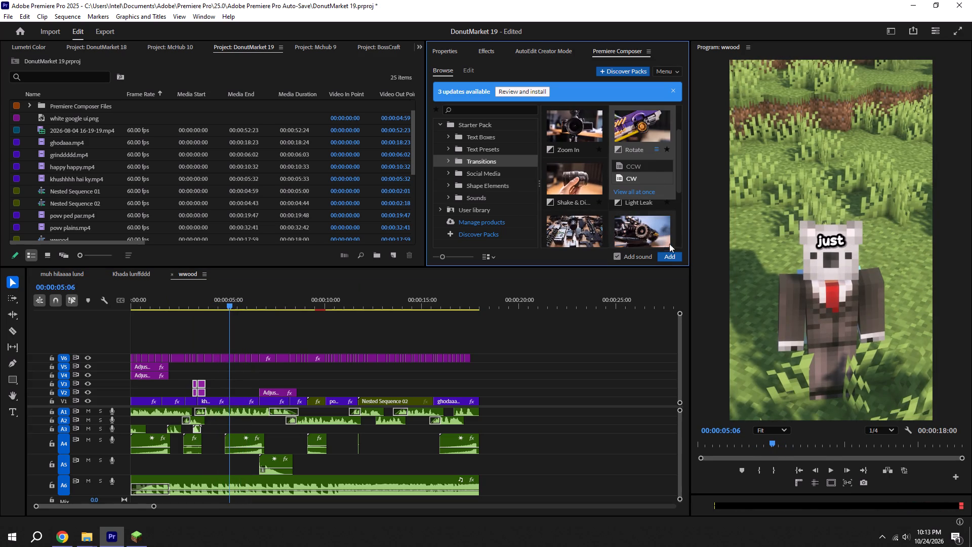
pyautogui.click(669, 255)
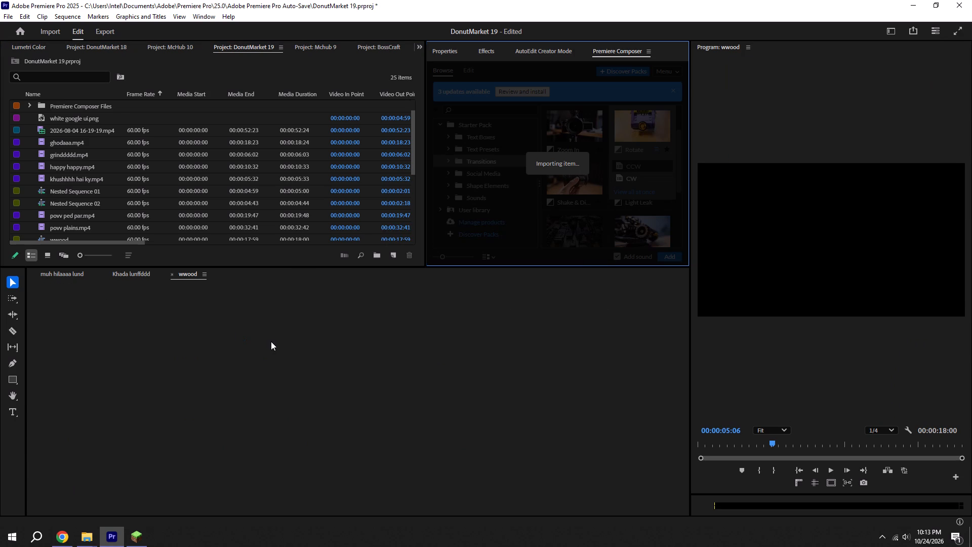
pyautogui.hotkey('ctrl', 's')
# Play wwood from just before the Rotate transition to about 00:00:10:58 to check it and the following clips, saving the project.
pyautogui.moveTo(227, 296); pyautogui.dragTo(218, 295)
pyautogui.press('space')
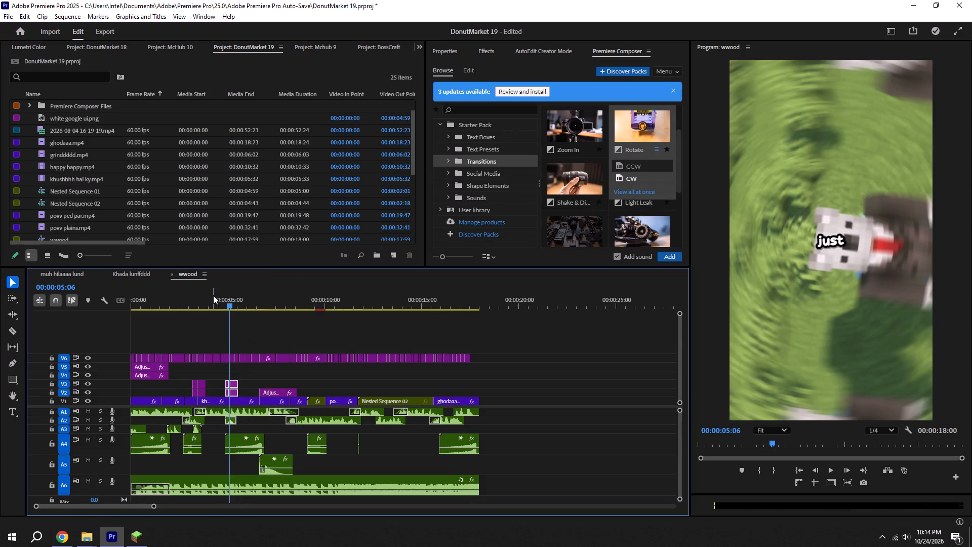
pyautogui.press('space')
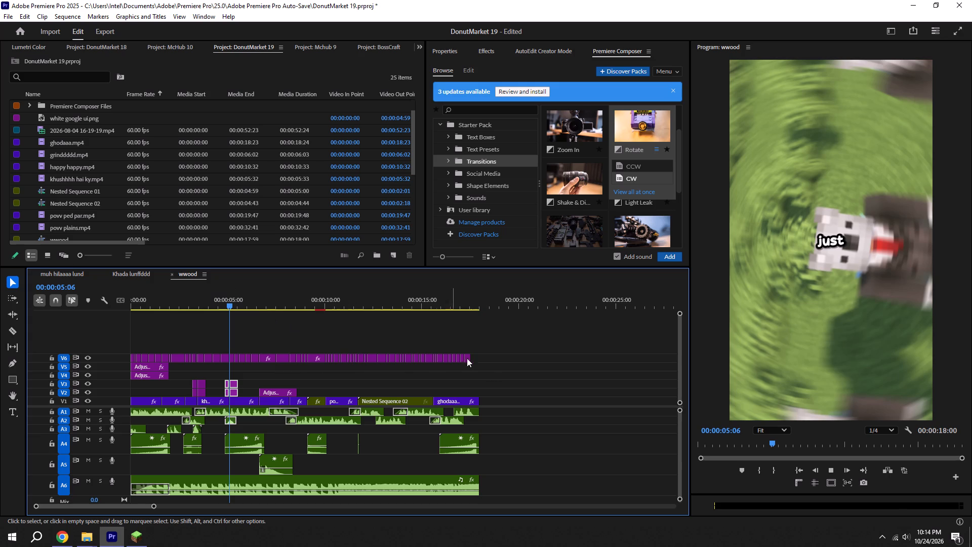
pyautogui.click(565, 389)
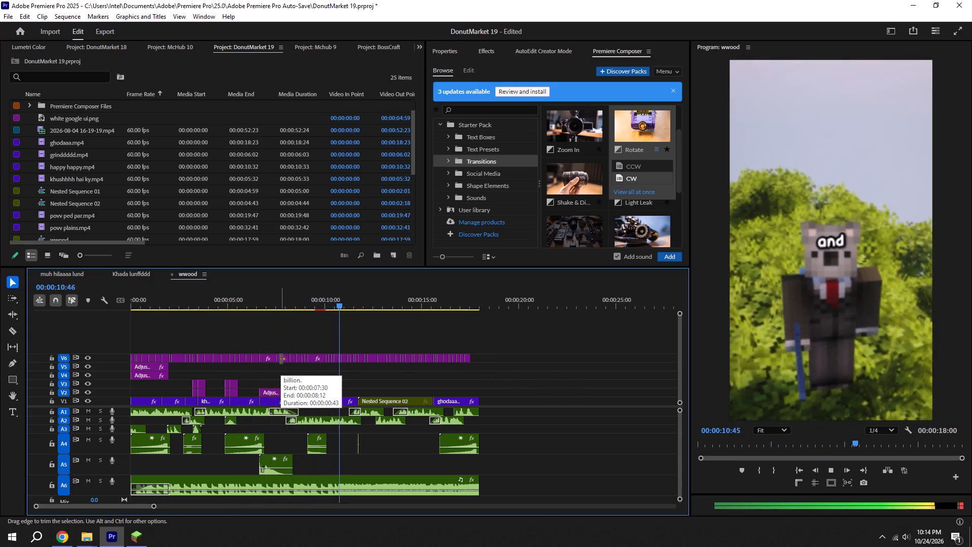
pyautogui.hotkey('ctrl', 's')
# Duplicate the A4 sound at about 00:00:02:43 onto A3 at about 00:00:09:53, near the start of povv ped par.mp4, and save.
pyautogui.keyDown('alt'); pyautogui.scroll(6, 314, 427); pyautogui.keyUp('alt')
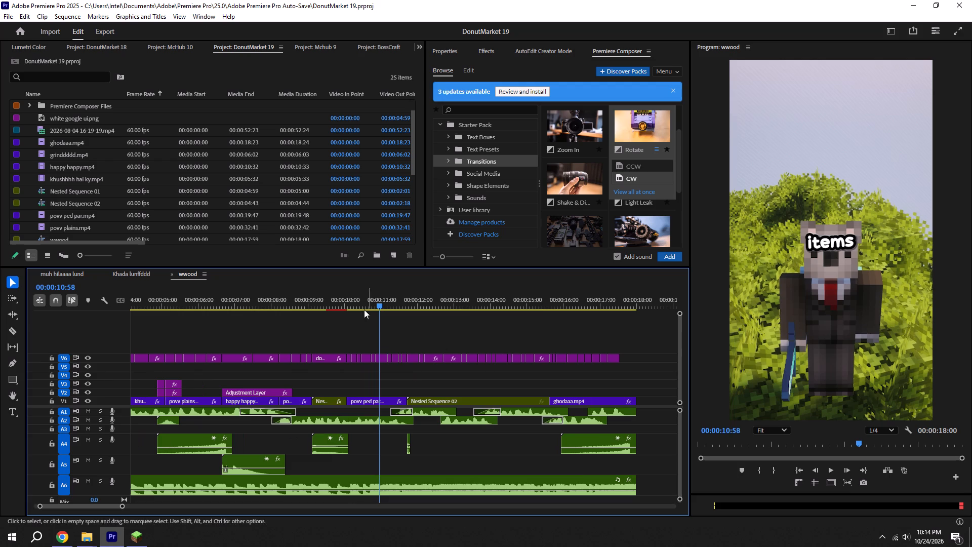
pyautogui.keyDown('shift'); pyautogui.moveTo(359, 304); pyautogui.dragTo(348, 304); pyautogui.keyUp('shift')
pyautogui.keyDown('alt'); pyautogui.scroll(-5, 253, 435); pyautogui.keyUp('alt')
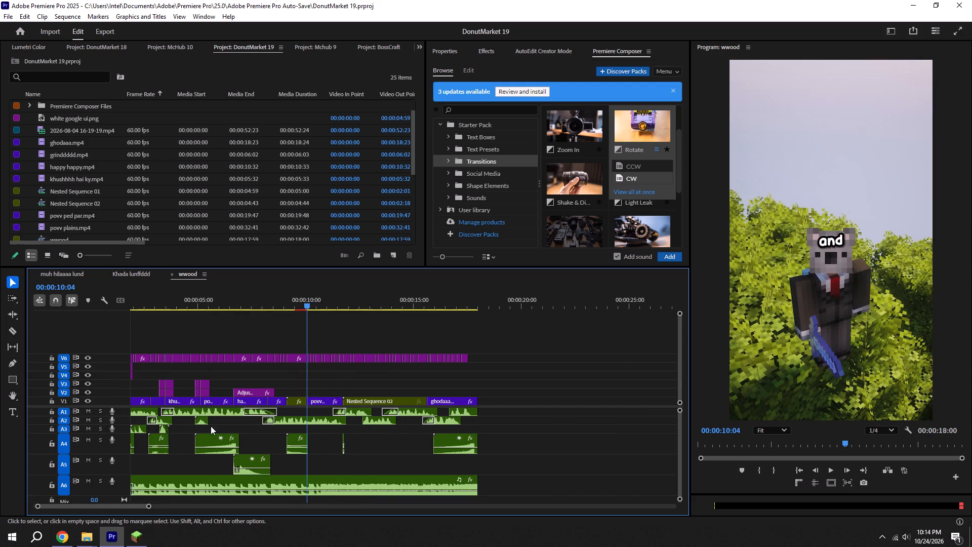
pyautogui.scroll(5, 198, 425)
pyautogui.keyDown('alt'); pyautogui.moveTo(197, 450); pyautogui.dragTo(337, 431); pyautogui.keyUp('alt')
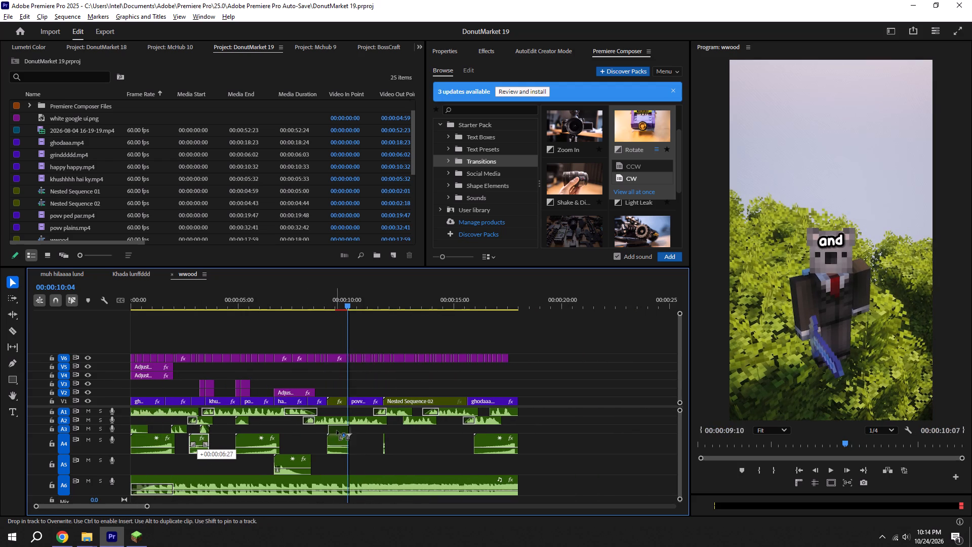
pyautogui.keyDown('alt'); pyautogui.moveTo(337, 431); pyautogui.dragTo(351, 429); pyautogui.keyUp('alt')
pyautogui.hotkey('ctrl', 's')
pyautogui.scroll(16, 351, 427)
pyautogui.hotkey('ctrl', 's')
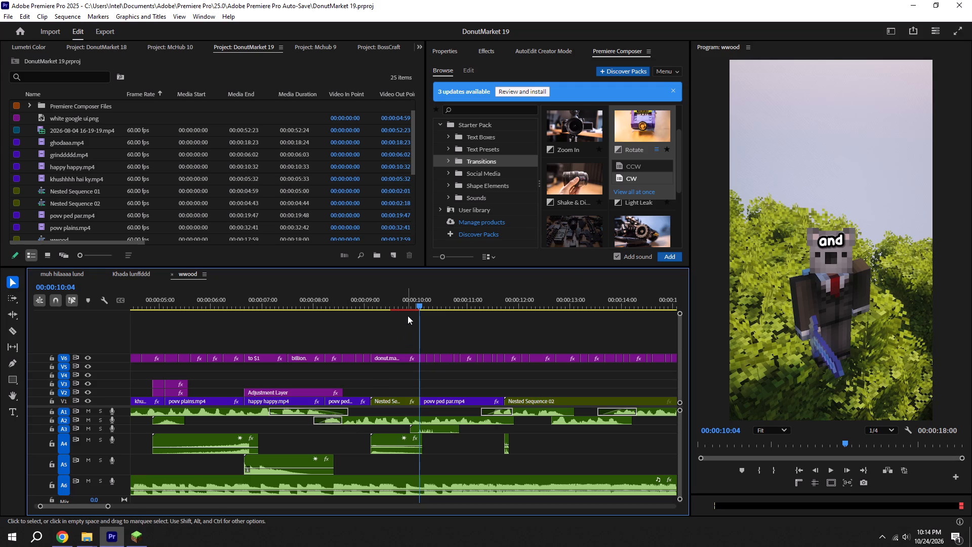
# Play the duplicated A3 sound, nudge it a few frames later to start at about 00:00:09:59, and save the project.
pyautogui.click(402, 301)
pyautogui.press('space')
pyautogui.hotkey('ctrl', 's')
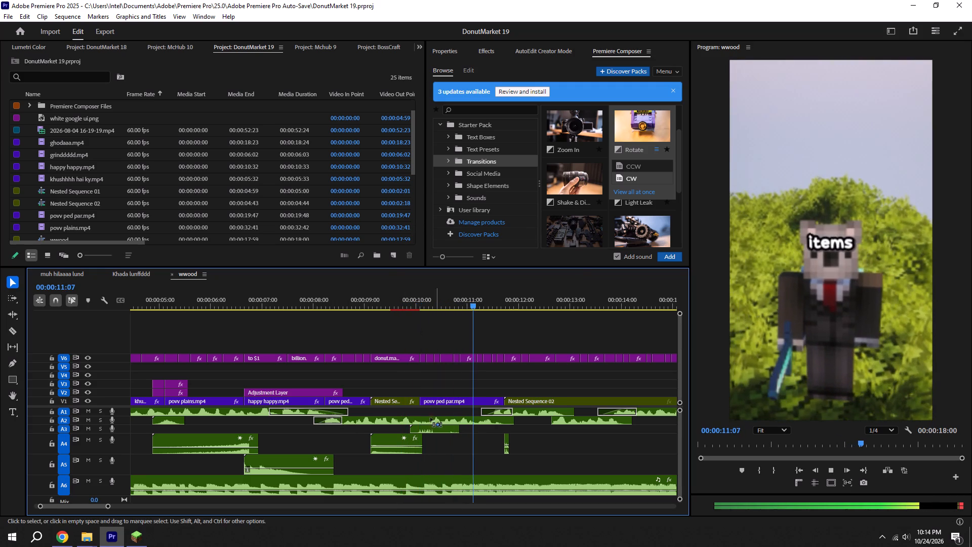
pyautogui.moveTo(429, 429); pyautogui.dragTo(433, 430)
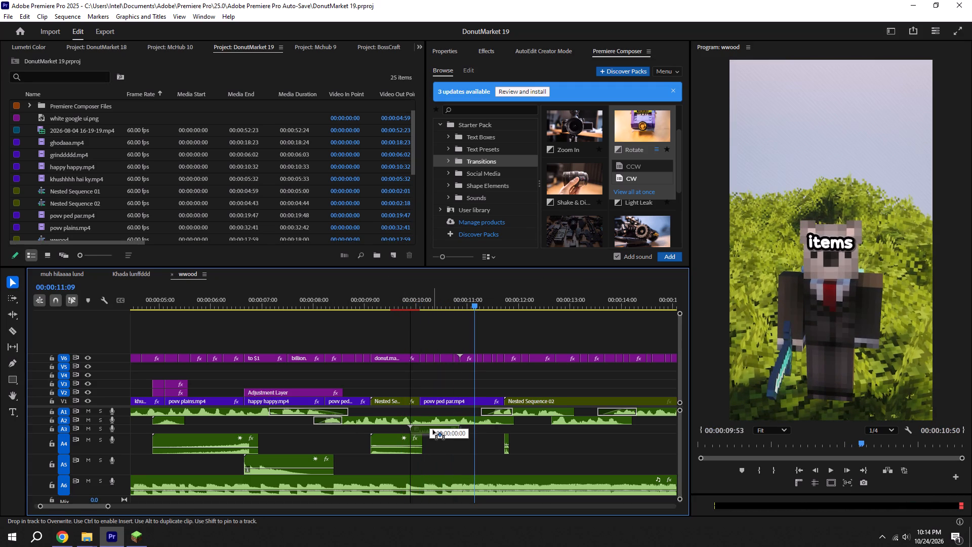
pyautogui.moveTo(433, 430); pyautogui.dragTo(434, 430)
pyautogui.keyDown('alt'); pyautogui.scroll(5, 416, 429); pyautogui.keyUp('alt')
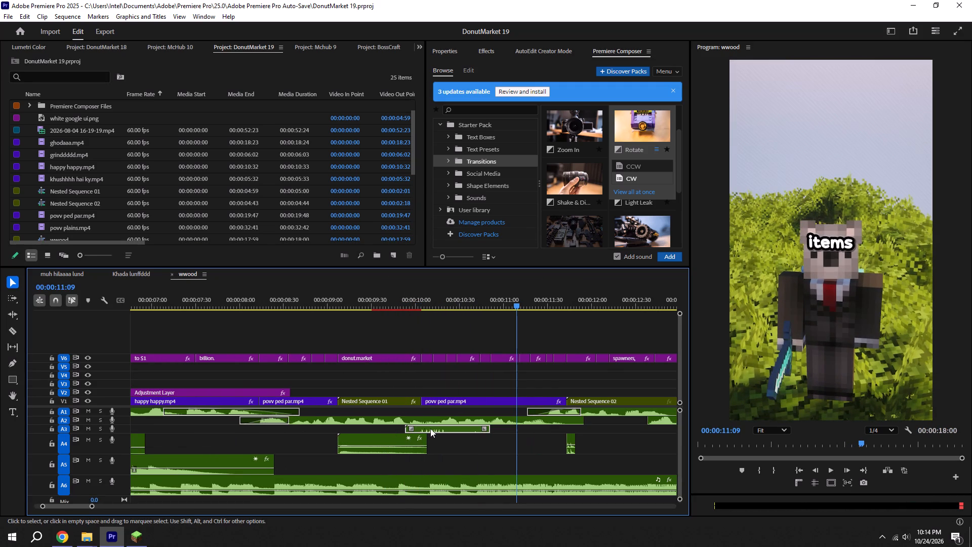
pyautogui.moveTo(430, 428); pyautogui.dragTo(438, 426)
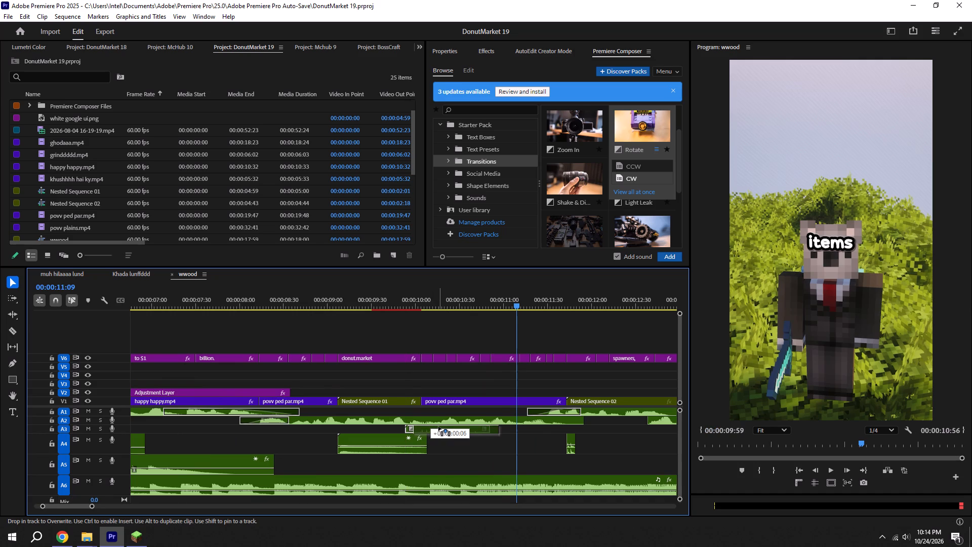
pyautogui.moveTo(438, 426); pyautogui.dragTo(438, 426)
pyautogui.hotkey('ctrl', 's')
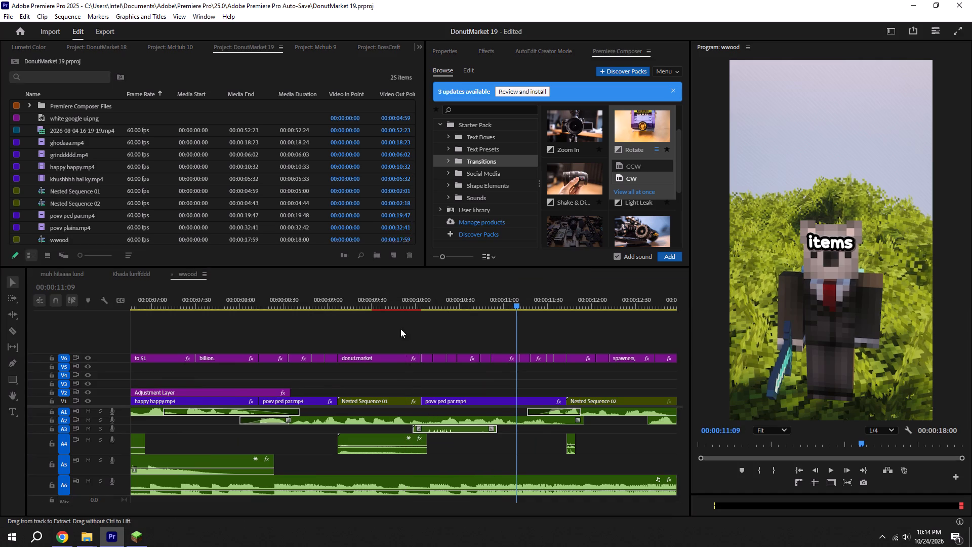
# Play wwood from about 00:00:09:46 past 00:00:14:21 to check the nudged A3 sound and Nested Sequence 02, saving the project.
pyautogui.click(395, 293)
pyautogui.press('space')
pyautogui.keyDown('alt'); pyautogui.scroll(-4, 408, 328); pyautogui.keyUp('alt')
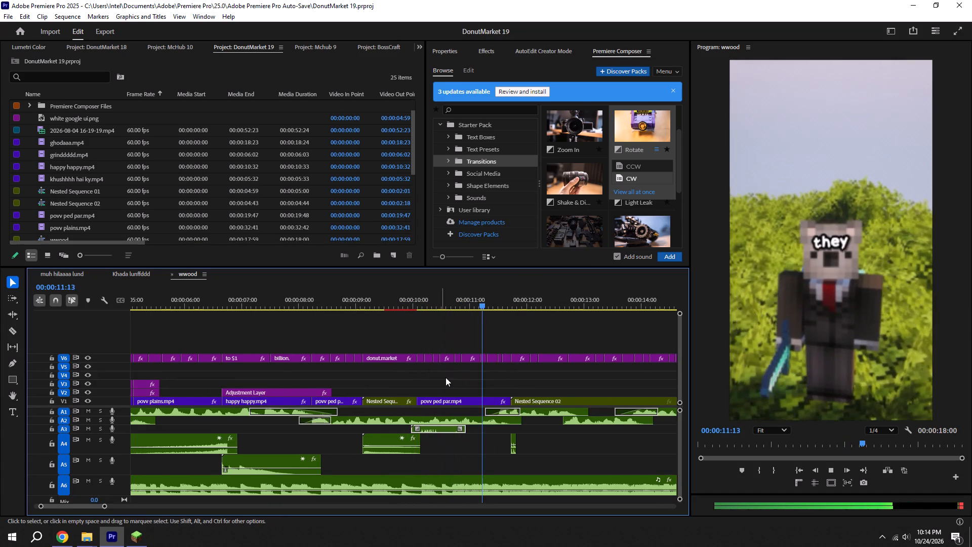
pyautogui.hotkey('ctrl', 's')
pyautogui.scroll(-6, 462, 388)
pyautogui.press('space')
pyautogui.scroll(-5, 480, 401)
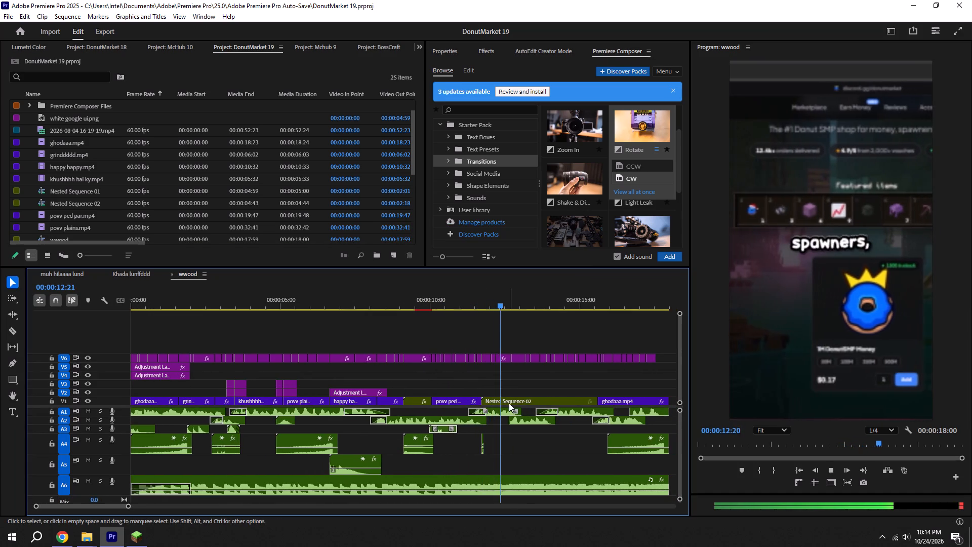
pyautogui.keyDown('alt'); pyautogui.scroll(-3, 557, 431); pyautogui.keyUp('alt')
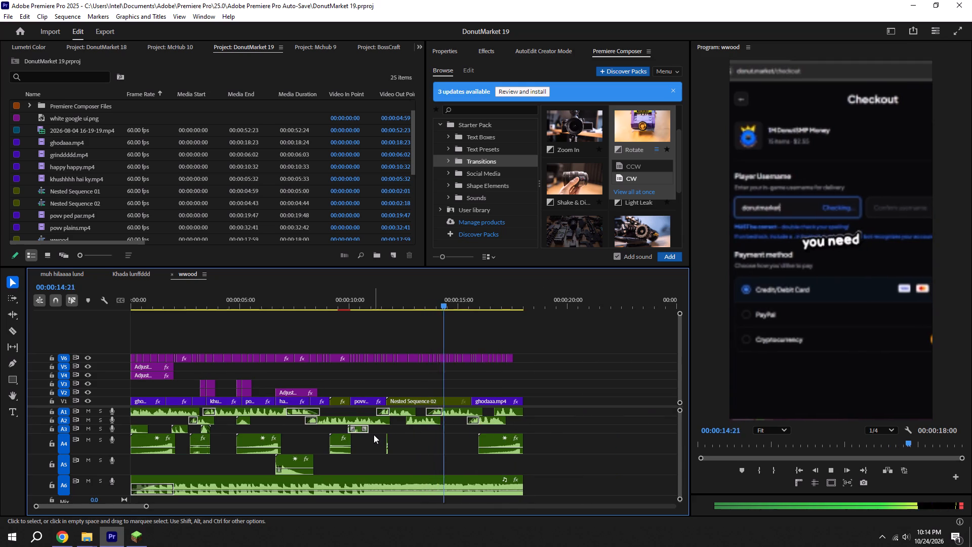
pyautogui.keyDown('alt'); pyautogui.scroll(-4, 453, 433); pyautogui.keyUp('alt')
pyautogui.hotkey('ctrl', 's')
# Play wwood from the beginning to about 00:00:05:59 to check the opening clips, saving the project.
pyautogui.click(799, 465)
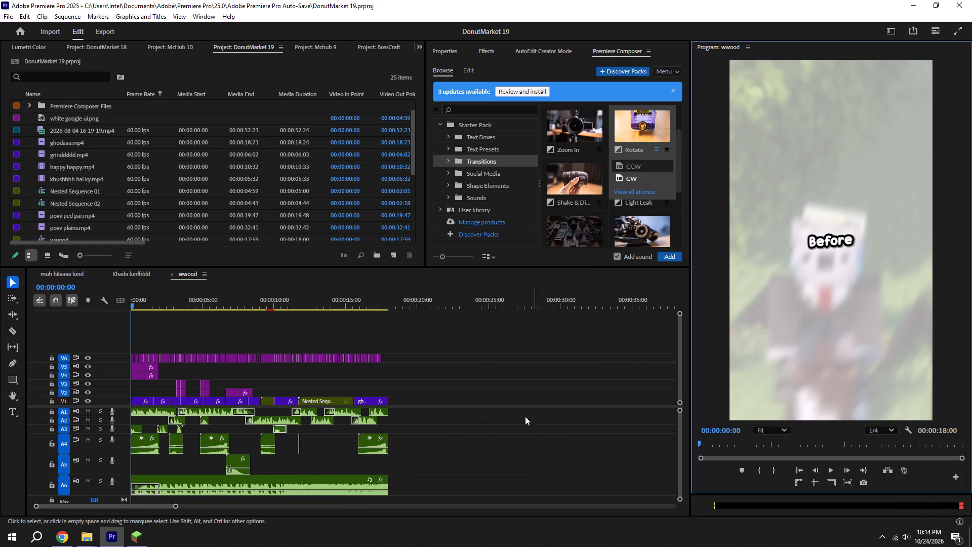
pyautogui.keyDown('alt'); pyautogui.scroll(-2, 331, 411); pyautogui.keyUp('alt')
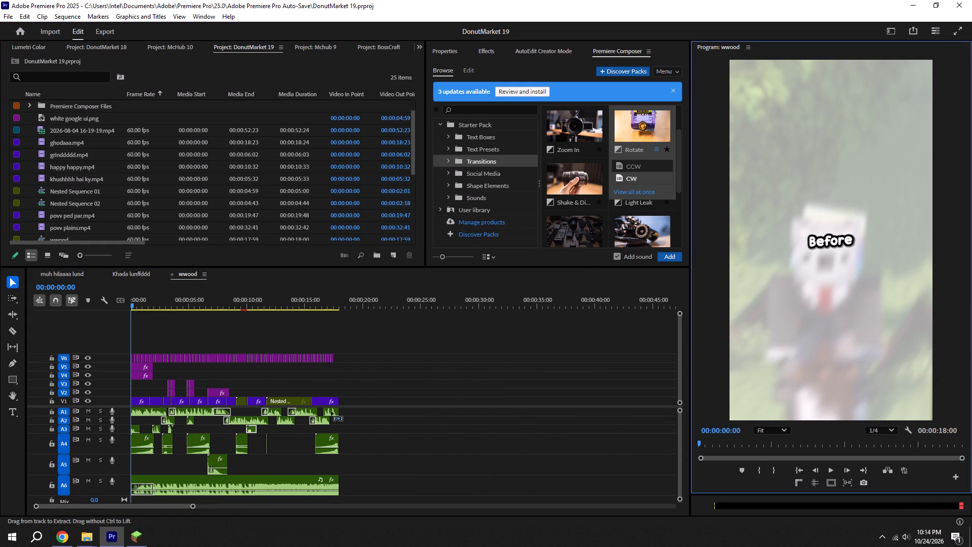
pyautogui.hotkey('ctrl', 's')
pyautogui.click(449, 394)
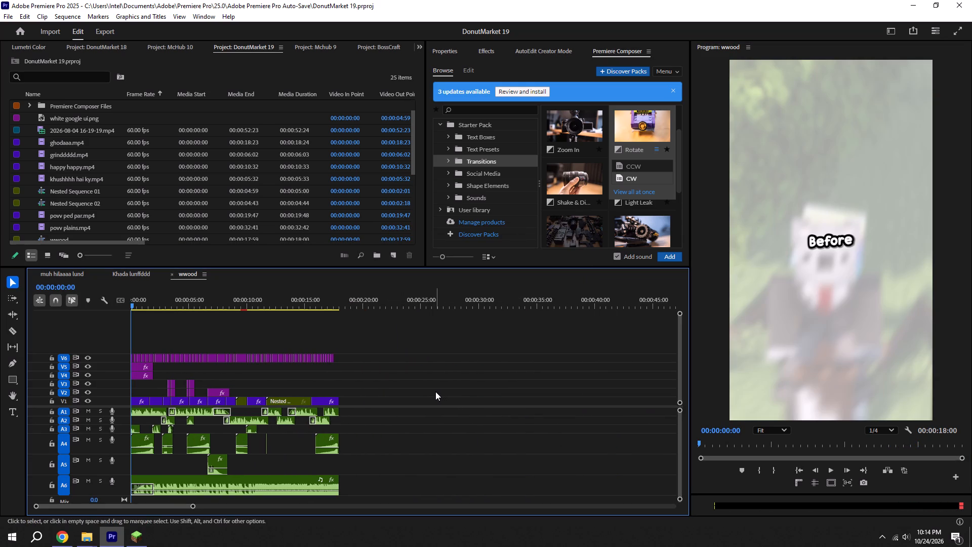
pyautogui.press('space')
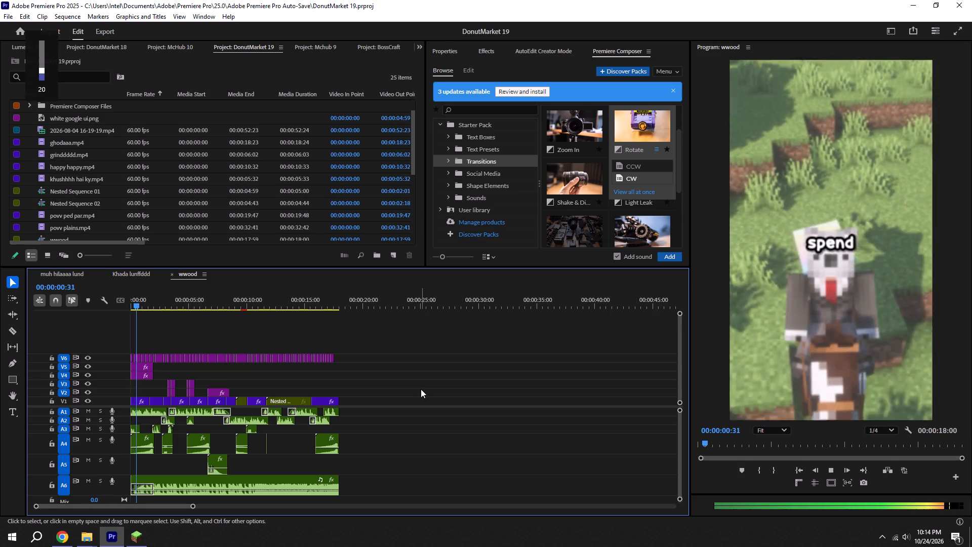
pyautogui.hotkey('ctrl', 's')
pyautogui.press('space')
pyautogui.keyDown('alt'); pyautogui.scroll(5, 183, 413); pyautogui.keyUp('alt')
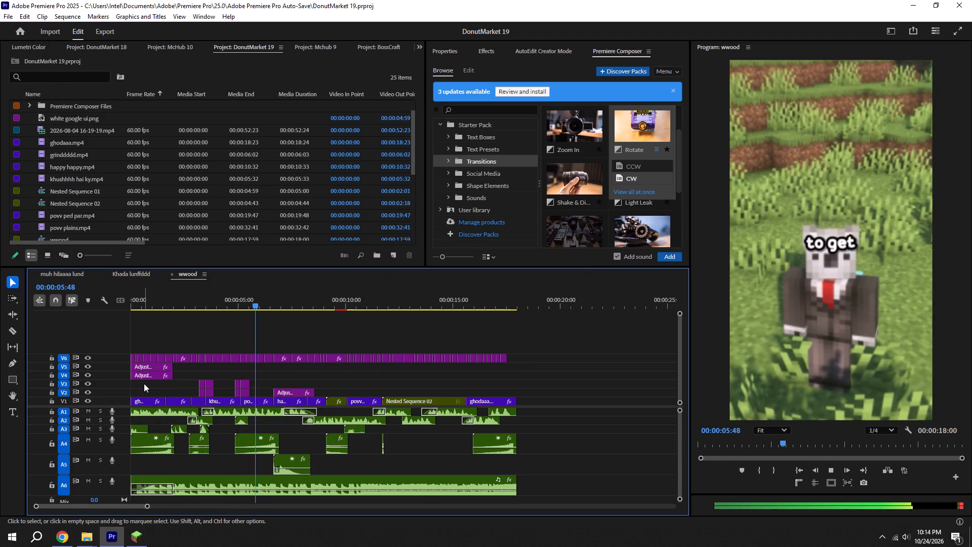
pyautogui.press('space')
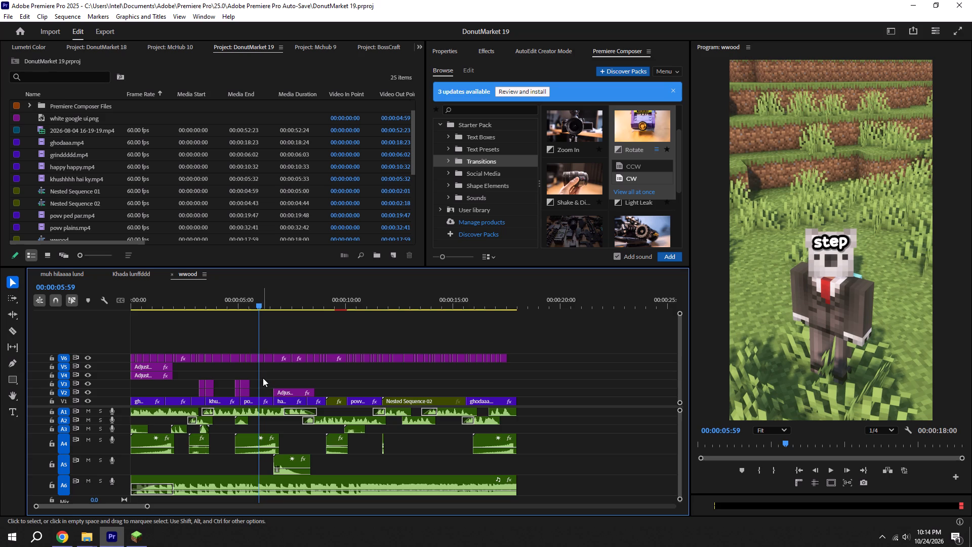
# Delete the transition clips on V2 and V3 at about 00:00:04:50 and save the project.
pyautogui.moveTo(263, 378); pyautogui.dragTo(230, 384)
pyautogui.press('BackSpace')
pyautogui.hotkey('ctrl', 's')
# Play wwood from 00:00:05:59 to about 00:00:08:42 to check the following clips, saving the project.
pyautogui.press('space')
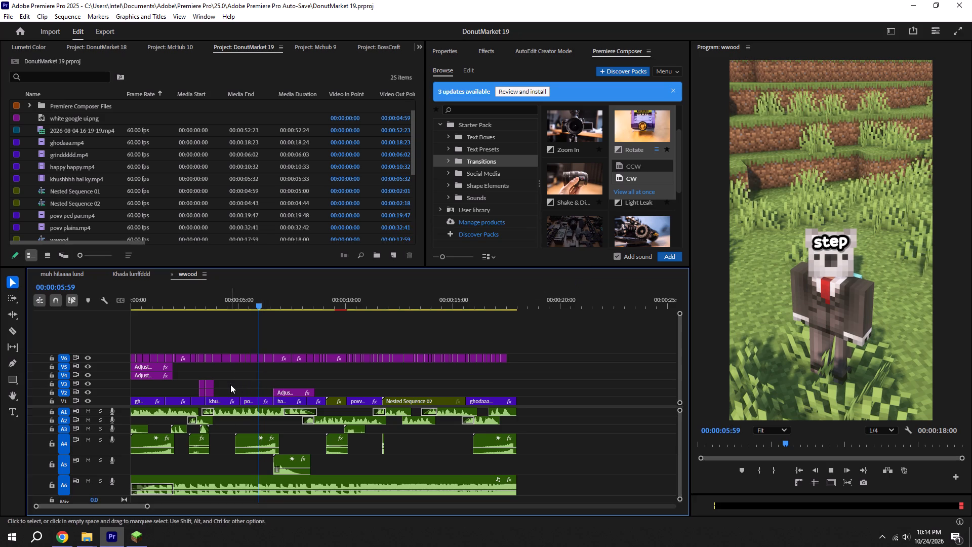
pyautogui.keyDown('alt'); pyautogui.scroll(-5, 230, 384); pyautogui.keyUp('alt')
pyautogui.click(483, 394)
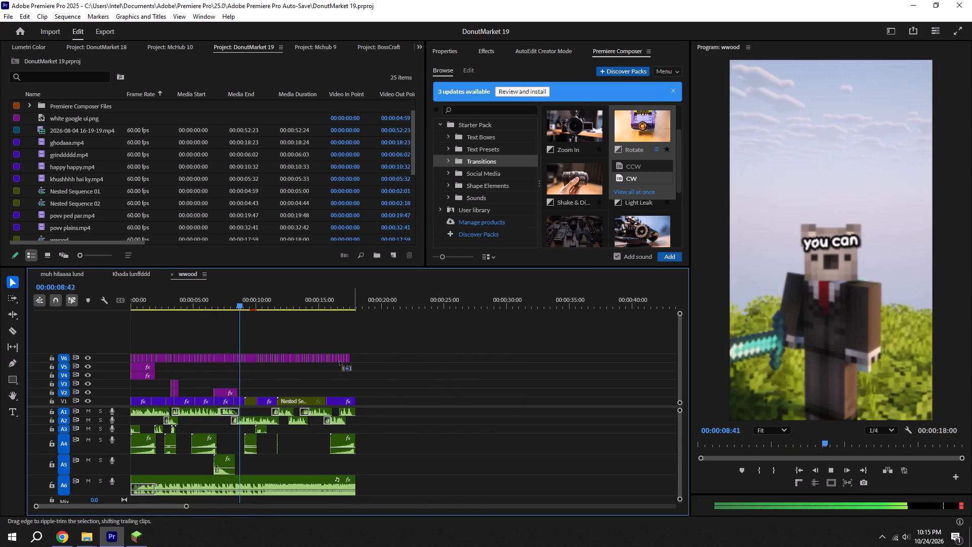
pyautogui.hotkey('ctrl', 's')
pyautogui.hotkey('ctrl', 's')
# Replay wwood from the beginning to 00:00:06:57 to check the cut without the deleted transition, and save the project.
pyautogui.click(798, 471)
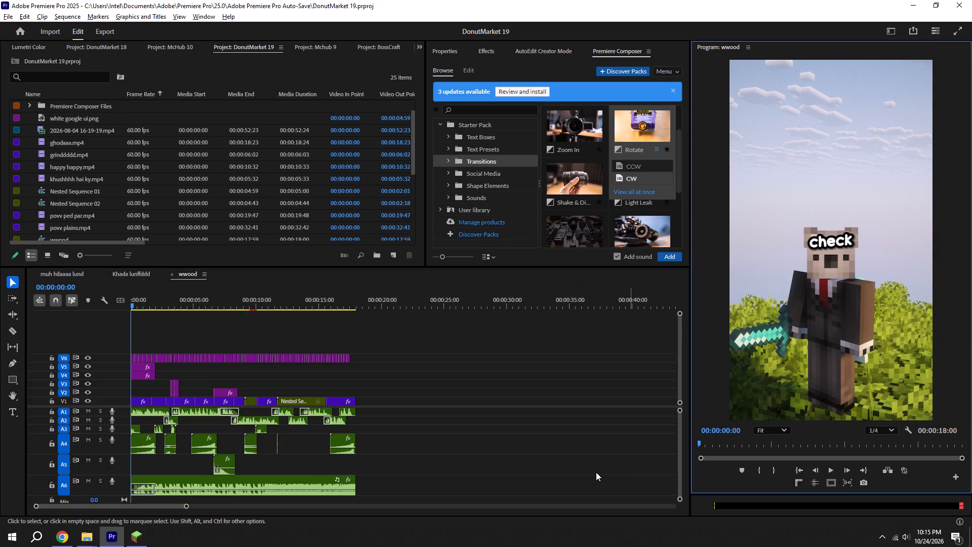
pyautogui.keyDown('alt'); pyautogui.scroll(-5, 555, 465); pyautogui.keyUp('alt')
pyautogui.click(409, 412)
pyautogui.press('space')
pyautogui.keyDown('alt'); pyautogui.scroll(10, 260, 440); pyautogui.keyUp('alt')
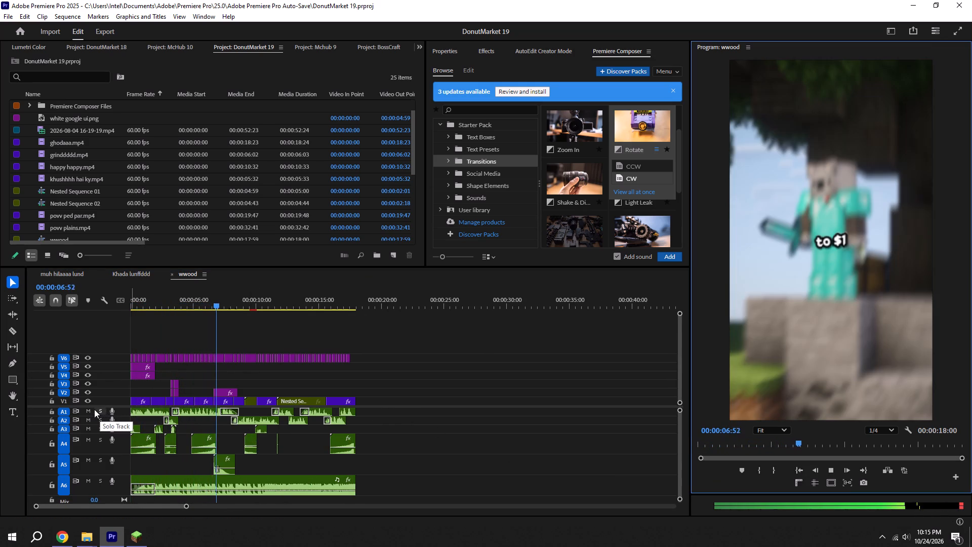
pyautogui.press('space')
pyautogui.hotkey('ctrl', 's')
# Examine the Map - Digital transition clips in the Khada lunffddd sequence and play it from 00:00:01:18 to about 00:00:01:57, saving.
pyautogui.click(135, 277)
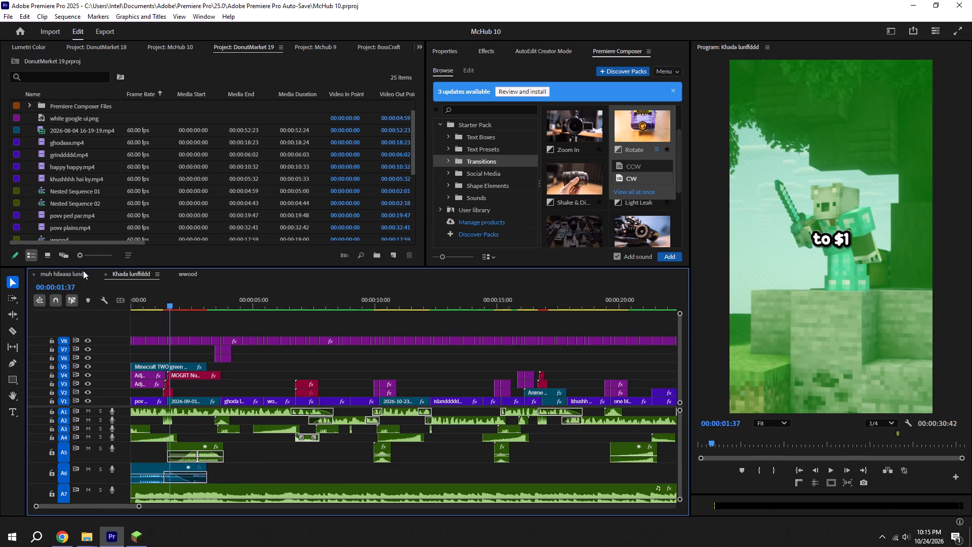
pyautogui.scroll(3, 192, 359)
pyautogui.scroll(4, 141, 385)
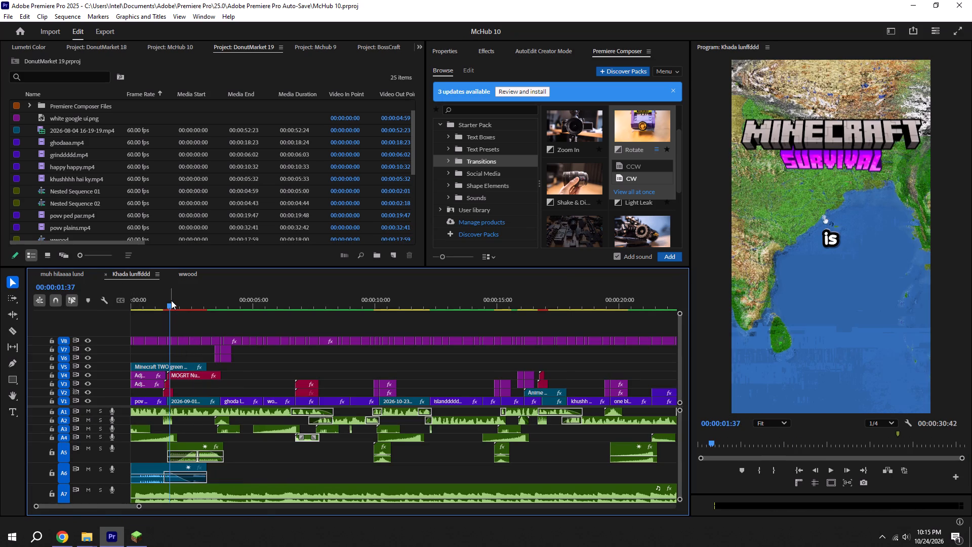
pyautogui.moveTo(171, 300); pyautogui.dragTo(164, 300)
pyautogui.keyDown('alt'); pyautogui.scroll(4, 164, 300); pyautogui.keyUp('alt')
pyautogui.scroll(4, 164, 300)
pyautogui.keyDown('alt'); pyautogui.scroll(5, 186, 326); pyautogui.keyUp('alt')
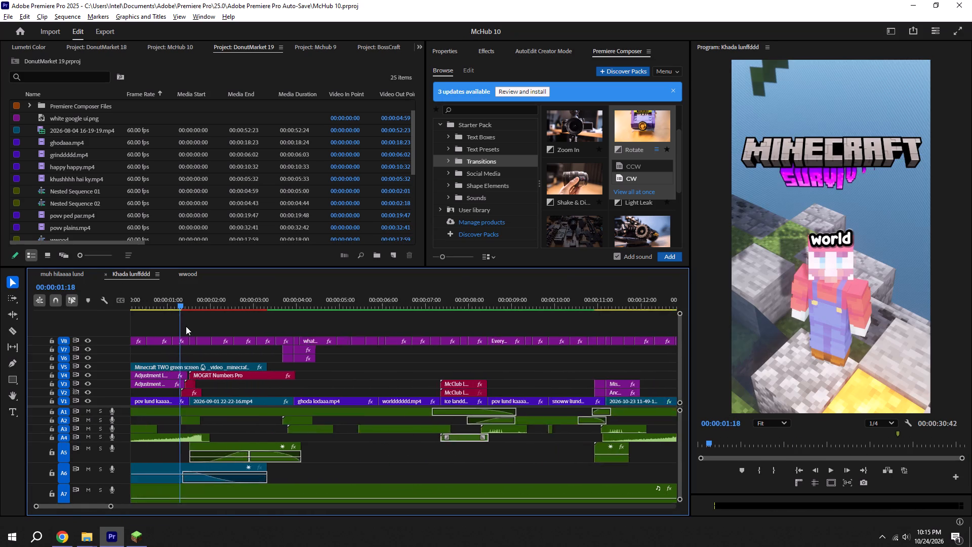
pyautogui.keyDown('alt'); pyautogui.scroll(5, 186, 329); pyautogui.keyUp('alt')
pyautogui.scroll(5, 186, 329)
pyautogui.keyDown('alt'); pyautogui.scroll(3, 218, 350); pyautogui.keyUp('alt')
pyautogui.click(292, 395)
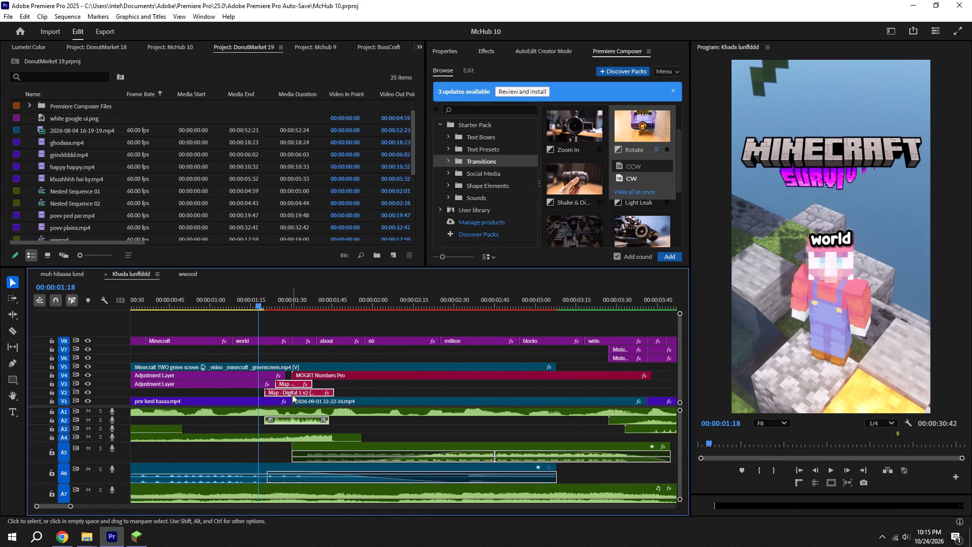
pyautogui.click(346, 392)
pyautogui.press('space')
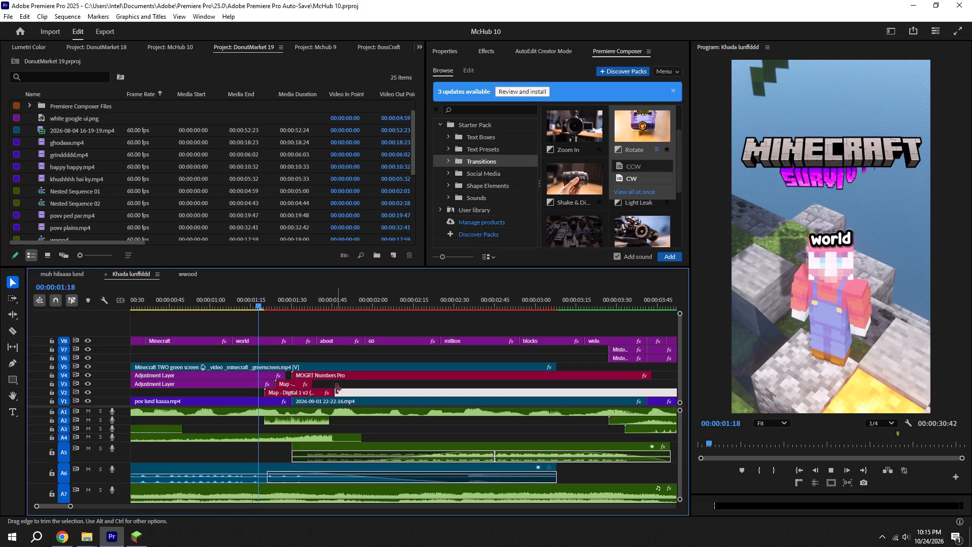
pyautogui.press('space')
pyautogui.hotkey('ctrl', 's')
pyautogui.keyDown('alt'); pyautogui.scroll(-6, 336, 381); pyautogui.keyUp('alt')
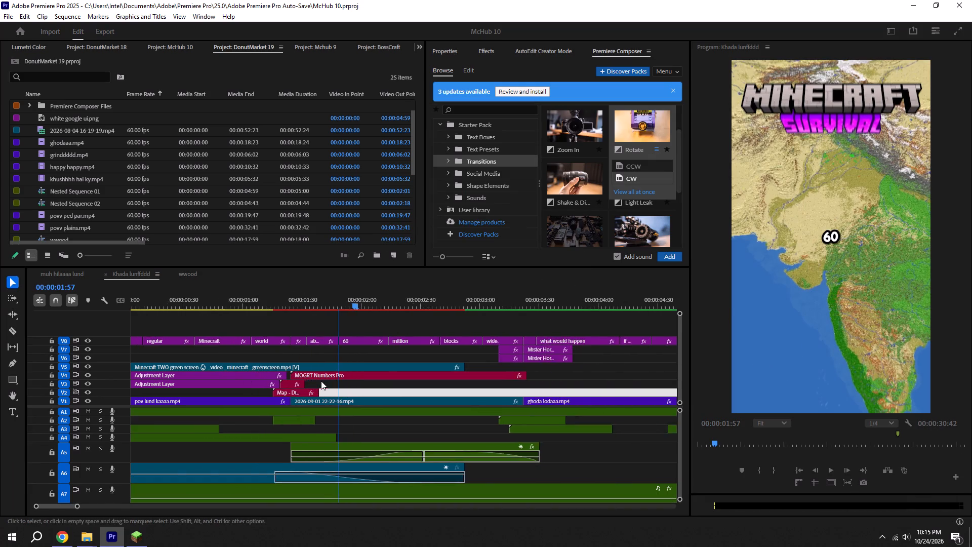
pyautogui.keyDown('alt'); pyautogui.scroll(-2, 321, 381); pyautogui.keyUp('alt')
pyautogui.hotkey('ctrl', 's')
# Copy the Creator Mode Scenario 7 (Vertical) clip on V2 of the muh hilaaaa lund sequence.
pyautogui.click(86, 273)
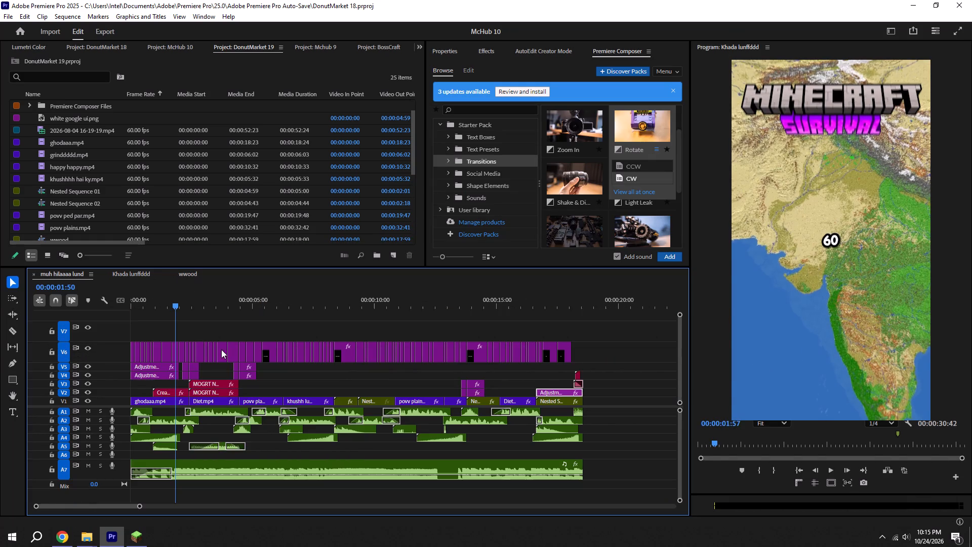
pyautogui.click(178, 397)
pyautogui.hotkey('ctrl', 'c')
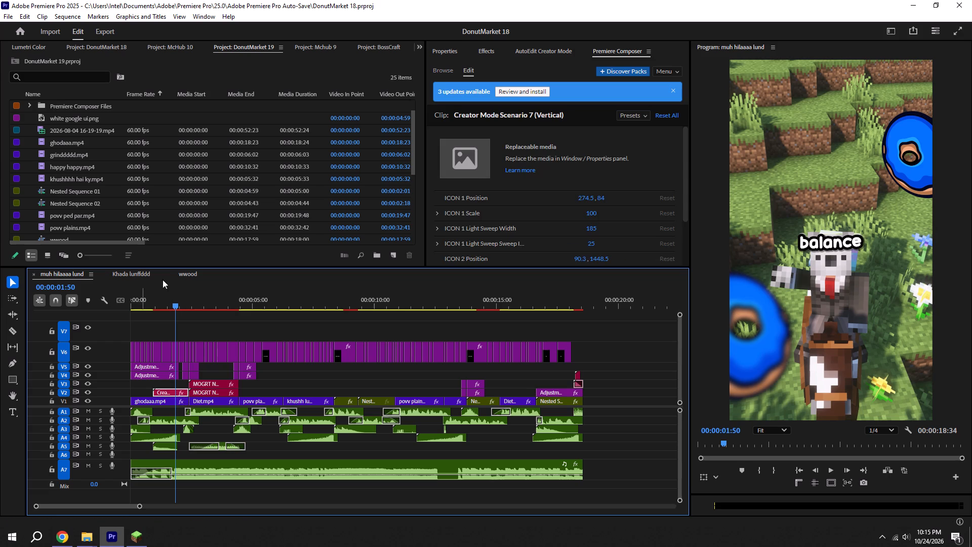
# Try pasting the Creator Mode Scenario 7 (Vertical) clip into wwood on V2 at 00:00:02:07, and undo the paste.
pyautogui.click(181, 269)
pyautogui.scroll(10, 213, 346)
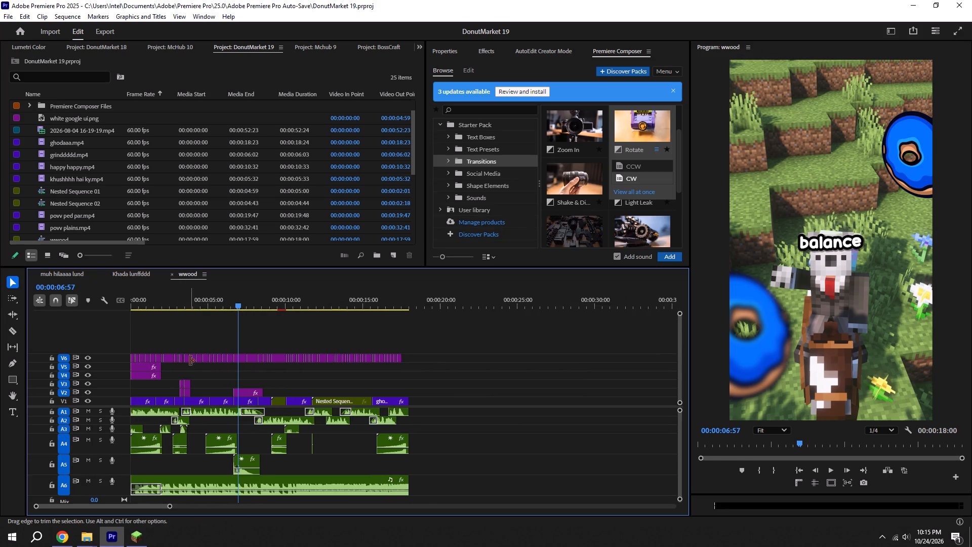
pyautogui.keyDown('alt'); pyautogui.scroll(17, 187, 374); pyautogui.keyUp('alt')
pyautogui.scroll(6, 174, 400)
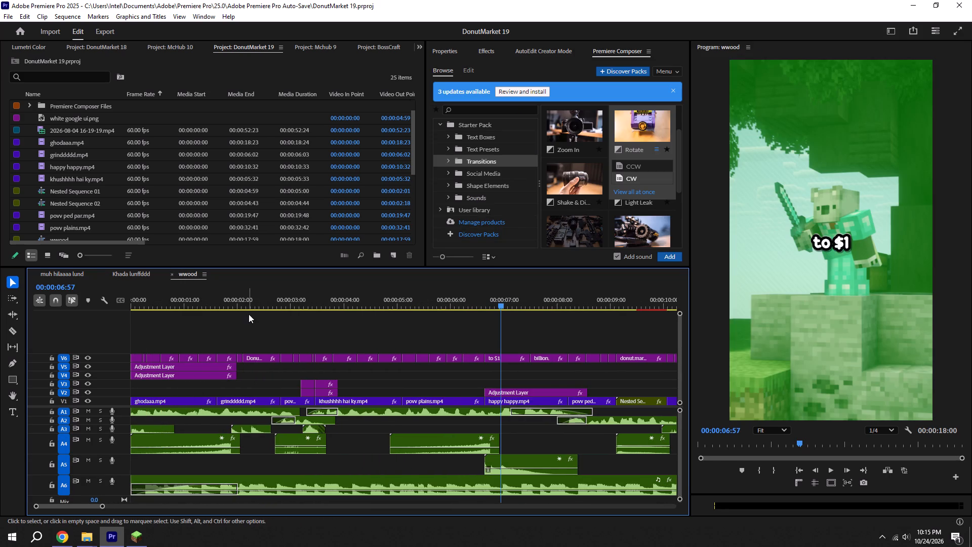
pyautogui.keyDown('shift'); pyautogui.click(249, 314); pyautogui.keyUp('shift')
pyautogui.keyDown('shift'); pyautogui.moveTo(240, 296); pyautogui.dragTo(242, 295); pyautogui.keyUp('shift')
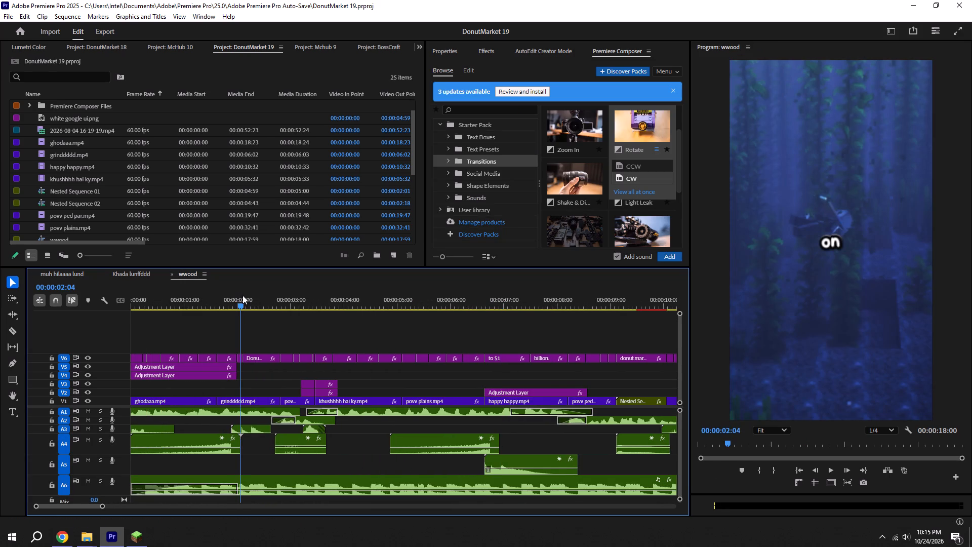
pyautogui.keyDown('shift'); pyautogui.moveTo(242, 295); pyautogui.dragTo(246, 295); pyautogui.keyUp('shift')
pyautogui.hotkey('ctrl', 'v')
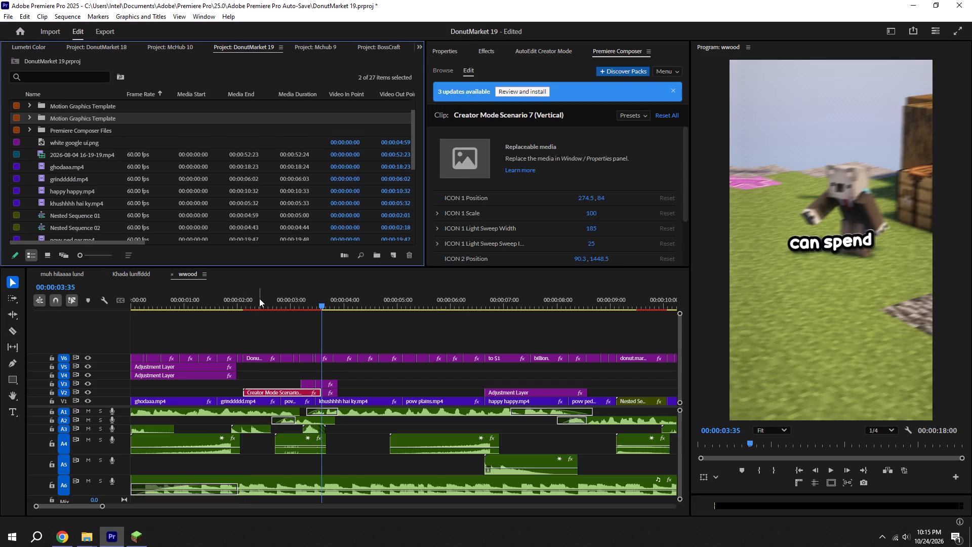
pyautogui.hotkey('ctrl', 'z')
# Move the Mister Horse transition clips at about 00:00:03:14 from V2 and V3 up to V4 and V5, keeping their timing.
pyautogui.click(321, 388)
pyautogui.moveTo(321, 388); pyautogui.dragTo(325, 376)
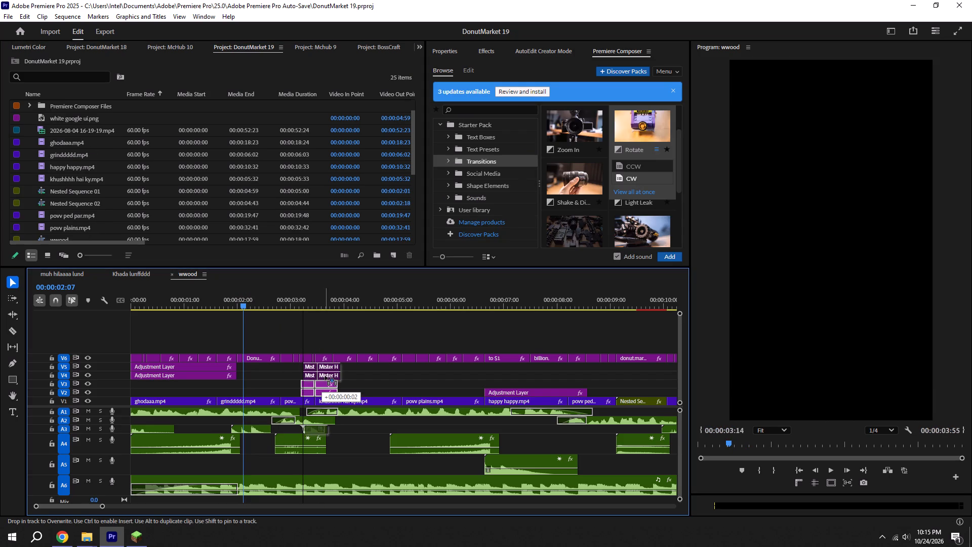
pyautogui.moveTo(325, 376); pyautogui.dragTo(321, 376)
# Paste the Creator Mode Scenario 7 (Vertical) clip onto V2 of wwood at about 00:00:02:08 and save the project.
pyautogui.keyDown('alt'); pyautogui.scroll(7, 322, 386); pyautogui.keyUp('alt')
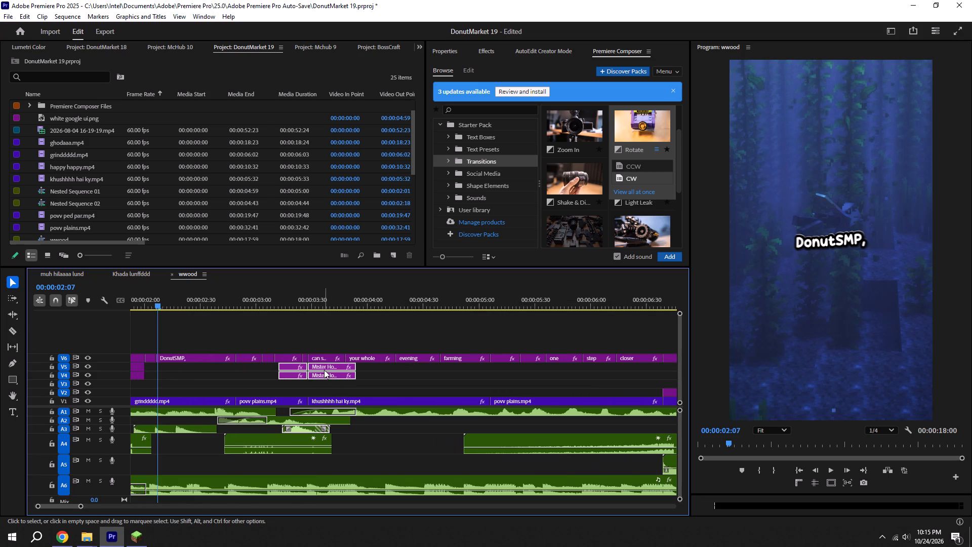
pyautogui.keyDown('shift'); pyautogui.click(308, 308); pyautogui.keyUp('shift')
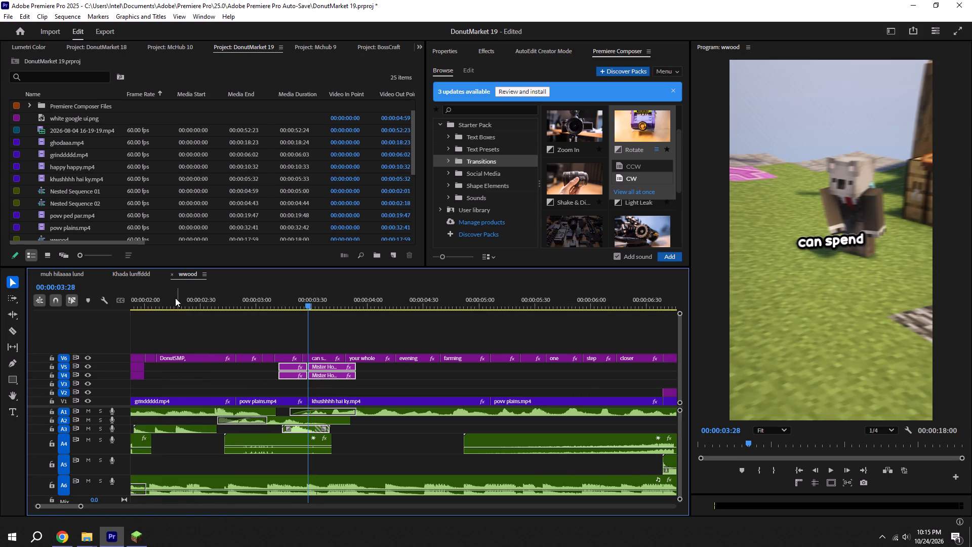
pyautogui.keyDown('shift'); pyautogui.moveTo(175, 298); pyautogui.dragTo(161, 295); pyautogui.keyUp('shift')
pyautogui.hotkey('ctrl', 'v')
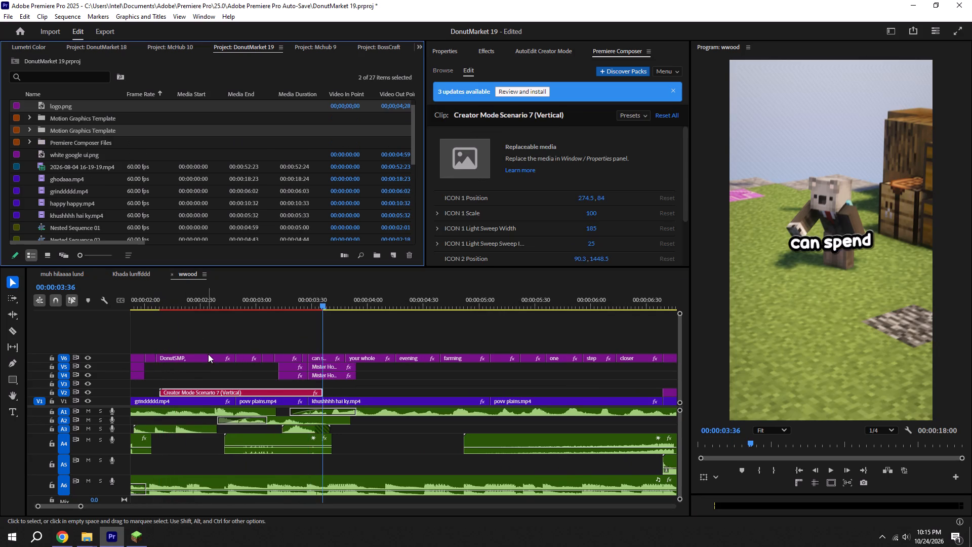
pyautogui.keyDown('alt'); pyautogui.scroll(-4, 208, 354); pyautogui.keyUp('alt')
pyautogui.hotkey('ctrl', 's')
# Duplicate the A4 sound at about 00:00:09:05 onto A5 at 00:00:02:08, under the Creator Mode clip's start, and save.
pyautogui.keyDown('shift'); pyautogui.click(182, 298); pyautogui.keyUp('shift')
pyautogui.keyDown('shift'); pyautogui.click(183, 298); pyautogui.keyUp('shift')
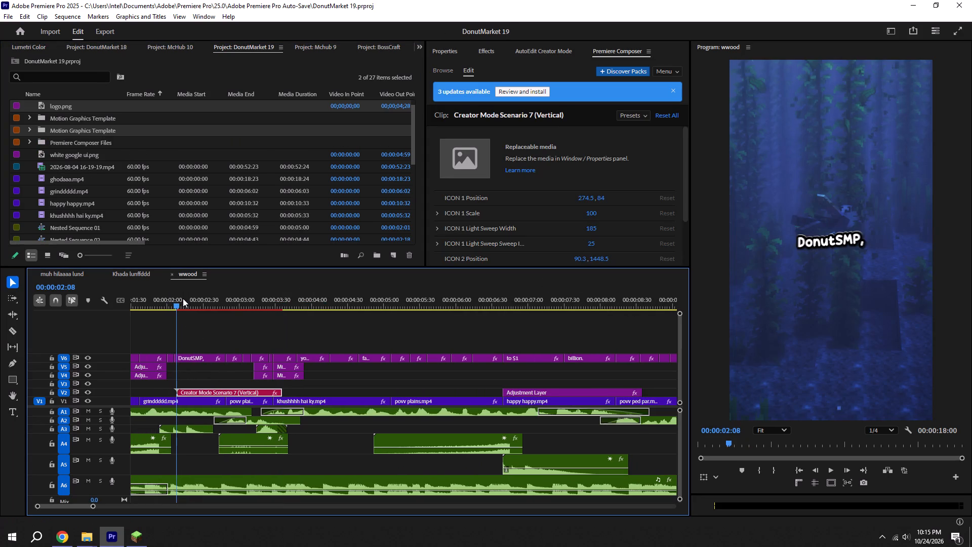
pyautogui.keyDown('alt'); pyautogui.scroll(-10, 183, 298); pyautogui.keyUp('alt')
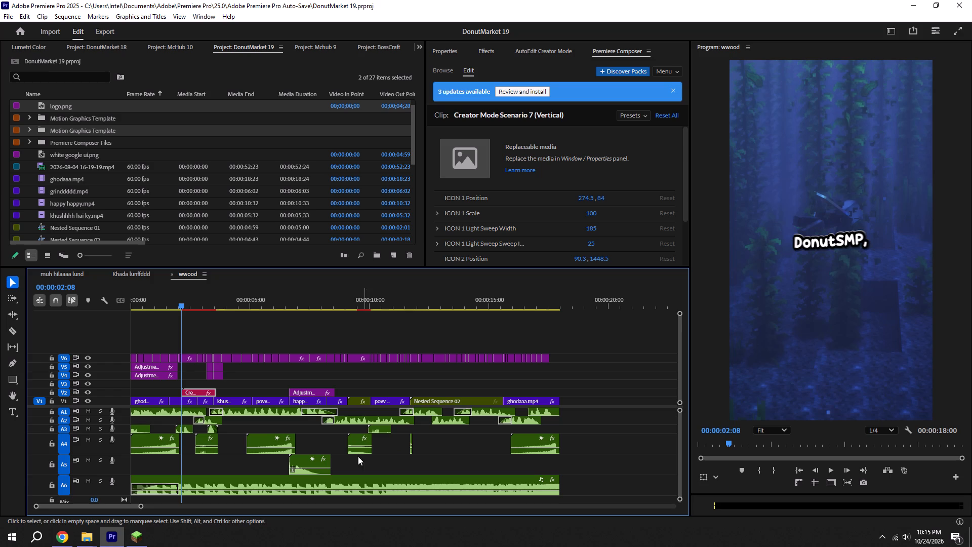
pyautogui.moveTo(357, 450); pyautogui.dragTo(222, 465)
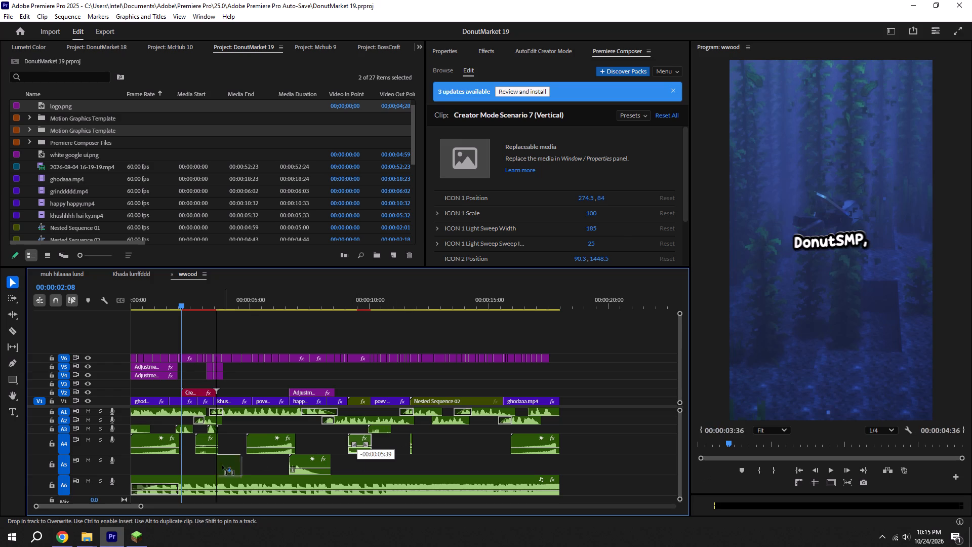
pyautogui.moveTo(222, 465); pyautogui.dragTo(190, 465)
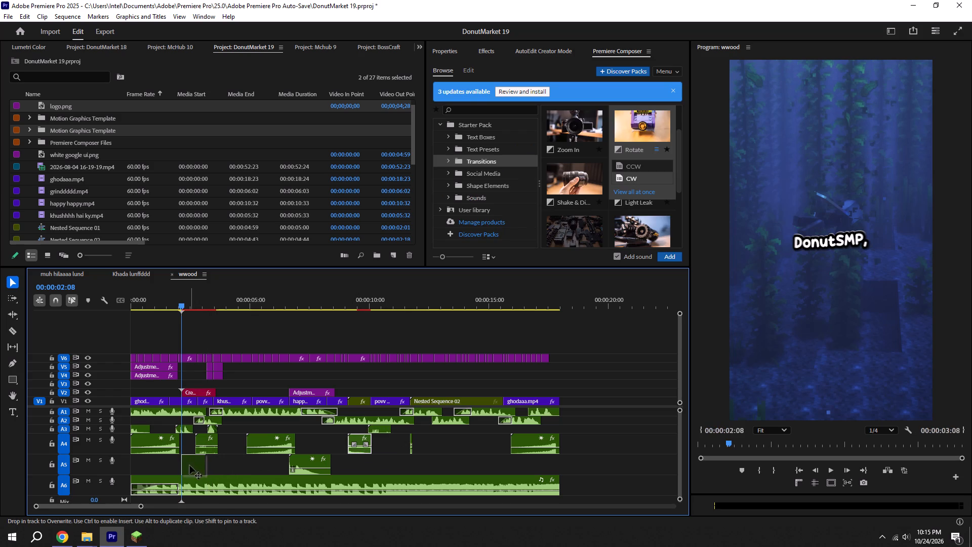
pyautogui.hotkey('ctrl', 's')
# Play wwood from the beginning to about 00:00:04:34 to check the Creator Mode clip with its sound, saving the project.
pyautogui.moveTo(179, 304); pyautogui.dragTo(3, 302)
pyautogui.keyDown('alt'); pyautogui.scroll(-7, 145, 375); pyautogui.keyUp('alt')
pyautogui.press('space')
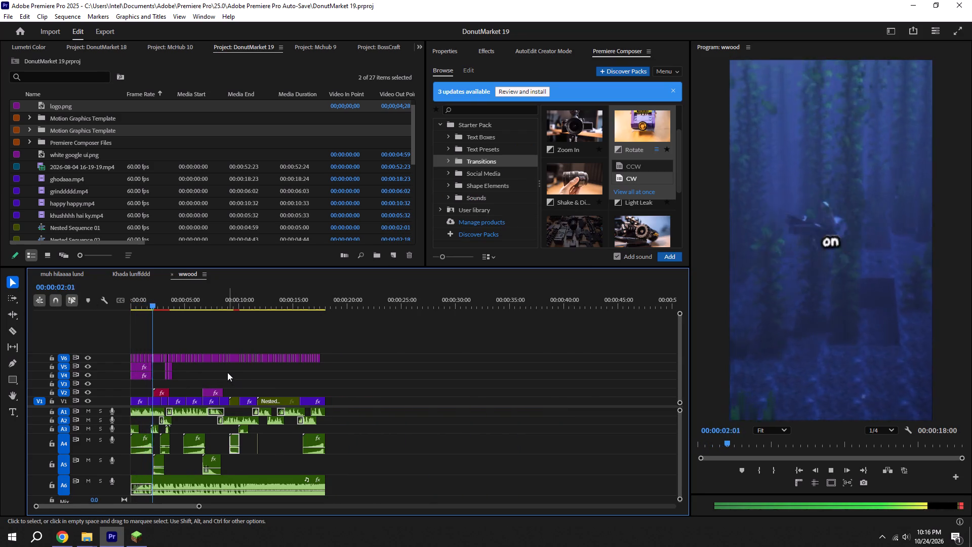
pyautogui.press('space')
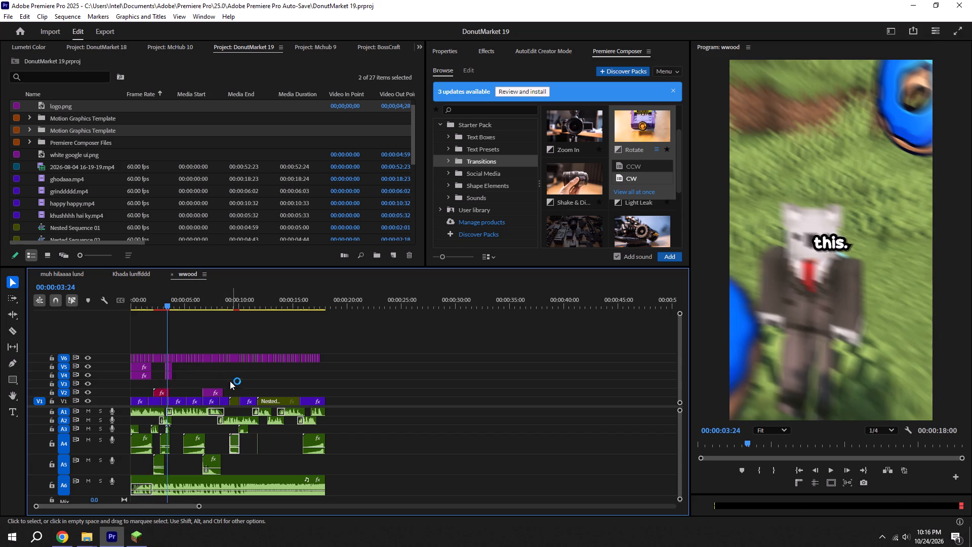
pyautogui.press('space')
pyautogui.hotkey('ctrl', 's')
# Trim the end of the Creator Mode clip on V2 back to the khushhhh hai ky.mp4 cut at about 00:00:03:28 and save.
pyautogui.keyDown('alt'); pyautogui.scroll(7, 159, 390); pyautogui.keyUp('alt')
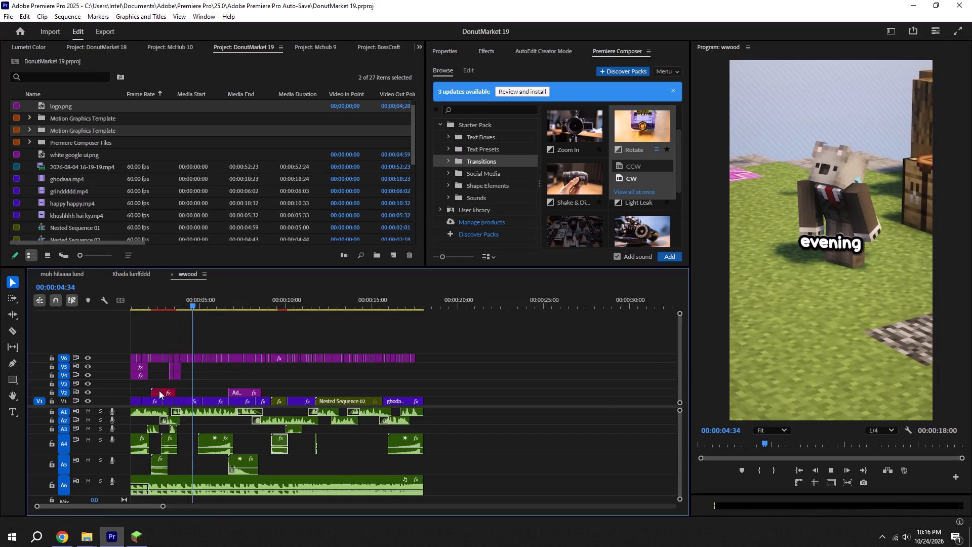
pyautogui.keyDown('alt'); pyautogui.scroll(14, 159, 390); pyautogui.keyUp('alt')
pyautogui.moveTo(230, 391); pyautogui.dragTo(212, 388)
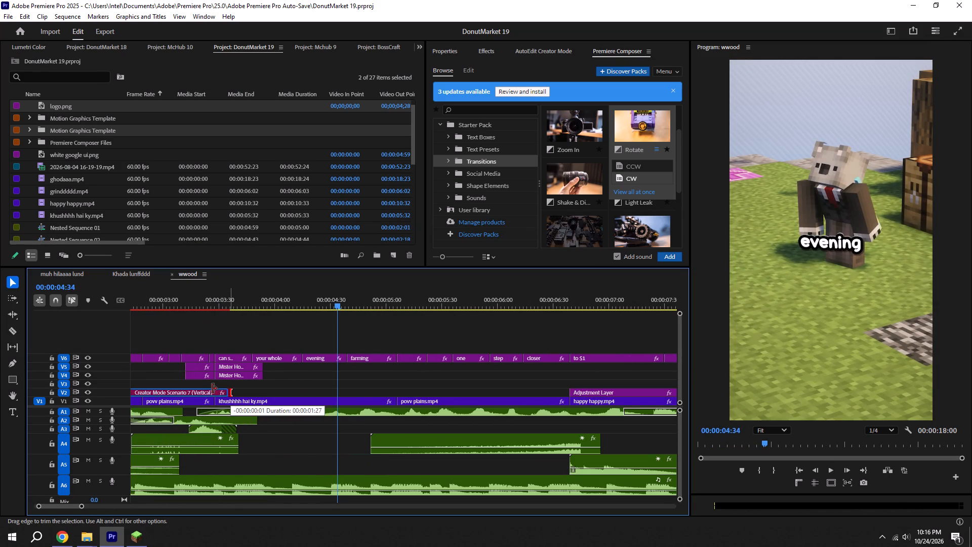
pyautogui.moveTo(212, 388); pyautogui.dragTo(216, 389)
pyautogui.hotkey('ctrl', 's')
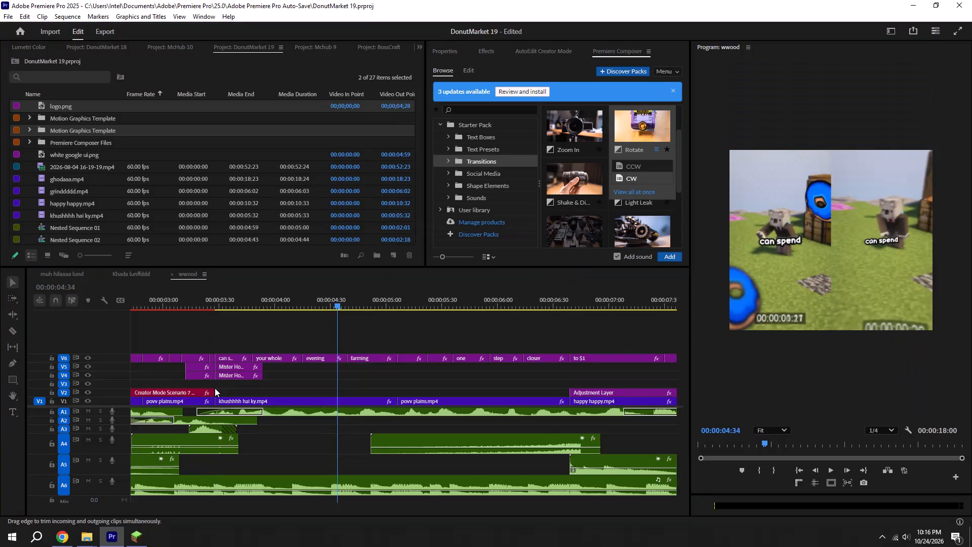
# Play wwood from 00:00:03:03 to about 00:00:04:18 to check the trimmed Creator Mode ending and the transition, saving the project.
pyautogui.keyDown('alt'); pyautogui.scroll(-4, 215, 388); pyautogui.keyUp('alt')
pyautogui.click(185, 305)
pyautogui.press('space')
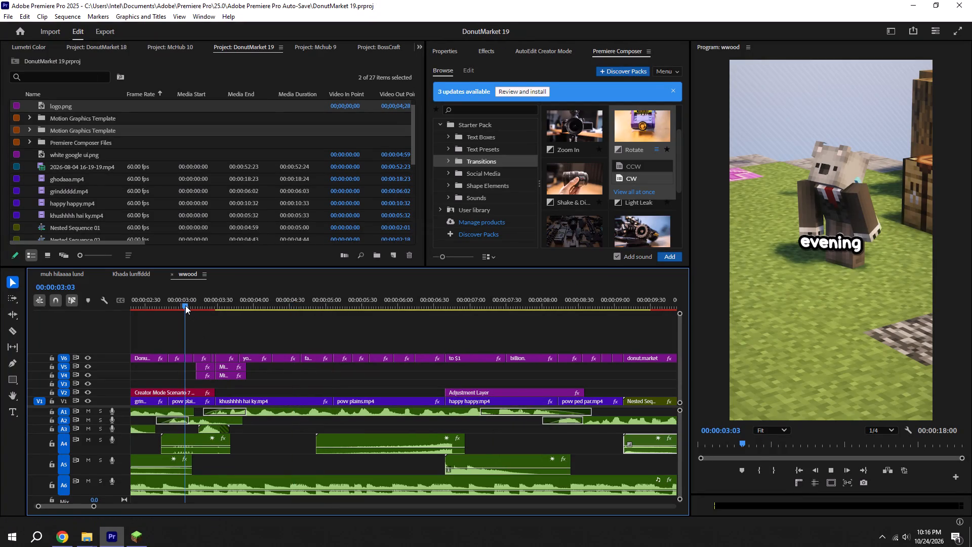
pyautogui.hotkey('ctrl', 's')
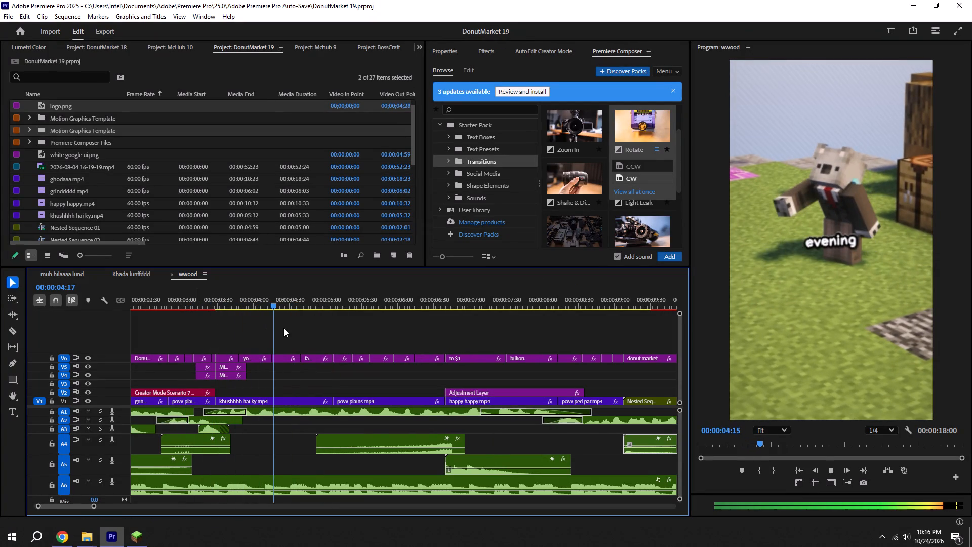
pyautogui.keyDown('alt'); pyautogui.scroll(-5, 285, 330); pyautogui.keyUp('alt')
pyautogui.keyDown('alt'); pyautogui.scroll(-4, 272, 398); pyautogui.keyUp('alt')
pyautogui.hotkey('ctrl', 's')
# Play wwood from the beginning to about 00:00:13:36 to review the edit, and save the project.
pyautogui.click(795, 466)
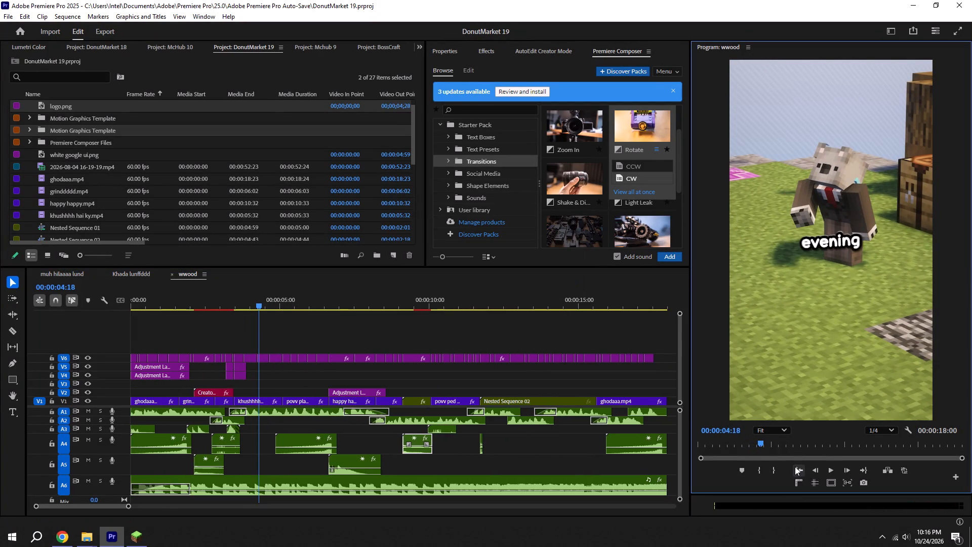
pyautogui.keyDown('alt'); pyautogui.scroll(-6, 503, 433); pyautogui.keyUp('alt')
pyautogui.click(565, 405)
pyautogui.press('space')
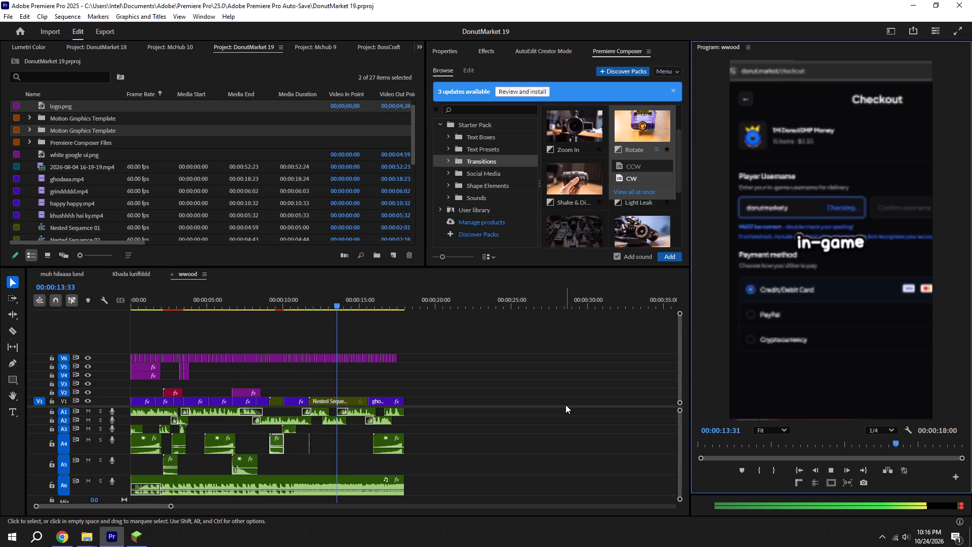
pyautogui.press('space')
pyautogui.hotkey('ctrl', 's')
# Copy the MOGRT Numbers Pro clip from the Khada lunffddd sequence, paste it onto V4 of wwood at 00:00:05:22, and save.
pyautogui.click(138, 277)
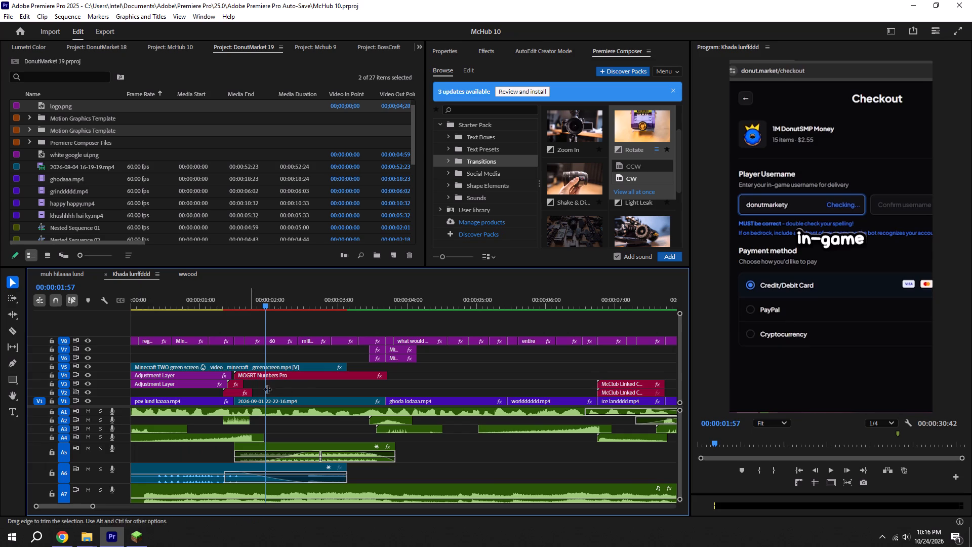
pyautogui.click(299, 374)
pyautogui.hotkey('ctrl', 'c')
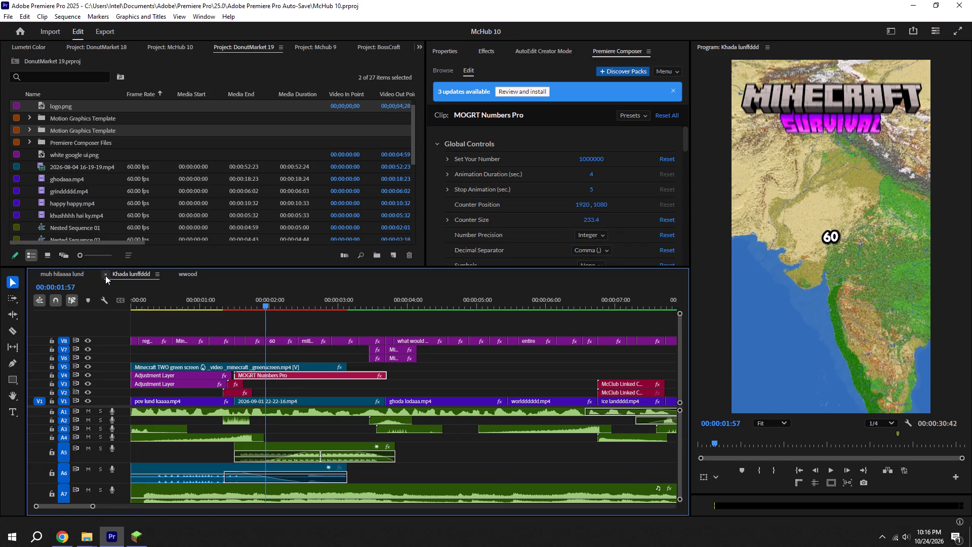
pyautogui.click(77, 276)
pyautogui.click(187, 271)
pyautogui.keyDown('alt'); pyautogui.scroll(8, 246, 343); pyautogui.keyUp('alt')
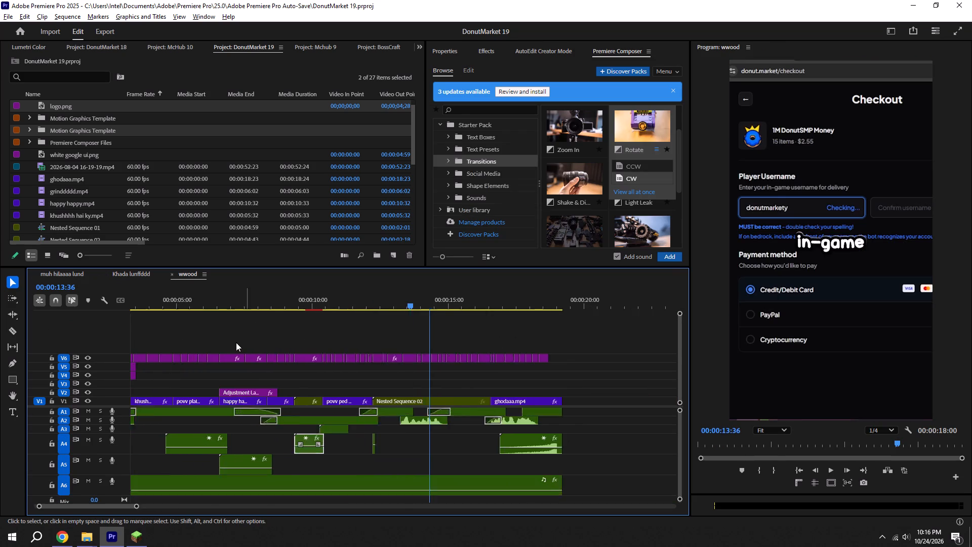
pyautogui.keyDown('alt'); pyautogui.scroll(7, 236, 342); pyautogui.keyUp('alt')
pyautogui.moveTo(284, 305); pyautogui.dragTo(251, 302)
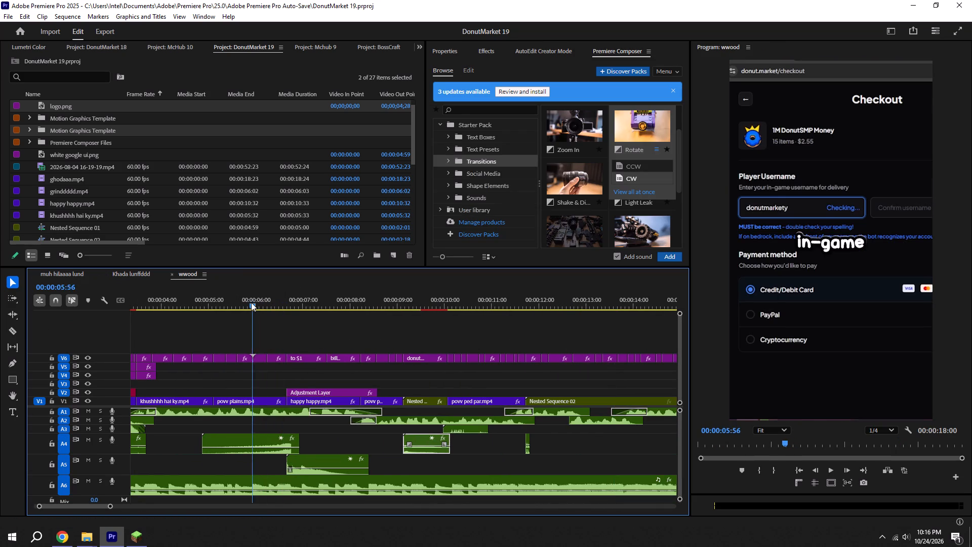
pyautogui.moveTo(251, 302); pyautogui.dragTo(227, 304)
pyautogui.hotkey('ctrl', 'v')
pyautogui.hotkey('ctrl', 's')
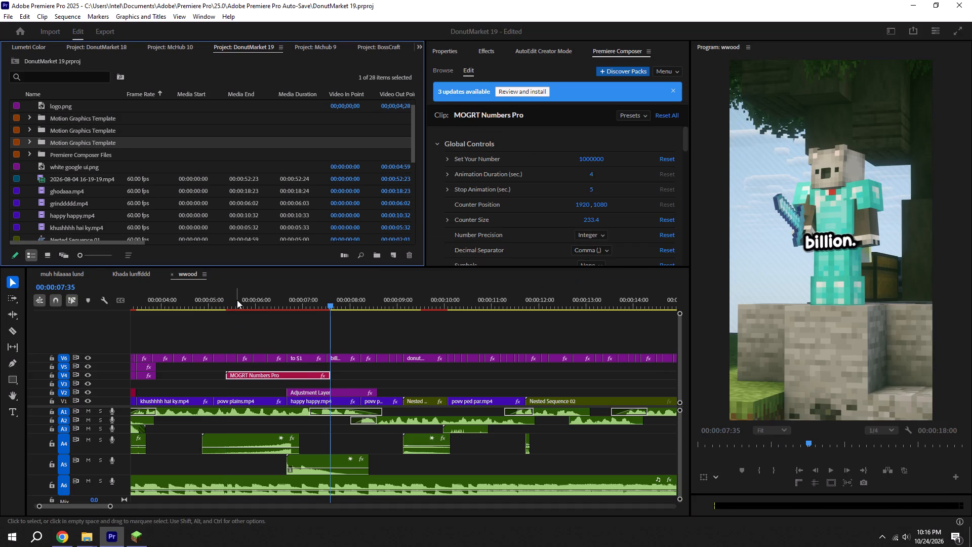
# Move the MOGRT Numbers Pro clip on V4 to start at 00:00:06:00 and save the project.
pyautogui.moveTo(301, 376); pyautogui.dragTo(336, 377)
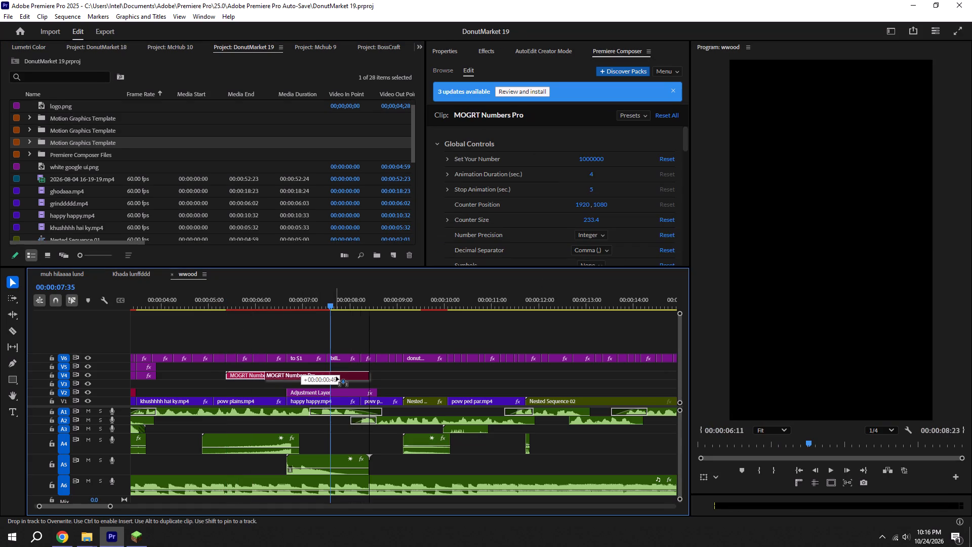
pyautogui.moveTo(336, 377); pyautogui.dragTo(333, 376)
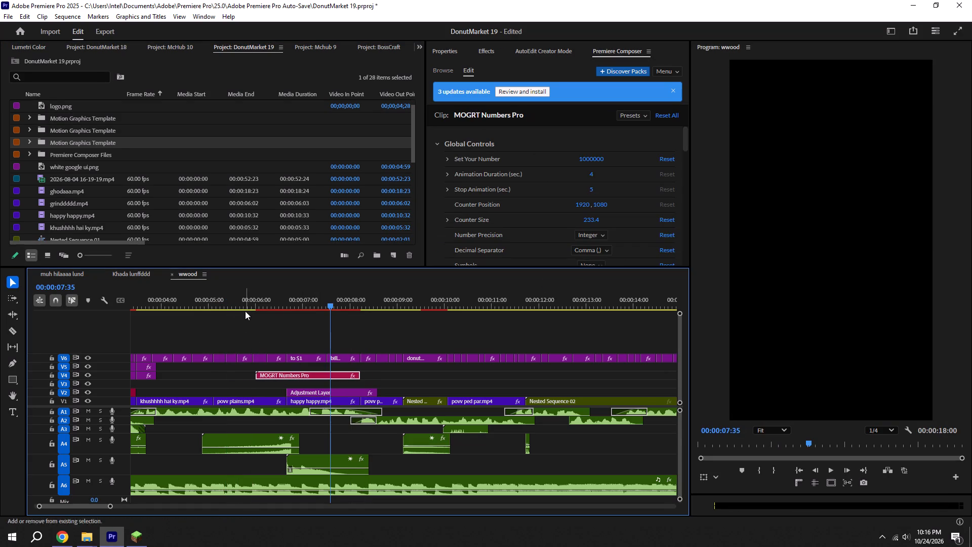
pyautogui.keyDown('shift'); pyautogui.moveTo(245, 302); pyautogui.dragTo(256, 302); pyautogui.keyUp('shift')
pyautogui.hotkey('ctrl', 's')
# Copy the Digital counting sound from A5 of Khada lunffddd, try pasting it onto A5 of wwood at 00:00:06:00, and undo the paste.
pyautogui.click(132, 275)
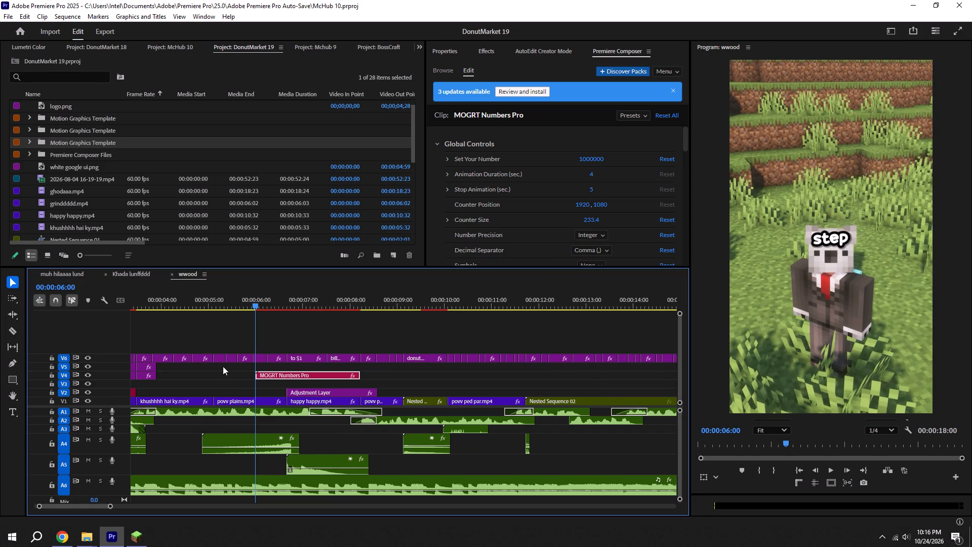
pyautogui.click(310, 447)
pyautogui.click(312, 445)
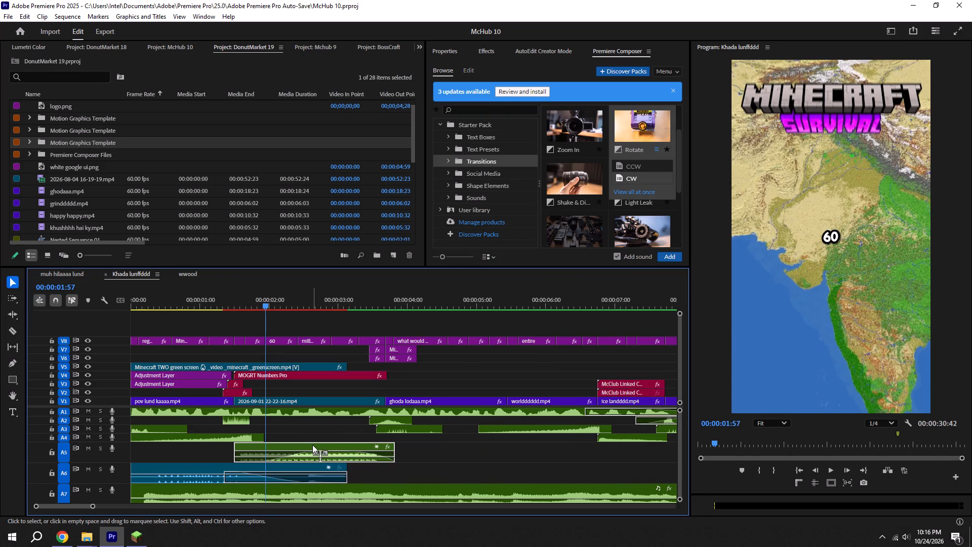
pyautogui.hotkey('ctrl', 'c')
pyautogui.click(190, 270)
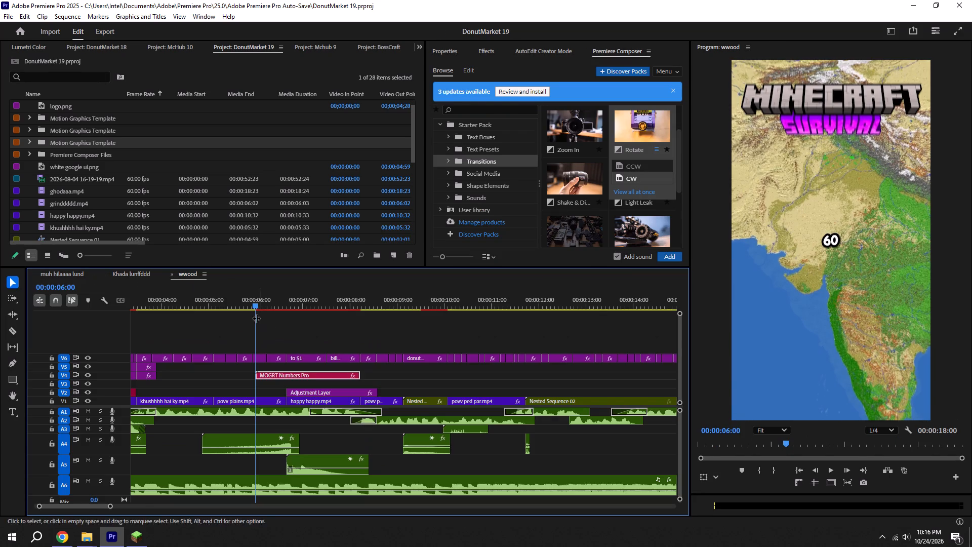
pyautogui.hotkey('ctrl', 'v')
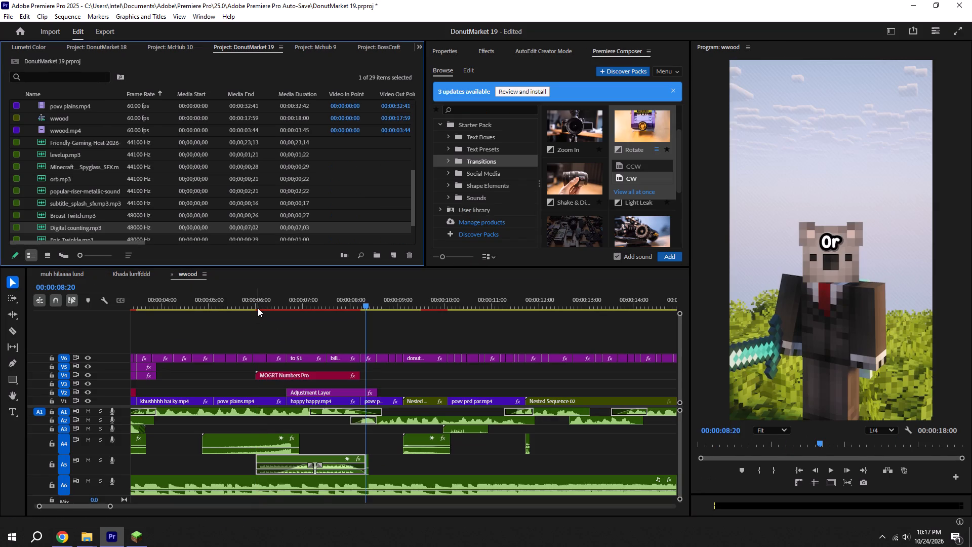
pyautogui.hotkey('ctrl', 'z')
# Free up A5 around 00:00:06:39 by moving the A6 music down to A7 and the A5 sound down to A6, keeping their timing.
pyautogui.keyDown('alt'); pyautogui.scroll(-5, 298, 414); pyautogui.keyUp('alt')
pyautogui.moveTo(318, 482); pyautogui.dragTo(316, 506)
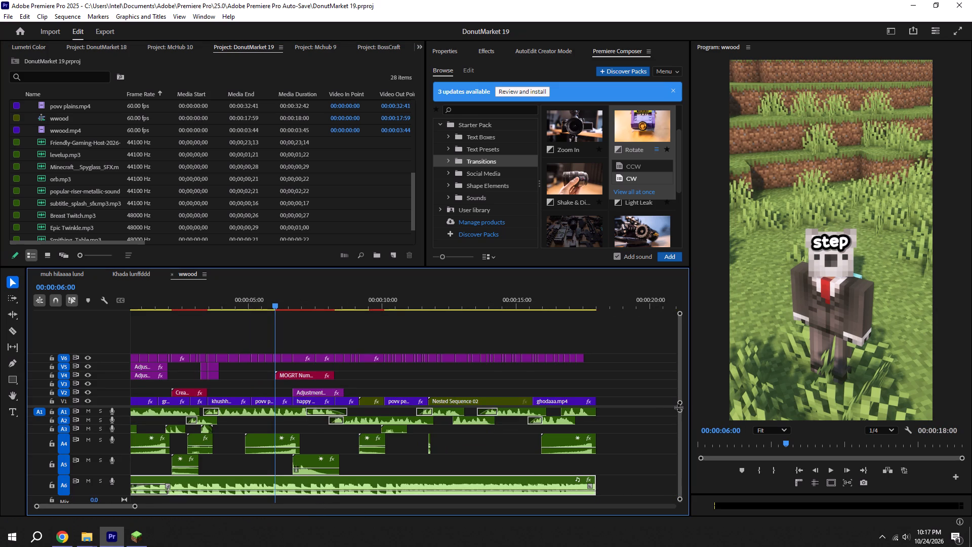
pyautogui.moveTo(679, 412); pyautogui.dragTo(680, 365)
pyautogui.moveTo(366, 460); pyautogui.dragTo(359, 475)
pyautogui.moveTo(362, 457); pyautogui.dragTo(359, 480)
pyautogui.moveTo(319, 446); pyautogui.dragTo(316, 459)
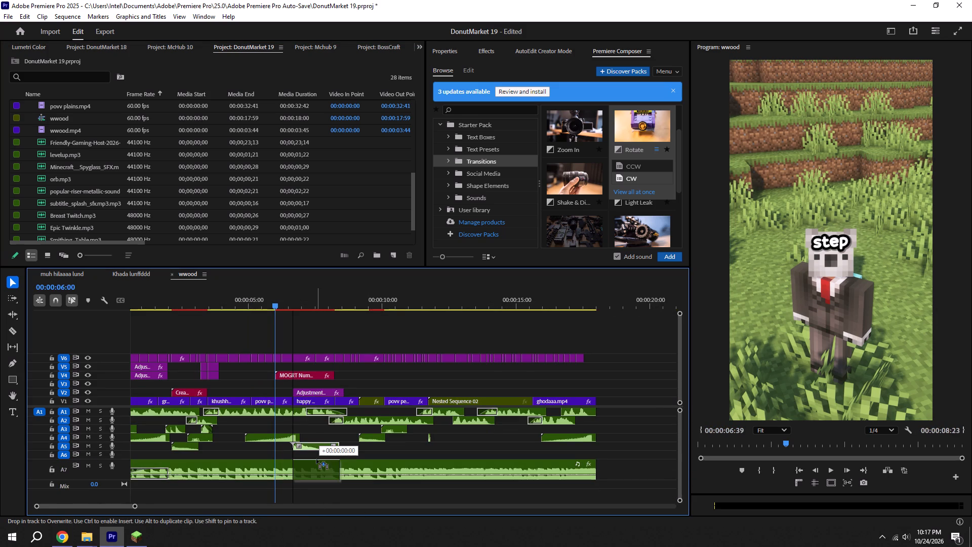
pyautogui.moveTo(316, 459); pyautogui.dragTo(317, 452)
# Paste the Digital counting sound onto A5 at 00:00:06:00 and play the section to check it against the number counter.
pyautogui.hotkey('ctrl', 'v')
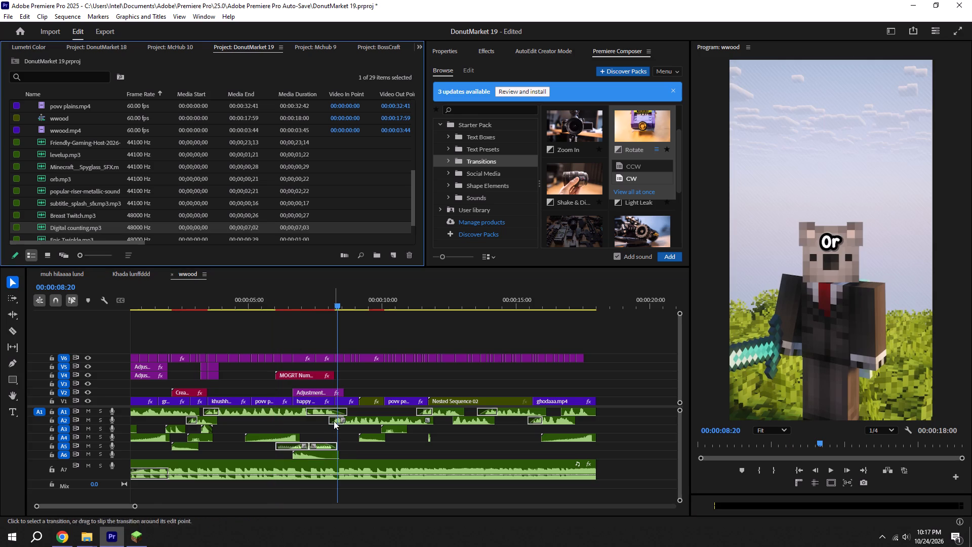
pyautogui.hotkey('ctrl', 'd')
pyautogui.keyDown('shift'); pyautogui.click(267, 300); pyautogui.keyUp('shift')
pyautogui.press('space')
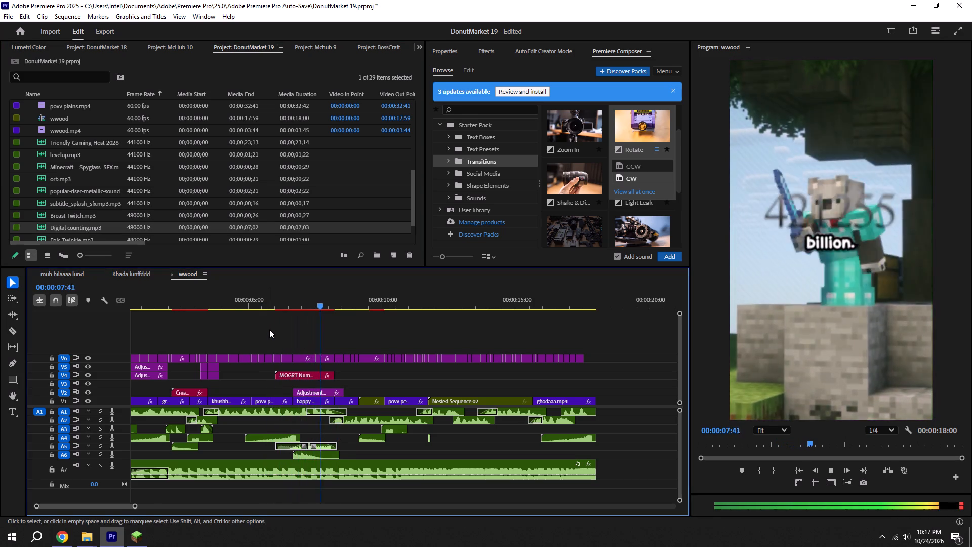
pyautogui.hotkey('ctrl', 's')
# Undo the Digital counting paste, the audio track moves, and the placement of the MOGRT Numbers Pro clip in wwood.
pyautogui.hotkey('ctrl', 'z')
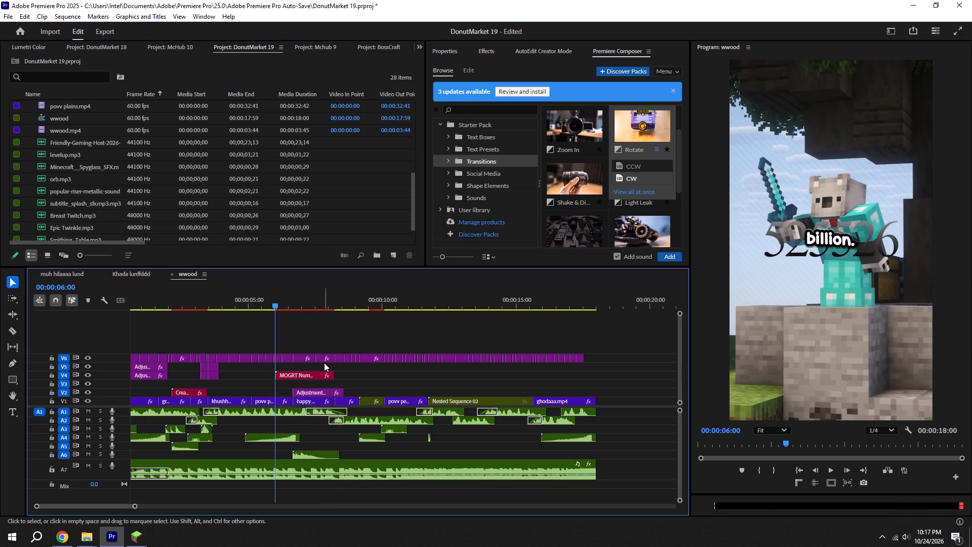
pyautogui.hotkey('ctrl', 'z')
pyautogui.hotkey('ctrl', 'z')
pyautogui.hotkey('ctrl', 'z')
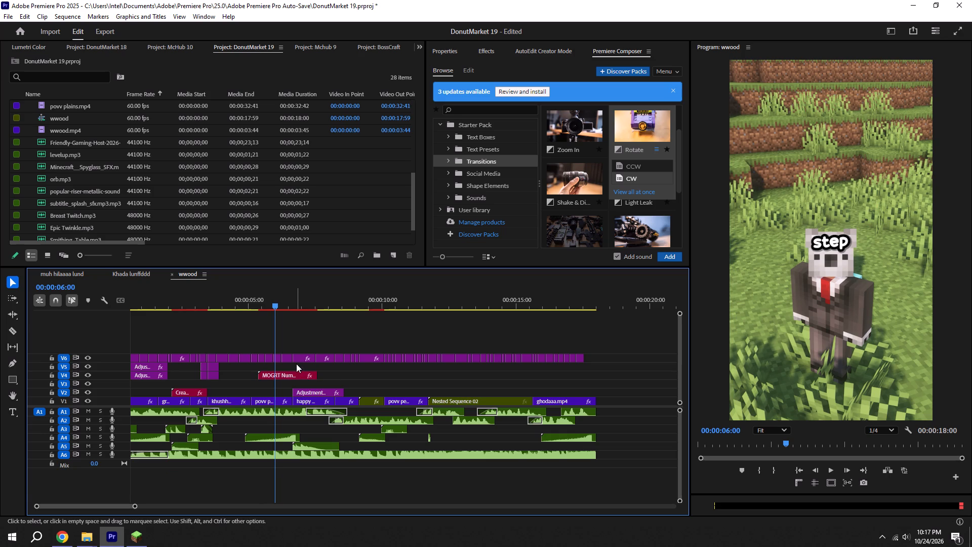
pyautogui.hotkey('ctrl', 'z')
# Copy both MOGRT Numbers Pro clips from V2 and V3 of the muh hilaaaa lund sequence and return to wwood.
pyautogui.click(71, 273)
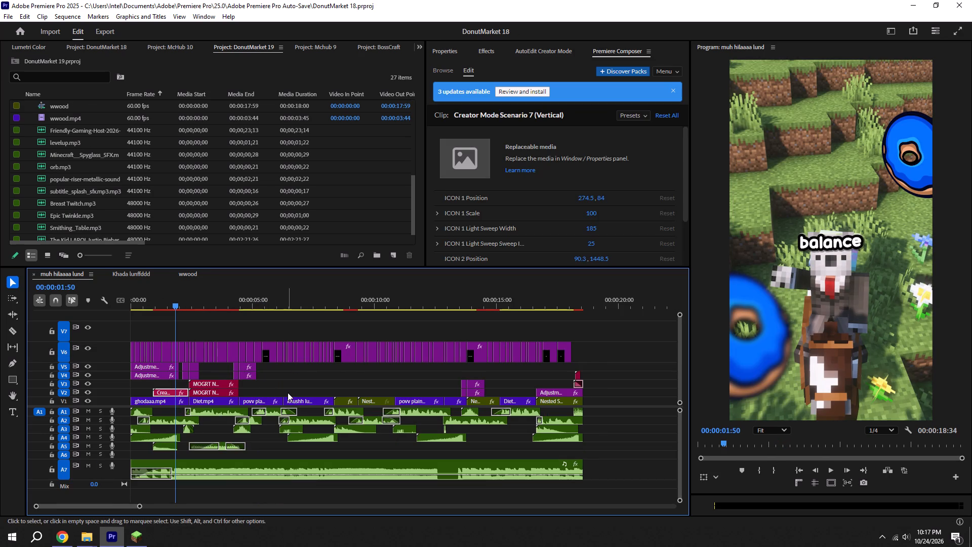
pyautogui.click(293, 389)
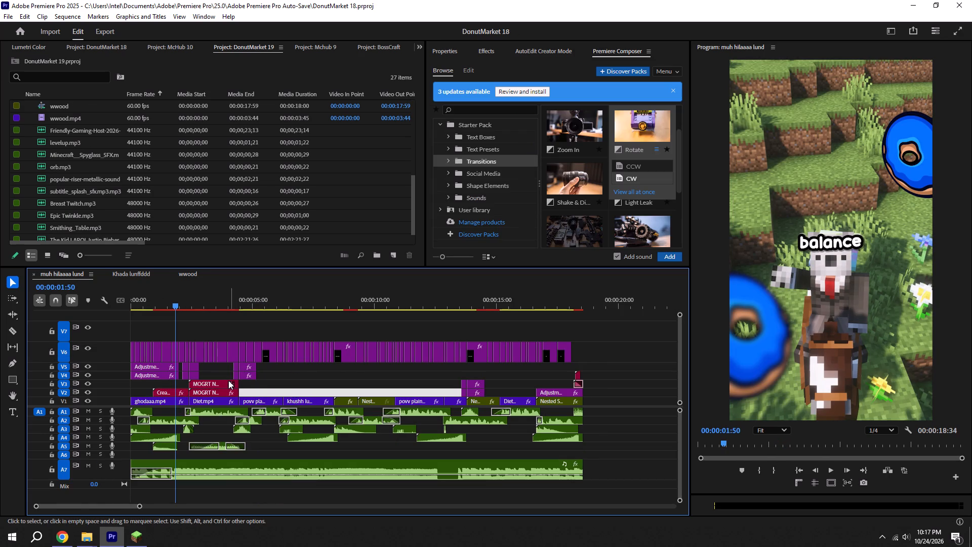
pyautogui.moveTo(220, 377); pyautogui.dragTo(218, 389)
pyautogui.hotkey('ctrl', 'c')
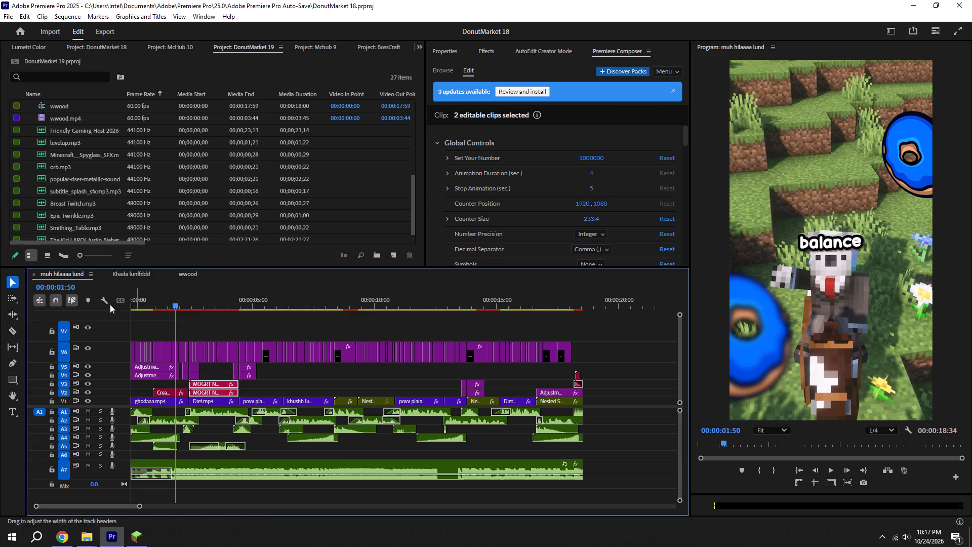
pyautogui.click(137, 273)
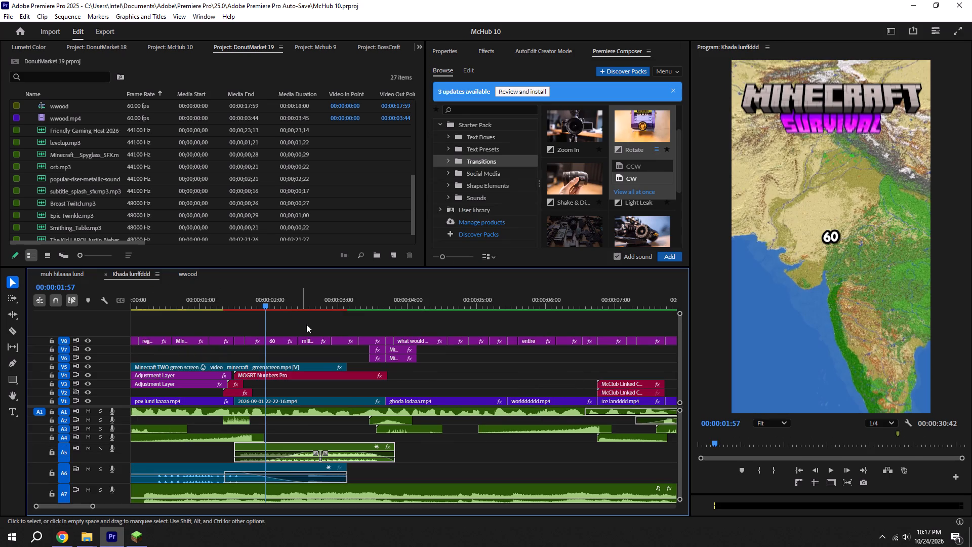
pyautogui.click(191, 273)
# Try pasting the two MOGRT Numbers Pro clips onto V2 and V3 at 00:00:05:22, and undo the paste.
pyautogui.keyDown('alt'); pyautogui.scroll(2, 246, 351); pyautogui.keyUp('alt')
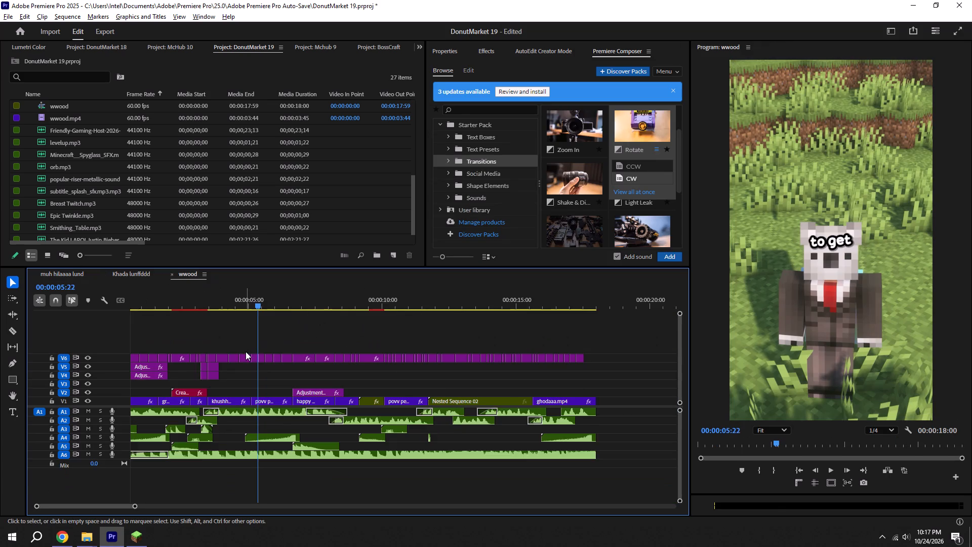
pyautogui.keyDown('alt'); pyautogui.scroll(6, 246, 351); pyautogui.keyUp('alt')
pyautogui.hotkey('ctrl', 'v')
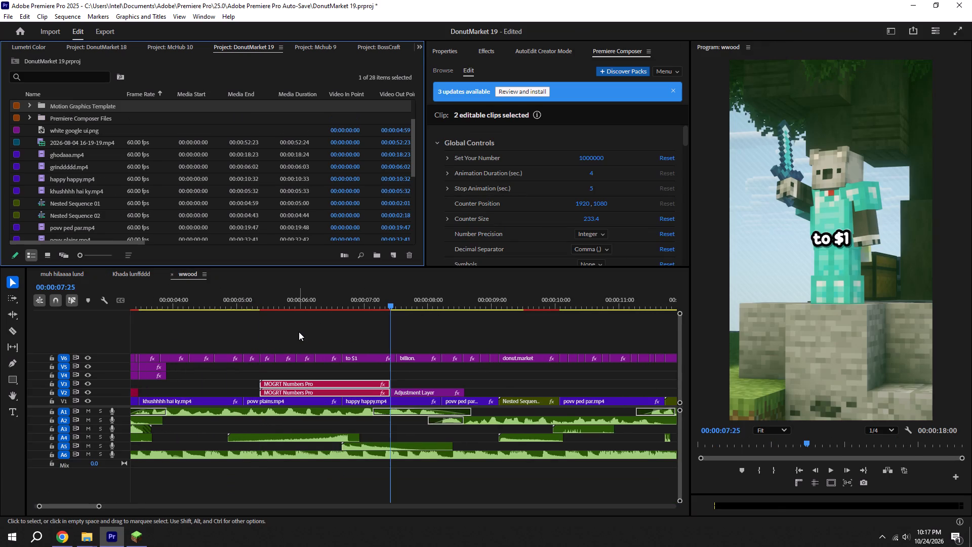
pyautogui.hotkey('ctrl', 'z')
# Paste both MOGRT Numbers Pro clips at 00:00:09:20, move them to V3 and V4 starting at about 00:00:06:10, and save.
pyautogui.click(513, 299)
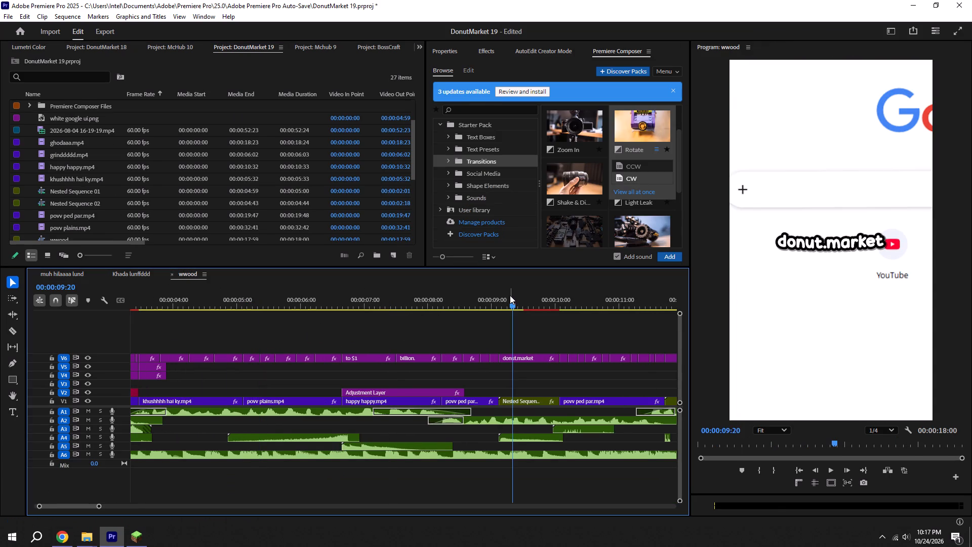
pyautogui.hotkey('ctrl', 'v')
pyautogui.moveTo(558, 386); pyautogui.dragTo(360, 372)
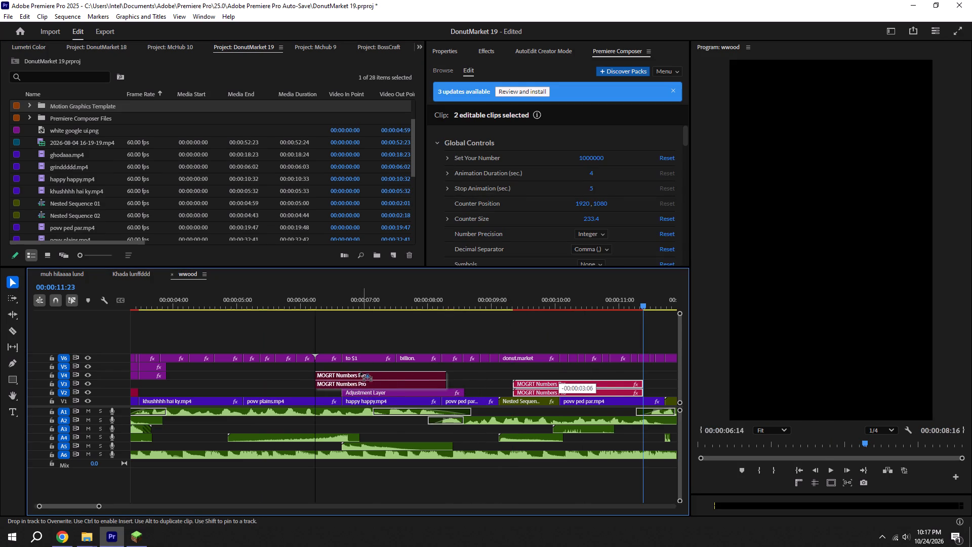
pyautogui.moveTo(360, 372); pyautogui.dragTo(356, 373)
pyautogui.keyDown('shift'); pyautogui.click(314, 300); pyautogui.keyUp('shift')
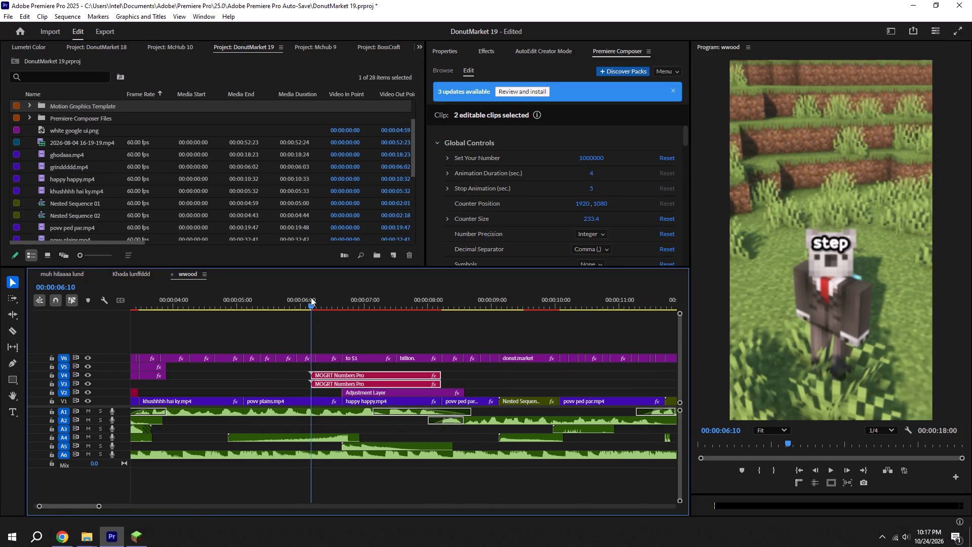
pyautogui.hotkey('ctrl', 's')
# Copy the counting sound effect from A5 of the muh hilaaaa lund sequence and return to wwood.
pyautogui.click(79, 272)
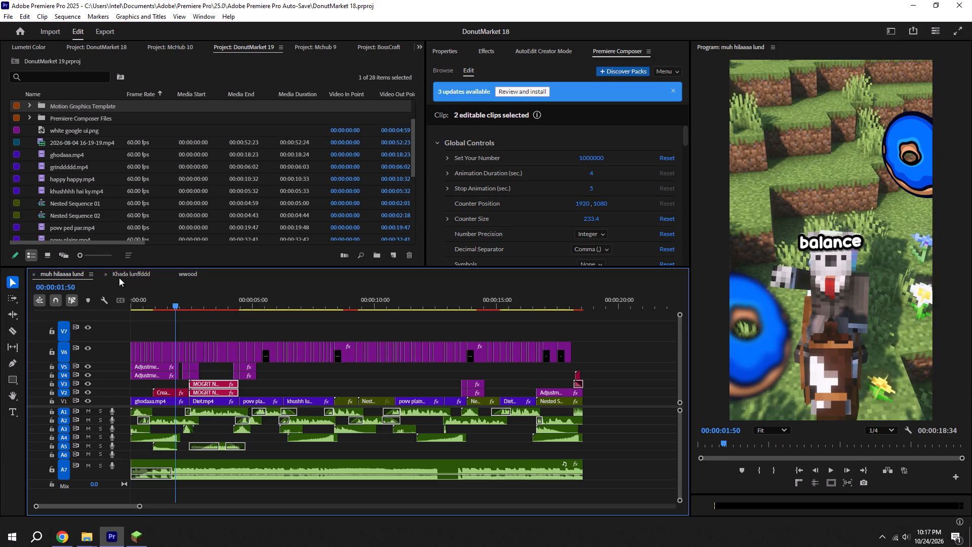
pyautogui.click(221, 446)
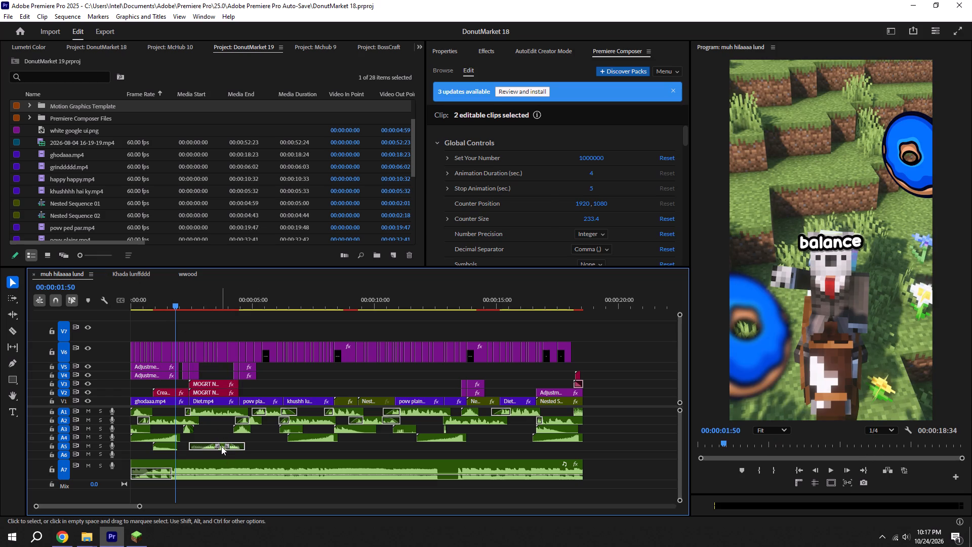
pyautogui.hotkey('ctrl', 'c')
pyautogui.click(188, 275)
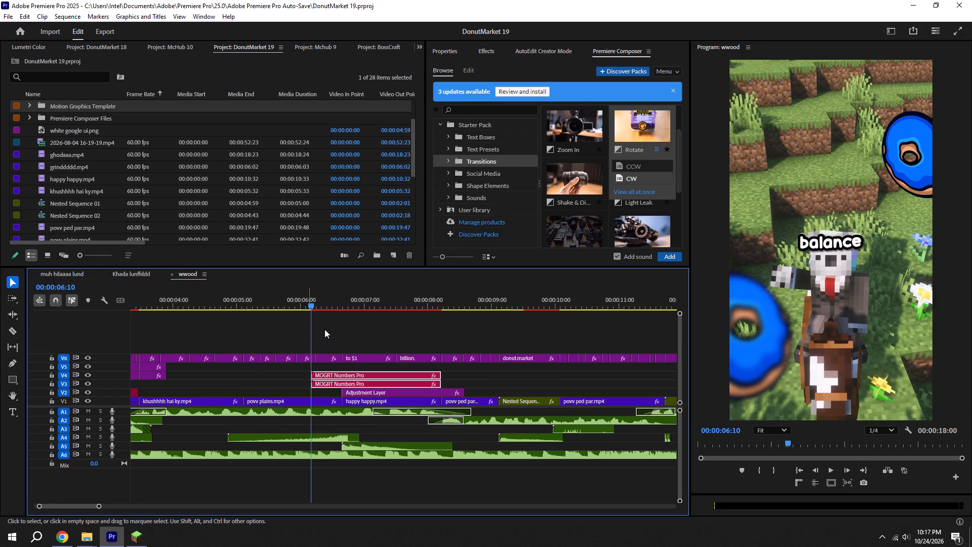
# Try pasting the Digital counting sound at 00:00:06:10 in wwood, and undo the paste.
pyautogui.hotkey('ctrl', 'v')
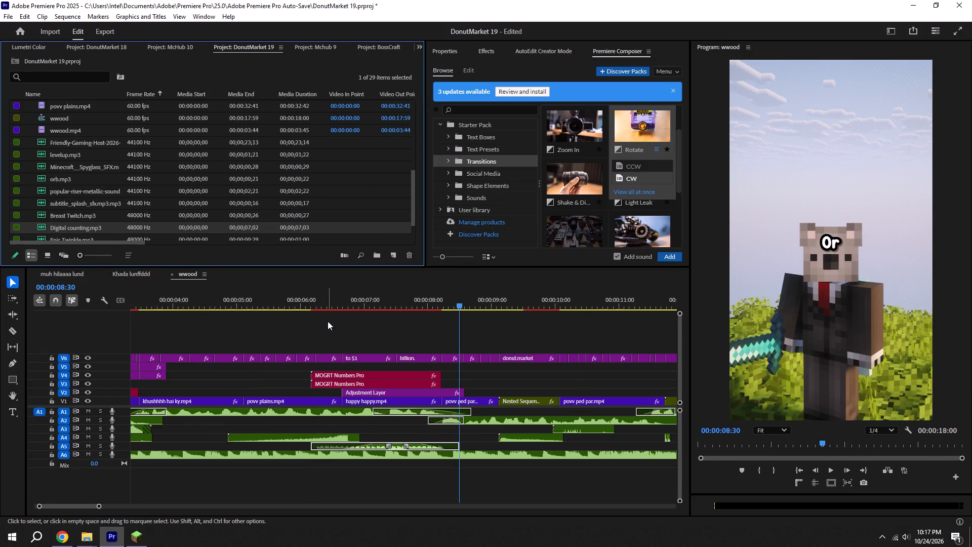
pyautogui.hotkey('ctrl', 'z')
# Move the music to A7 and the A5 sound effect to A6, paste Digital counting on A5 at 00:00:06:10, and save.
pyautogui.moveTo(359, 458); pyautogui.dragTo(358, 475)
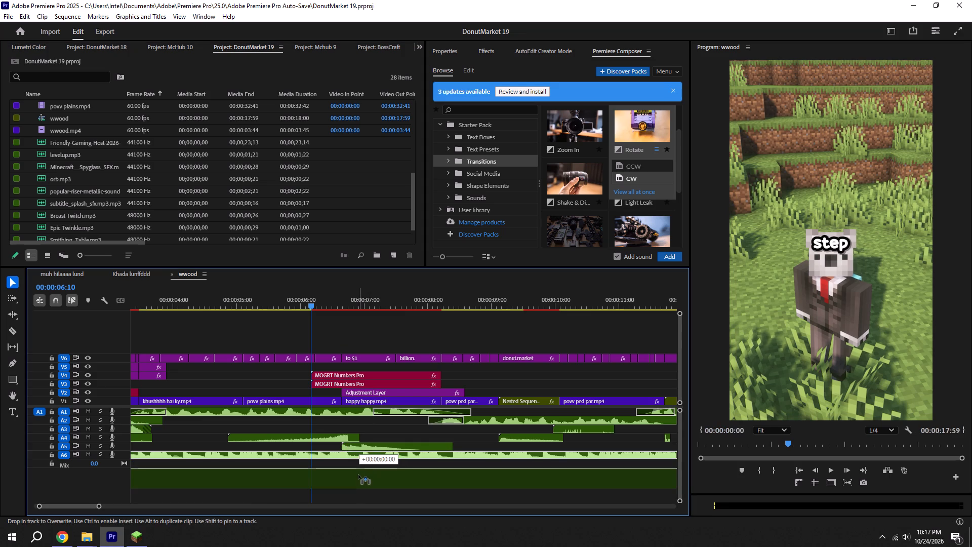
pyautogui.moveTo(367, 448); pyautogui.dragTo(368, 458)
pyautogui.hotkey('ctrl', 'v')
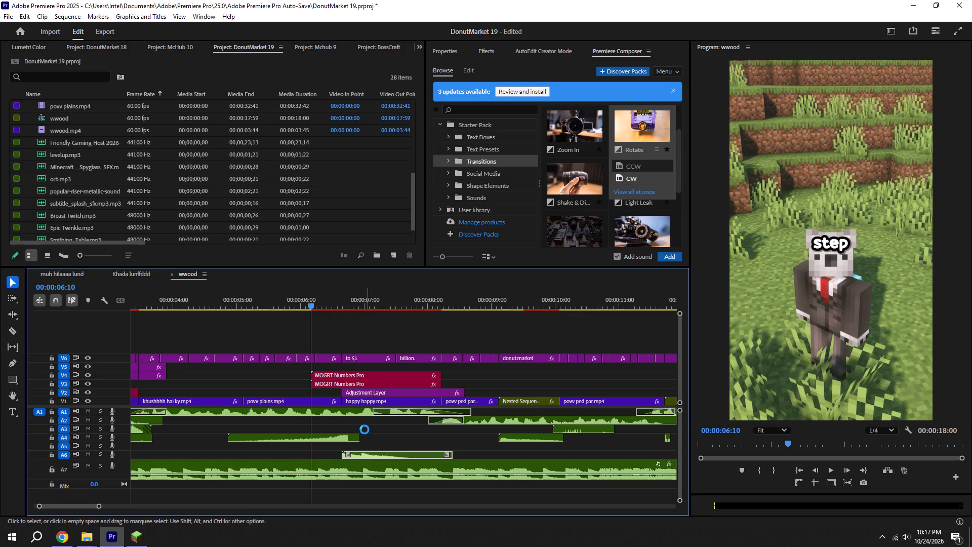
pyautogui.keyDown('alt'); pyautogui.scroll(-4, 364, 429); pyautogui.keyUp('alt')
pyautogui.hotkey('ctrl', 's')
# Play back the number counter section from 00:00:06:10 with its counting sound, and save.
pyautogui.keyDown('shift'); pyautogui.click(328, 308); pyautogui.keyUp('shift')
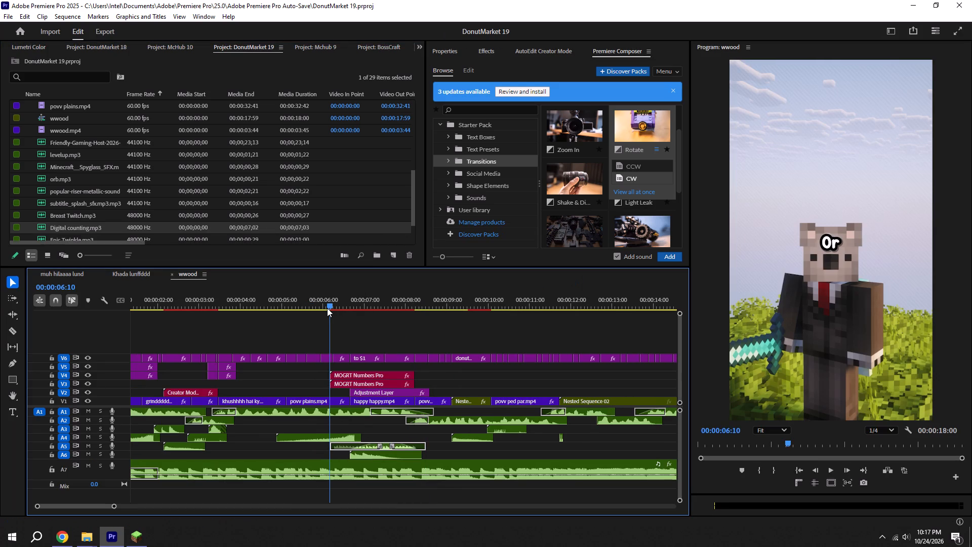
pyautogui.press('space')
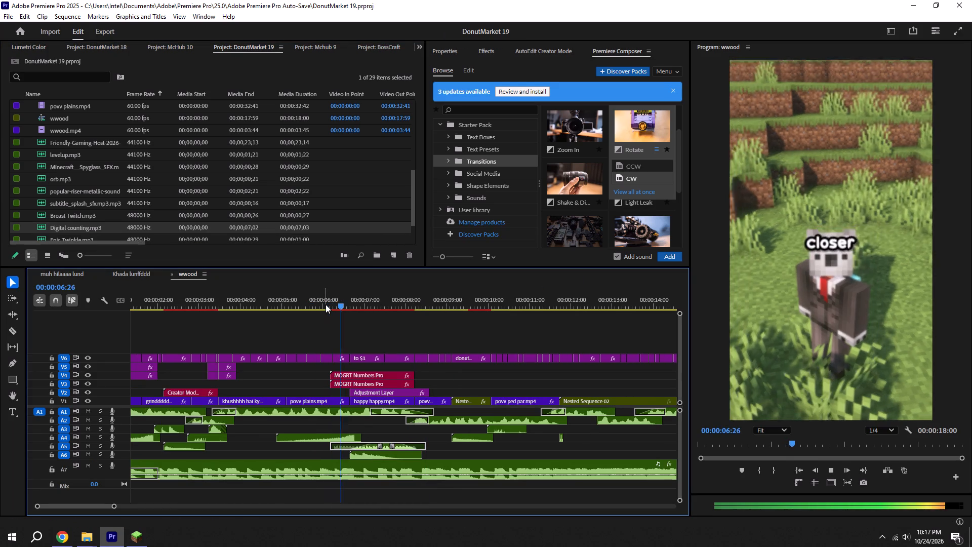
pyautogui.press('space')
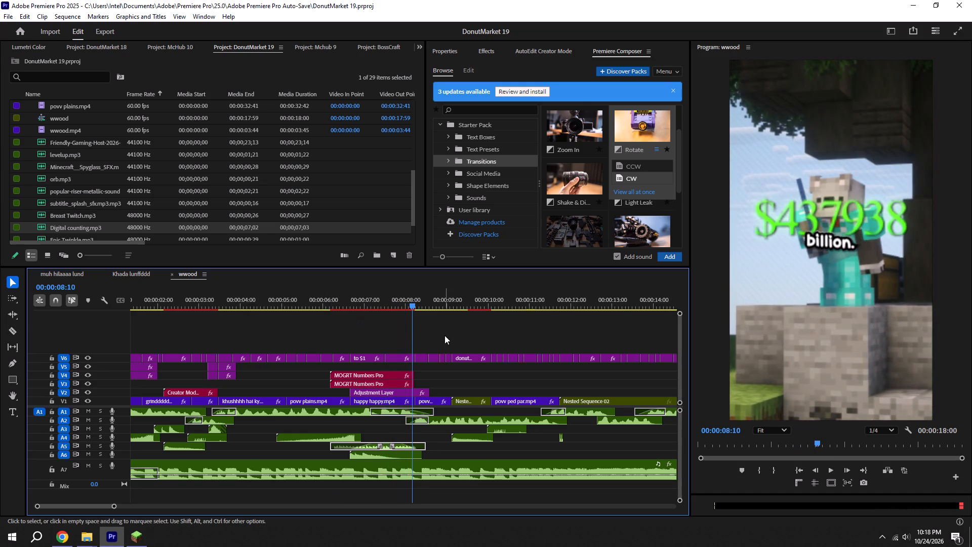
pyautogui.hotkey('ctrl', 's')
# Move all the caption clips from V6 up to V7 without shifting their timing, and save.
pyautogui.keyDown('shift'); pyautogui.click(409, 303); pyautogui.keyUp('shift')
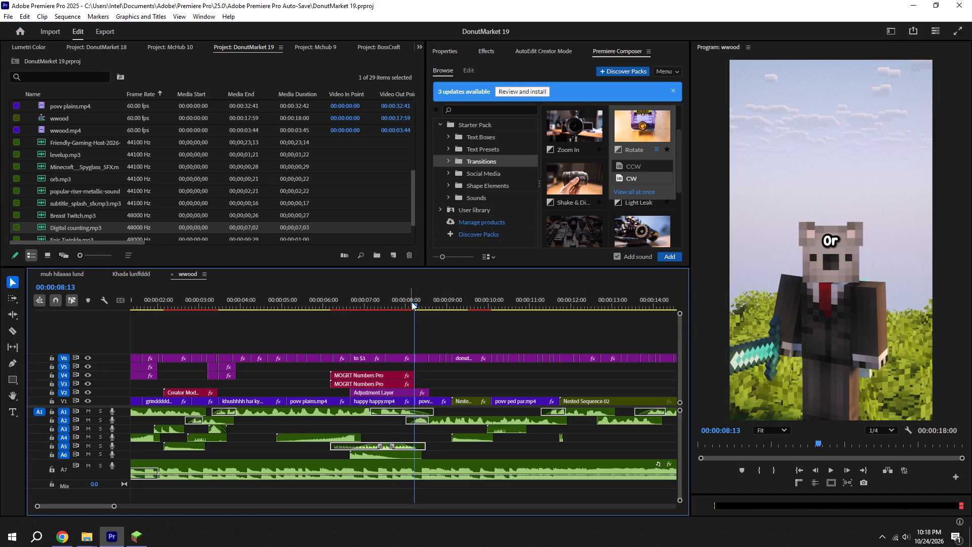
pyautogui.keyDown('alt'); pyautogui.scroll(-9, 418, 353); pyautogui.keyUp('alt')
pyautogui.moveTo(442, 359); pyautogui.dragTo(323, 334)
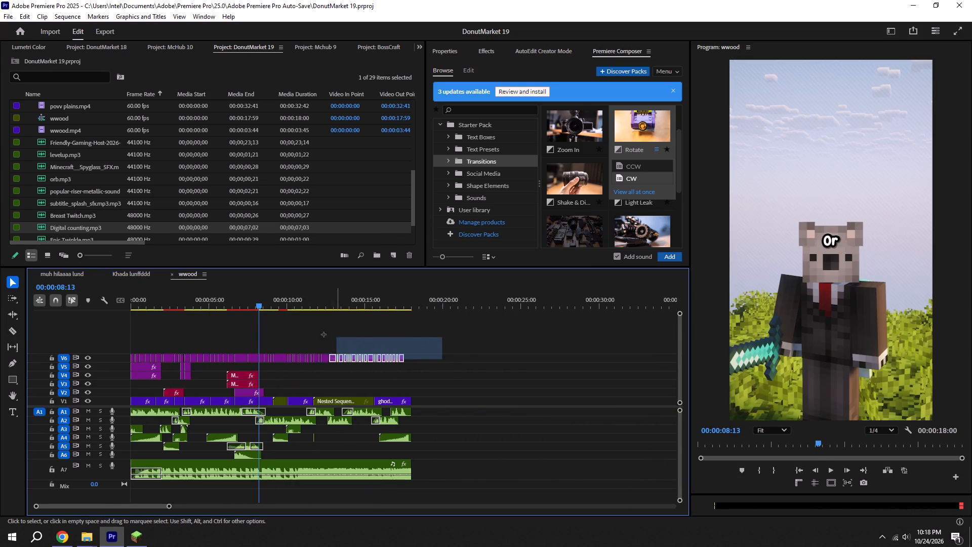
pyautogui.moveTo(323, 334); pyautogui.dragTo(99, 320)
pyautogui.moveTo(279, 359); pyautogui.dragTo(278, 352)
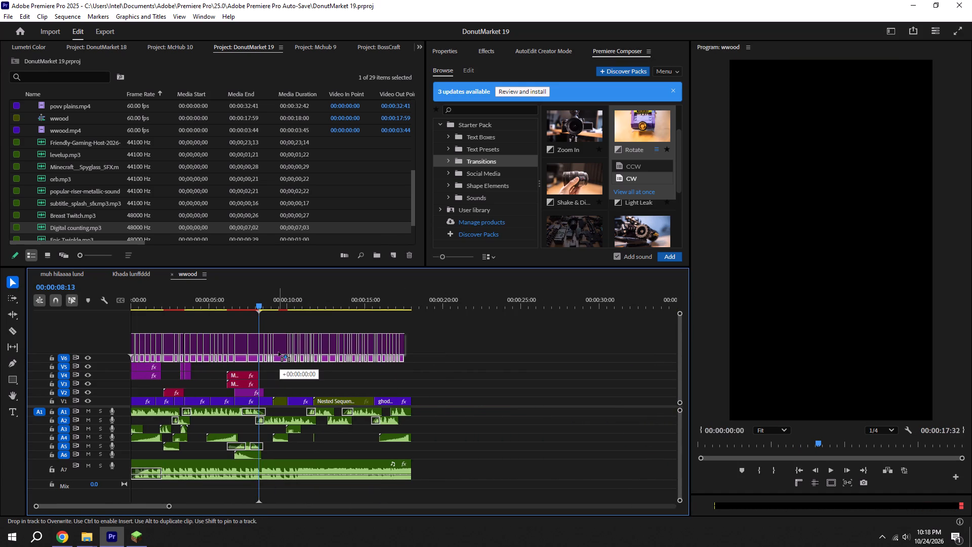
pyautogui.moveTo(278, 352); pyautogui.dragTo(277, 351)
pyautogui.hotkey('ctrl', 's')
pyautogui.keyDown('alt'); pyautogui.scroll(11, 262, 372); pyautogui.keyUp('alt')
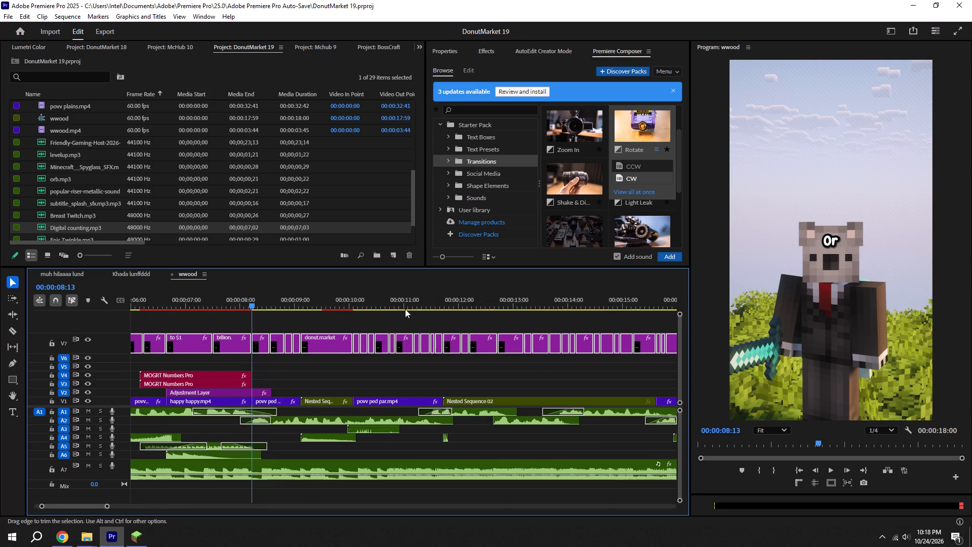
pyautogui.hotkey('ctrl', 's')
# Add the Zoom Out transition with sound at the 00:00:08:13 cut before the povv ped par.mp4 clip, and save.
pyautogui.click(580, 180)
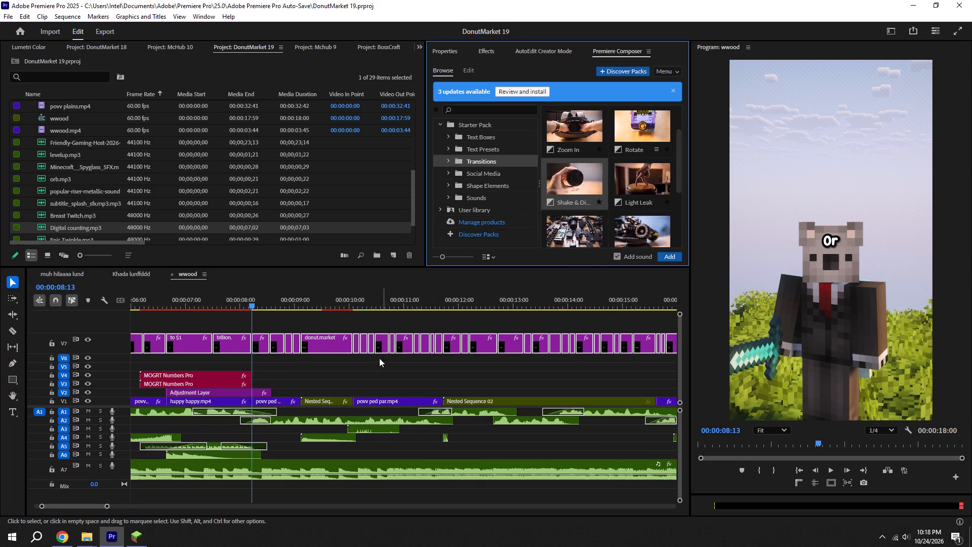
pyautogui.click(342, 369)
pyautogui.press('space')
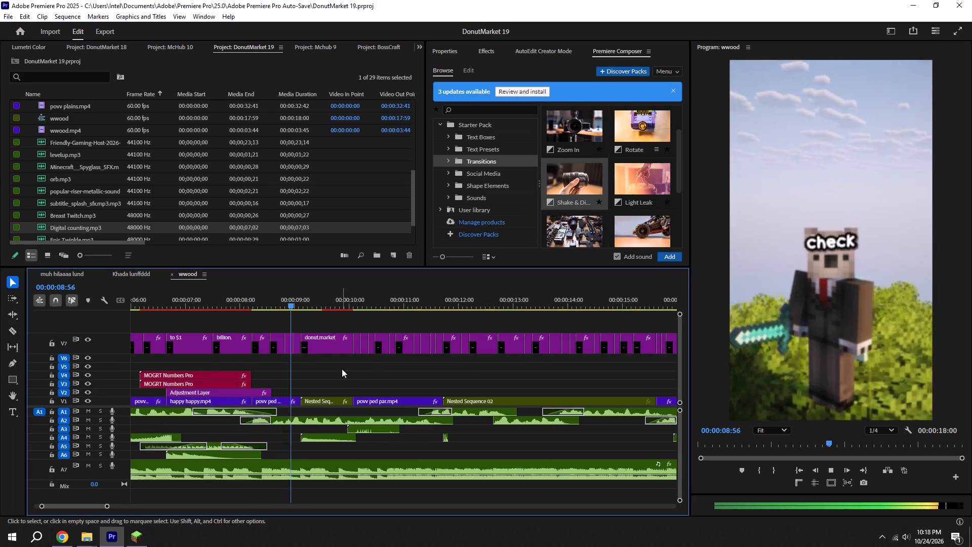
pyautogui.hotkey('ctrl', 's')
pyautogui.keyDown('shift'); pyautogui.moveTo(255, 312); pyautogui.dragTo(249, 309); pyautogui.keyUp('shift')
pyautogui.keyDown('shift'); pyautogui.click(250, 302); pyautogui.keyUp('shift')
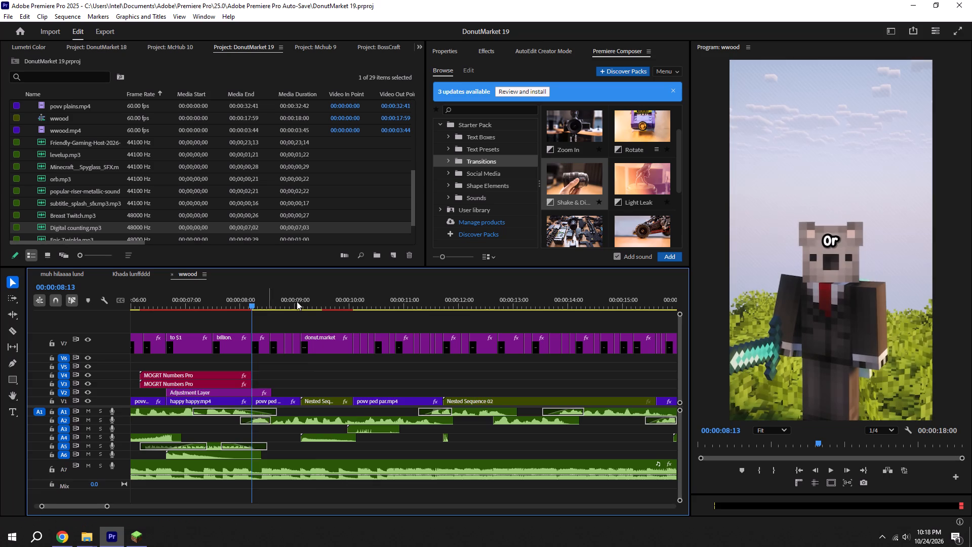
pyautogui.scroll(2, 627, 147)
pyautogui.click(646, 140)
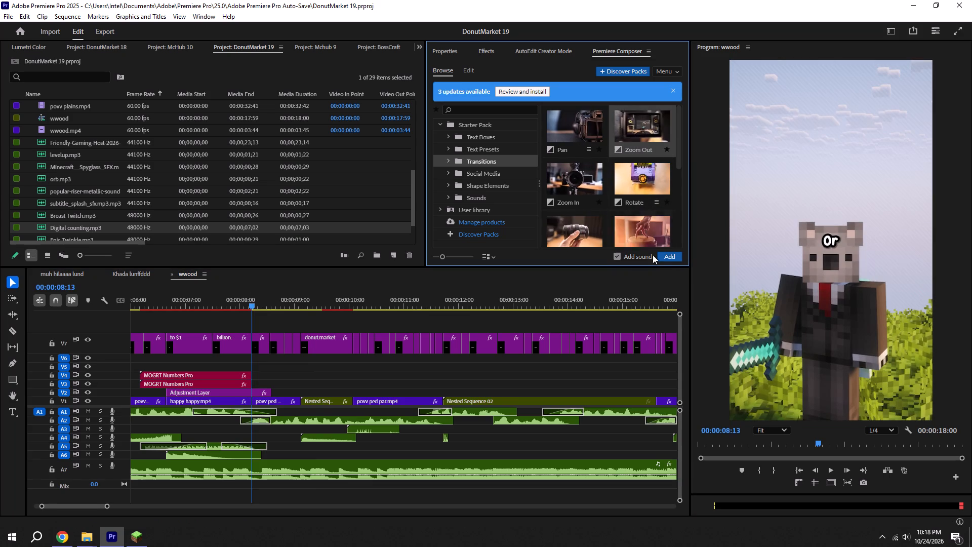
pyautogui.click(671, 255)
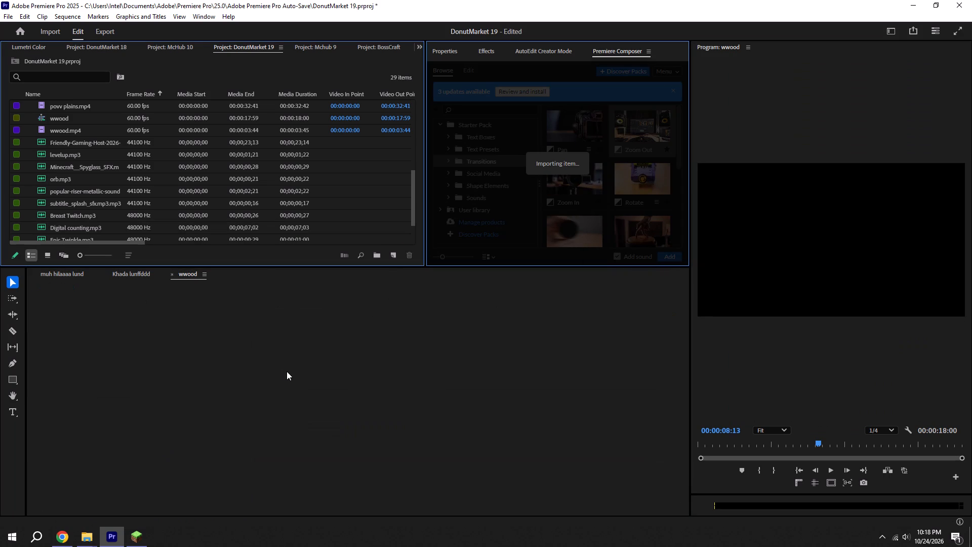
pyautogui.hotkey('ctrl', 's')
pyautogui.keyDown('alt'); pyautogui.scroll(-5, 272, 364); pyautogui.keyUp('alt')
pyautogui.hotkey('ctrl', 's')
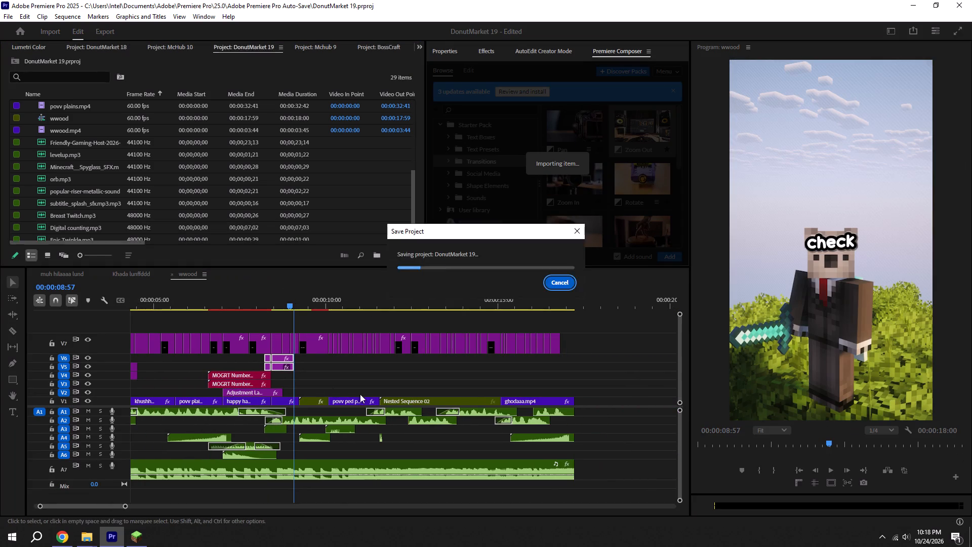
# Play the whole wwood sequence from the beginning to review the edit, and save.
pyautogui.click(796, 467)
pyautogui.keyDown('alt'); pyautogui.scroll(-6, 664, 467); pyautogui.keyUp('alt')
pyautogui.click(543, 408)
pyautogui.press('space')
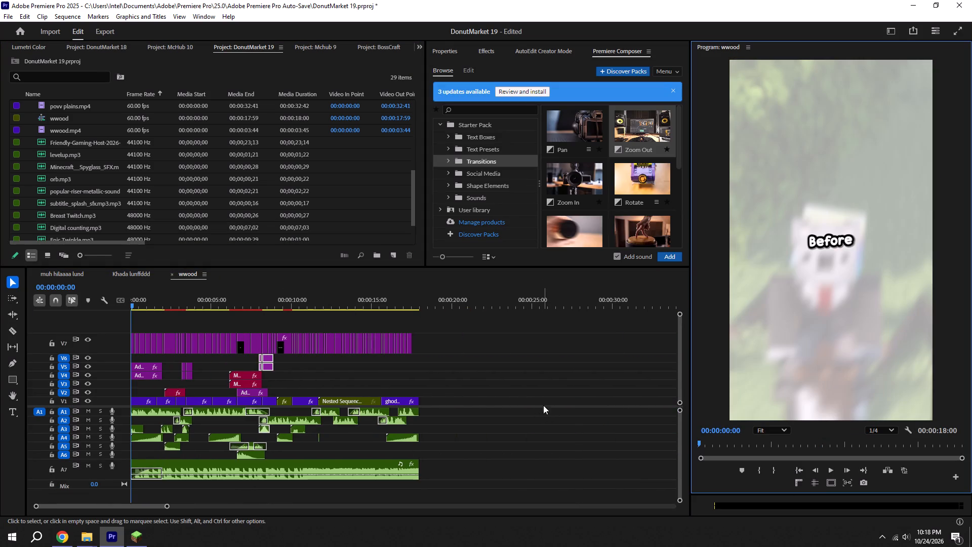
pyautogui.click(543, 405)
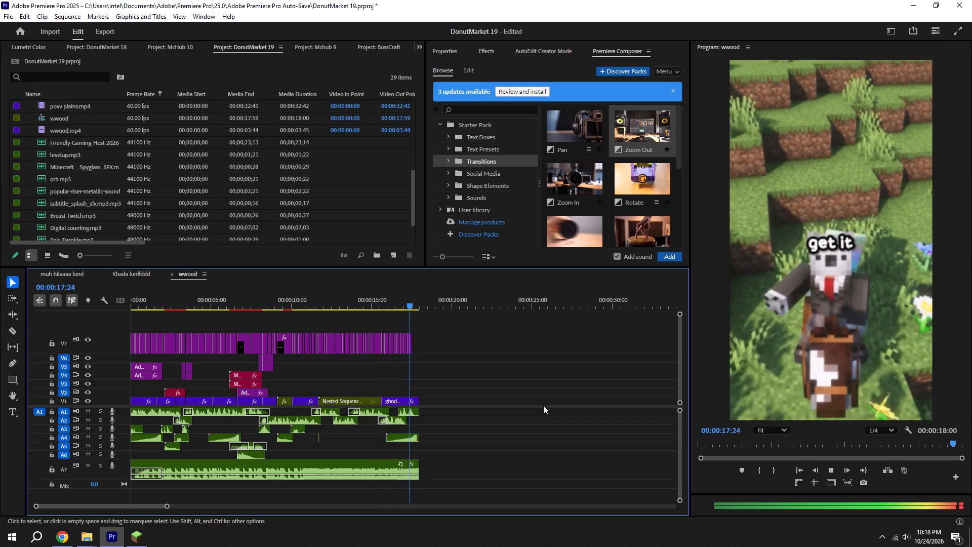
pyautogui.hotkey('ctrl', 's')
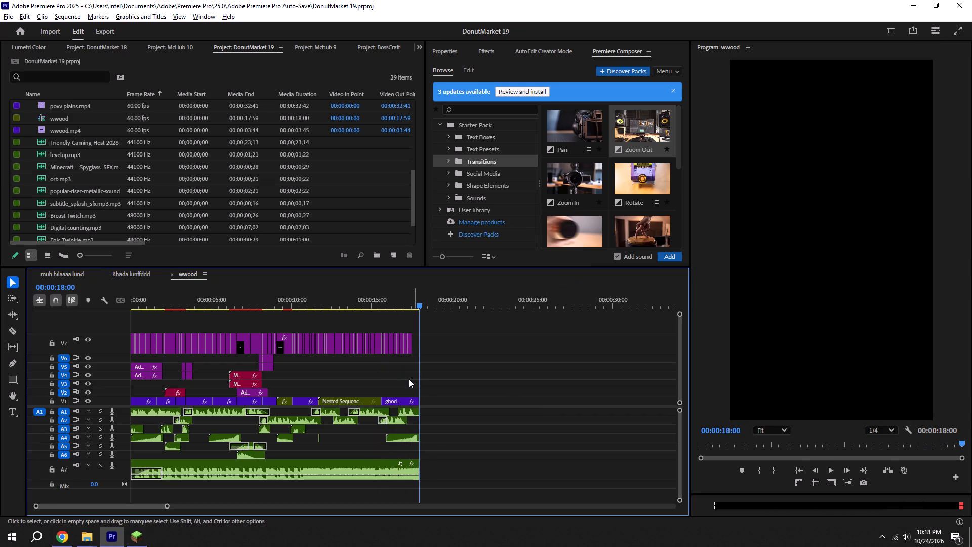
# Add the Digital Glitch transition with sound at 00:00:17:33, where the last caption ends.
pyautogui.keyDown('alt'); pyautogui.scroll(11, 408, 379); pyautogui.keyUp('alt')
pyautogui.hotkey('ctrl', 's')
pyautogui.keyDown('shift'); pyautogui.moveTo(435, 303); pyautogui.dragTo(427, 302); pyautogui.keyUp('shift')
pyautogui.scroll(-3, 630, 206)
pyautogui.click(652, 138)
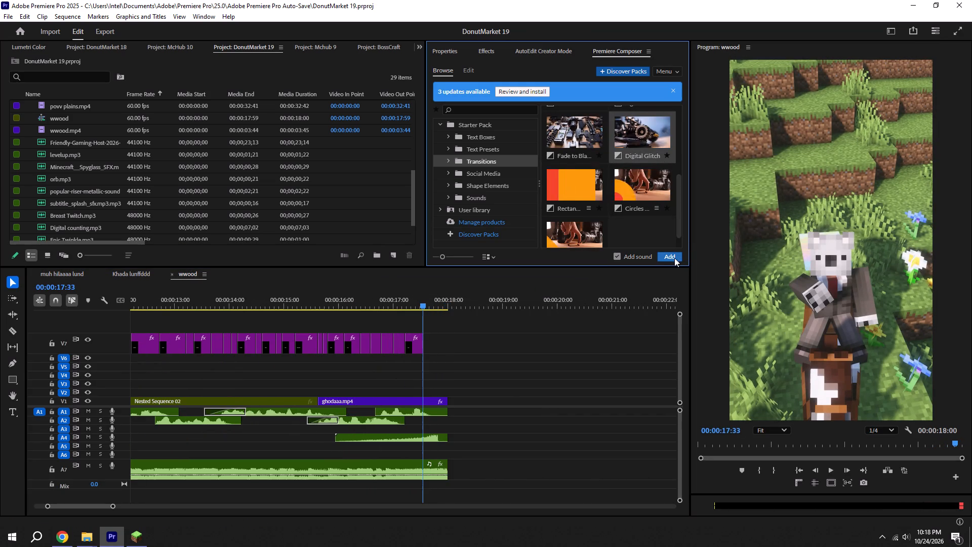
pyautogui.click(674, 258)
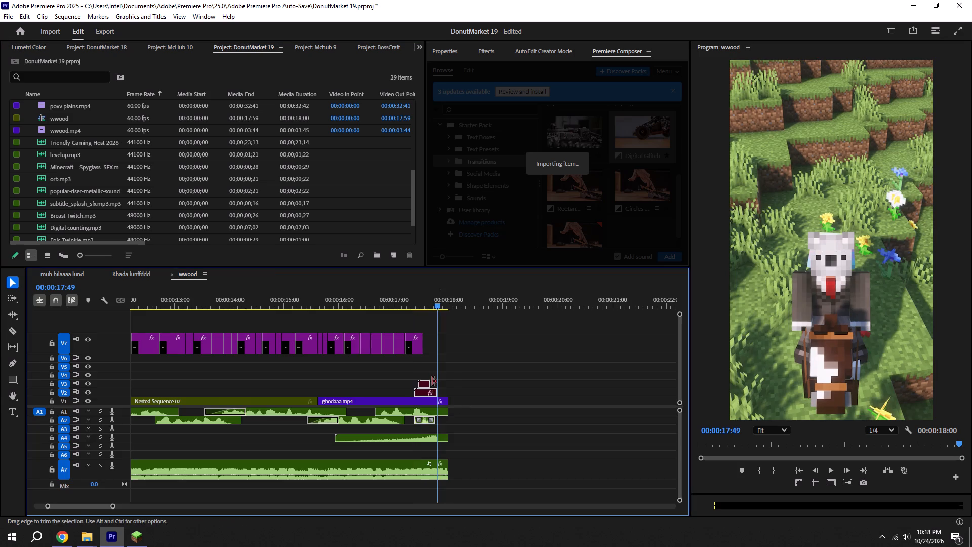
# Move the Digital Glitch clips to start at about 00:00:17:36, trim their end to 00:00:18:00, and save.
pyautogui.scroll(10, 431, 379)
pyautogui.moveTo(451, 391); pyautogui.dragTo(478, 391)
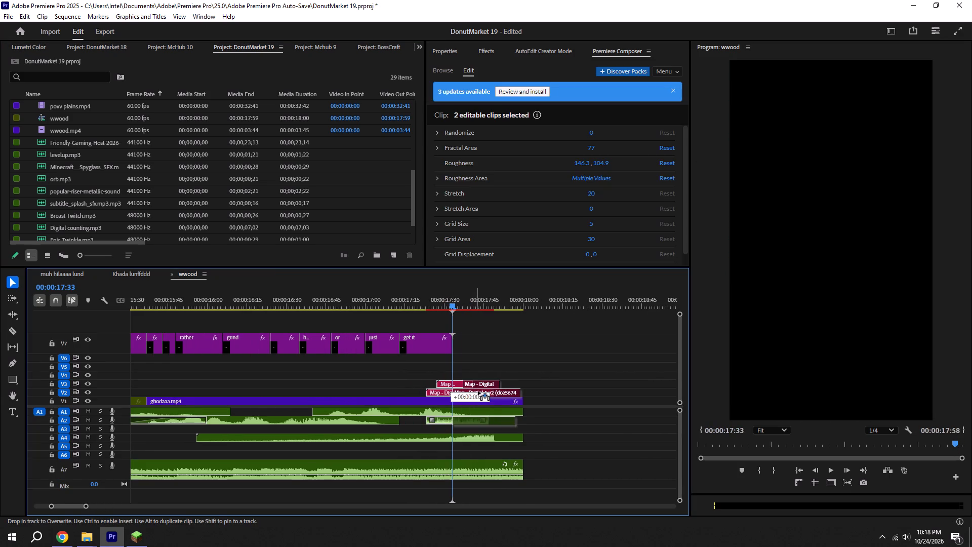
pyautogui.moveTo(478, 391); pyautogui.dragTo(483, 391)
pyautogui.click(574, 392)
pyautogui.moveTo(532, 393); pyautogui.dragTo(529, 393)
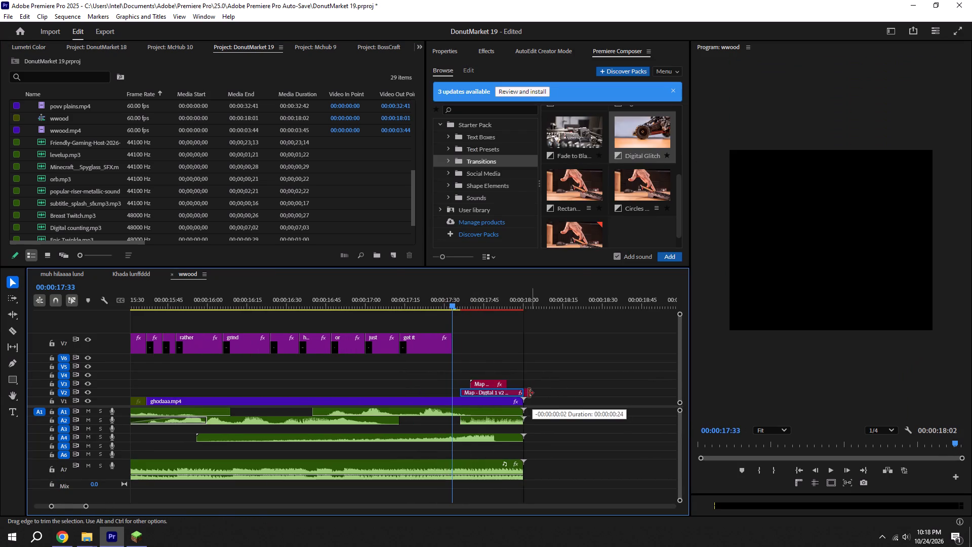
pyautogui.moveTo(529, 393); pyautogui.dragTo(528, 393)
pyautogui.hotkey('ctrl', 's')
pyautogui.keyDown('alt'); pyautogui.scroll(-5, 528, 393); pyautogui.keyUp('alt')
pyautogui.hotkey('ctrl', 's')
# Play the ending from 00:00:17:33 to check the glitch transition, and save.
pyautogui.keyDown('alt'); pyautogui.scroll(-5, 528, 393); pyautogui.keyUp('alt')
pyautogui.press('space')
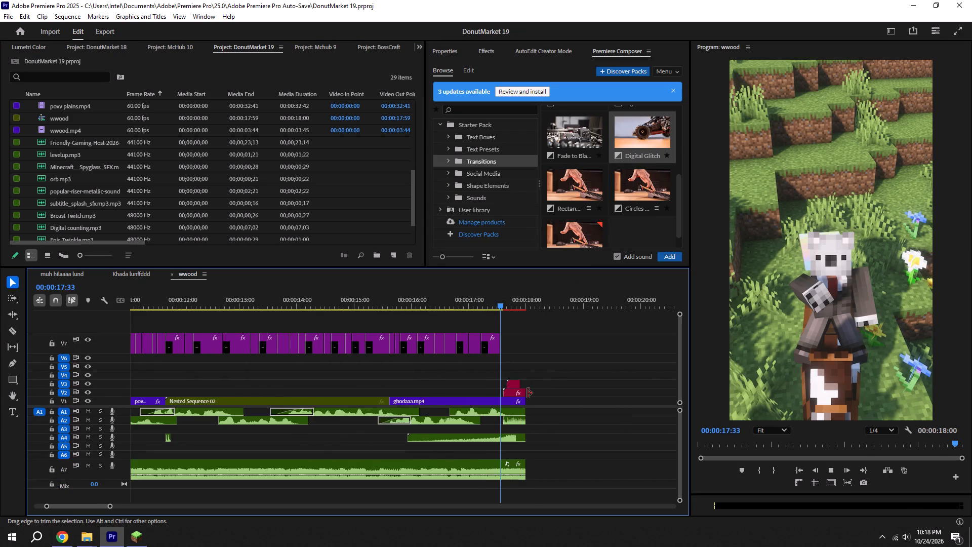
pyautogui.hotkey('ctrl', 's')
pyautogui.scroll(-5, 544, 397)
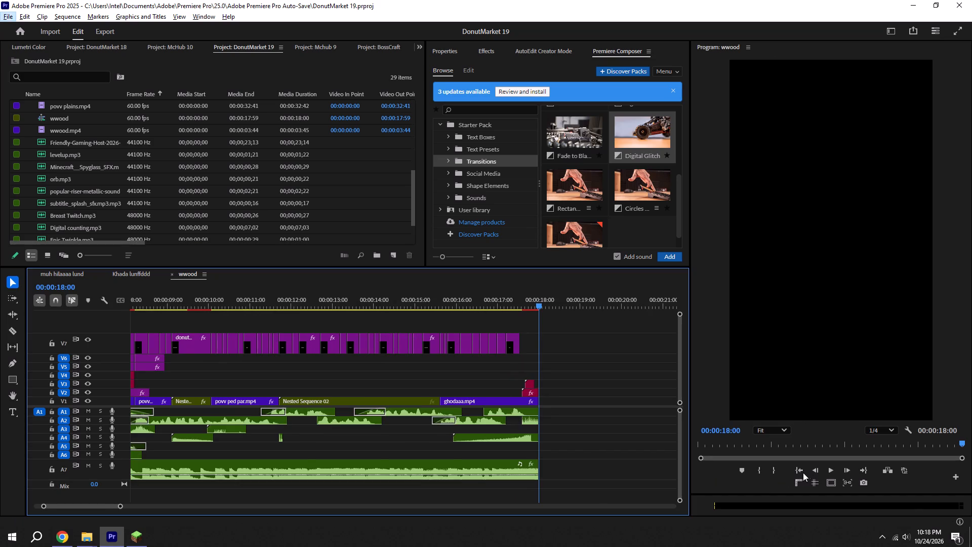
# Play the sequence from the beginning through the donut.market search shot to review it, and save.
pyautogui.click(802, 473)
pyautogui.keyDown('alt'); pyautogui.scroll(-6, 651, 444); pyautogui.keyUp('alt')
pyautogui.click(569, 385)
pyautogui.press('space')
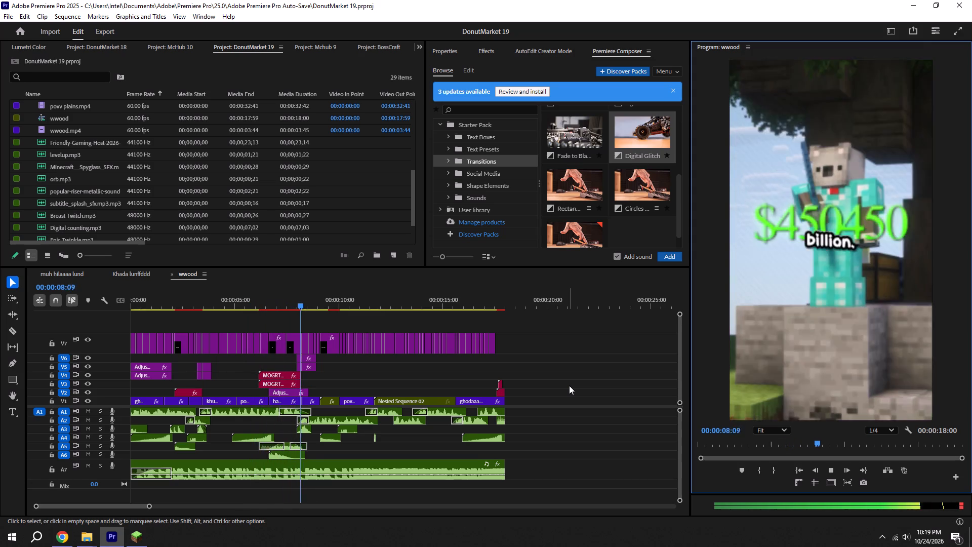
pyautogui.press('space')
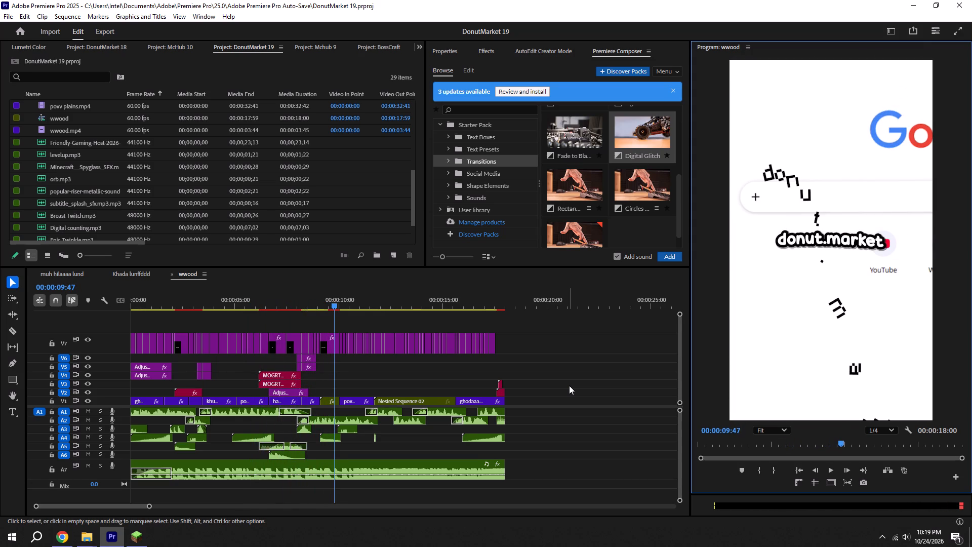
pyautogui.hotkey('ctrl', 's')
# Replay the start of the number counter section from 00:00:06:10, and save.
pyautogui.keyDown('alt'); pyautogui.scroll(3, 231, 403); pyautogui.keyUp('alt')
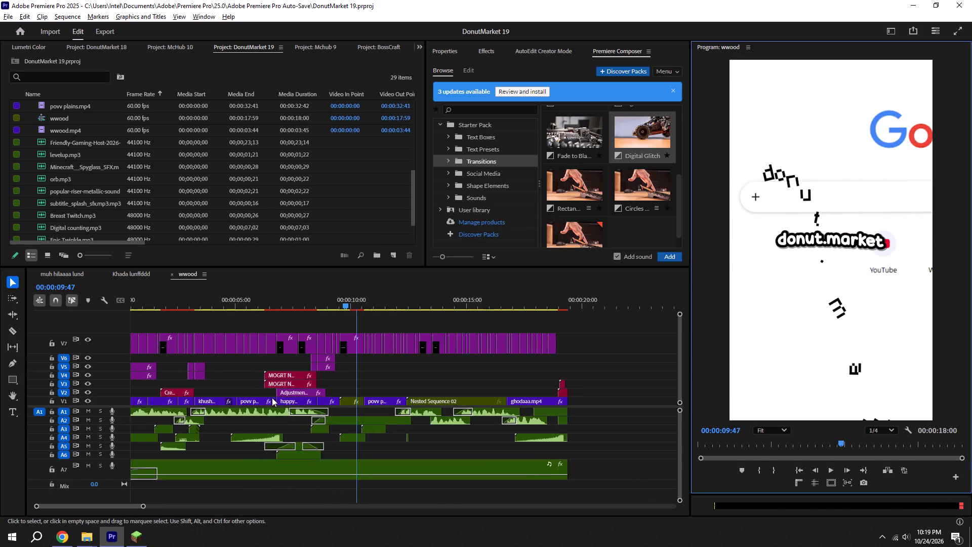
pyautogui.keyDown('alt'); pyautogui.scroll(11, 272, 398); pyautogui.keyUp('alt')
pyautogui.hotkey('ctrl', 's')
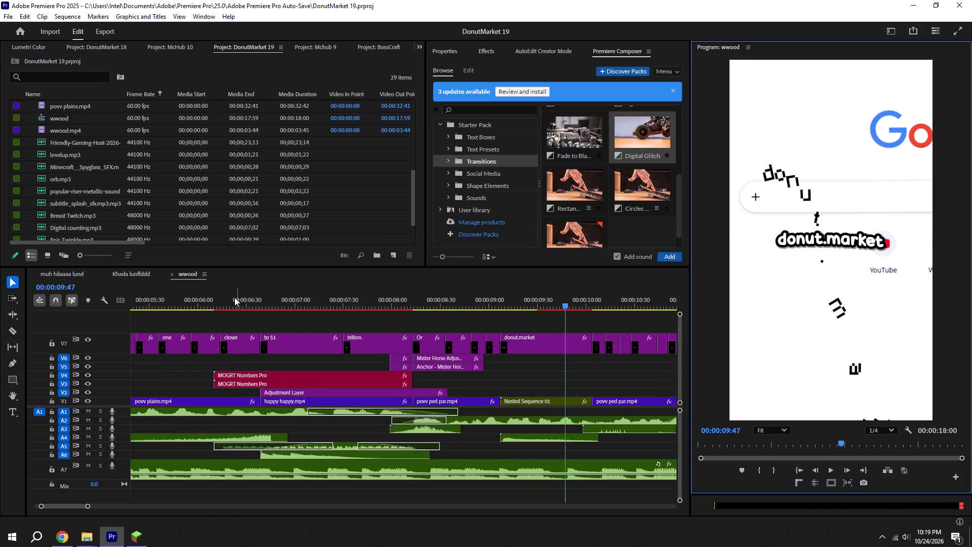
pyautogui.keyDown('shift'); pyautogui.click(210, 295); pyautogui.keyUp('shift')
pyautogui.press('space')
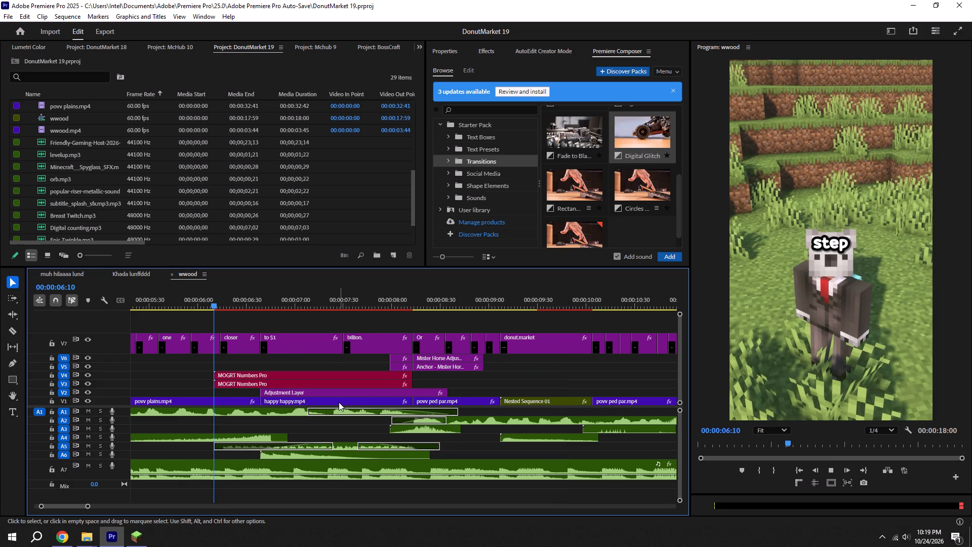
pyautogui.keyDown('alt'); pyautogui.scroll(-4, 338, 403); pyautogui.keyUp('alt')
pyautogui.hotkey('ctrl', 's')
# Replace the A4 sound under the donut.market shot with the A6 sound effect moved to start at about 00:00:09:06, and save.
pyautogui.keyDown('alt'); pyautogui.scroll(-2, 368, 448); pyautogui.keyUp('alt')
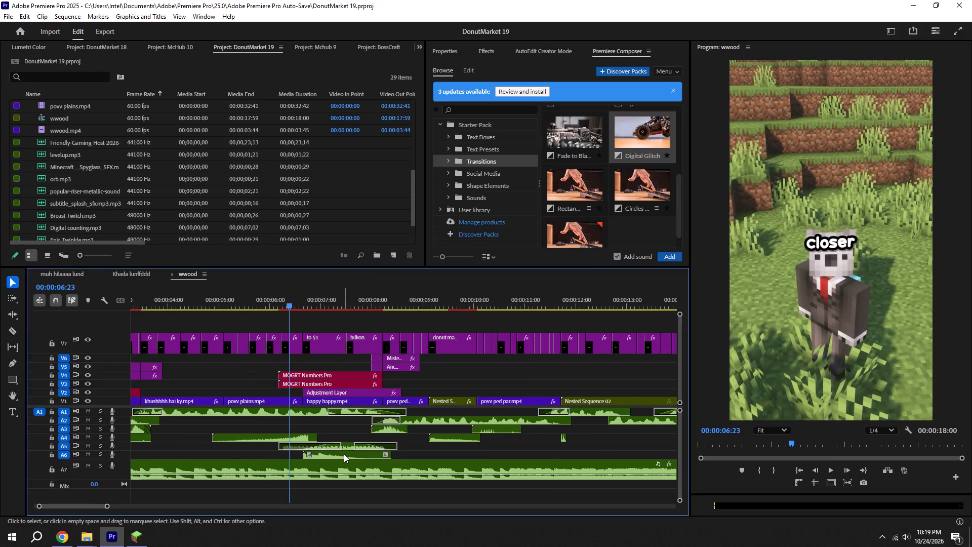
pyautogui.moveTo(343, 454); pyautogui.dragTo(465, 453)
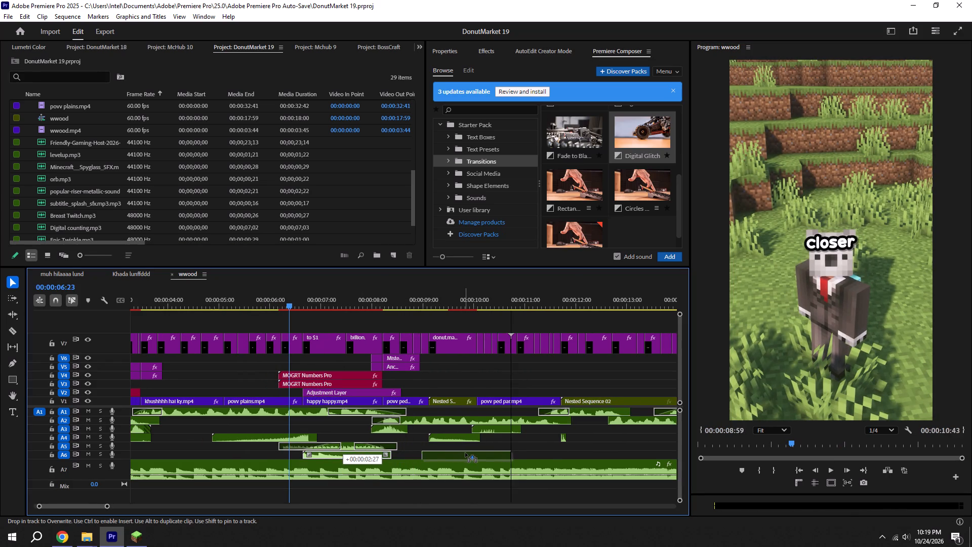
pyautogui.moveTo(465, 453); pyautogui.dragTo(466, 453)
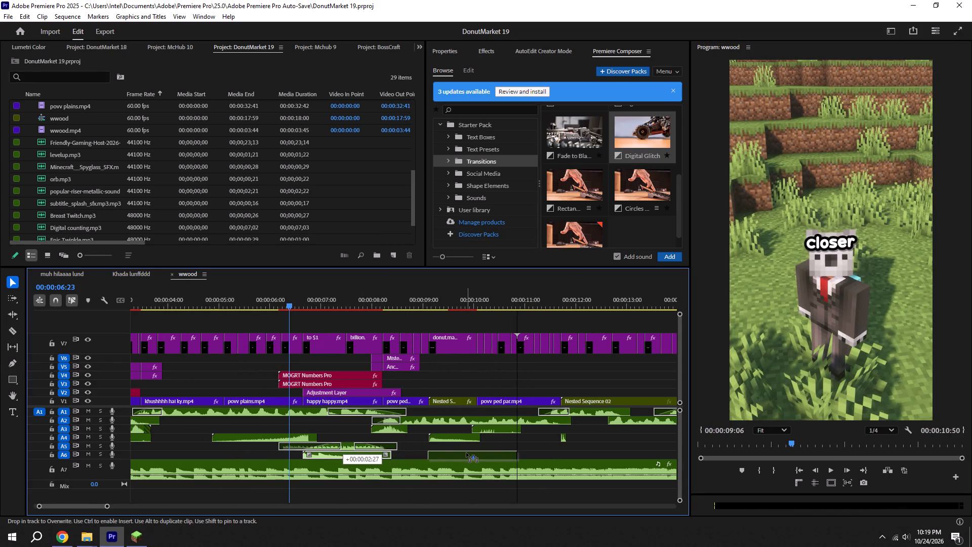
pyautogui.moveTo(466, 453); pyautogui.dragTo(469, 453)
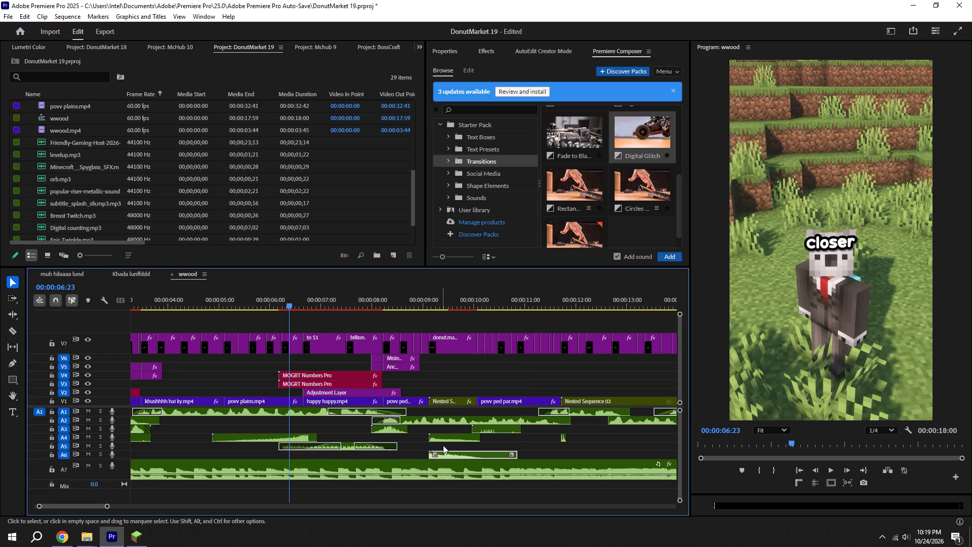
pyautogui.click(460, 440)
pyautogui.press('BackSpace')
pyautogui.hotkey('ctrl', 's')
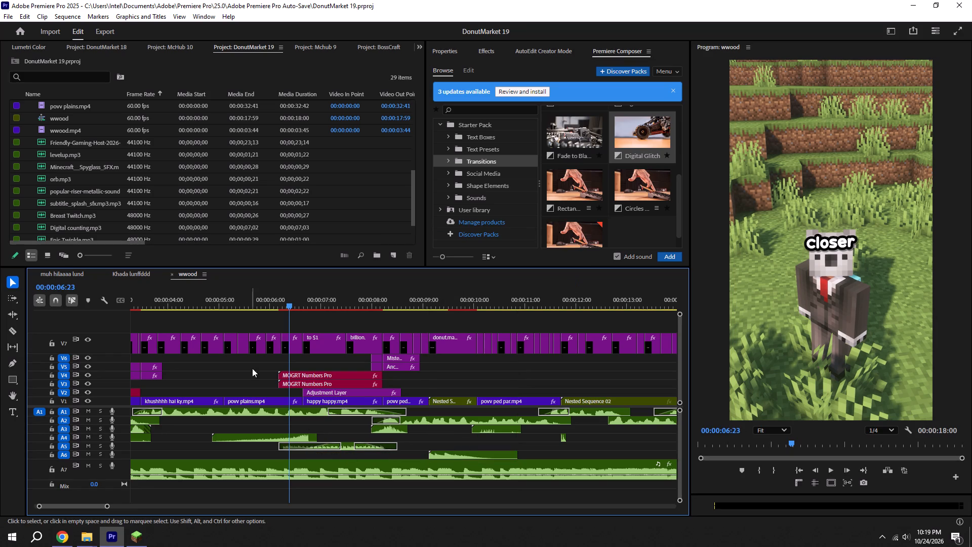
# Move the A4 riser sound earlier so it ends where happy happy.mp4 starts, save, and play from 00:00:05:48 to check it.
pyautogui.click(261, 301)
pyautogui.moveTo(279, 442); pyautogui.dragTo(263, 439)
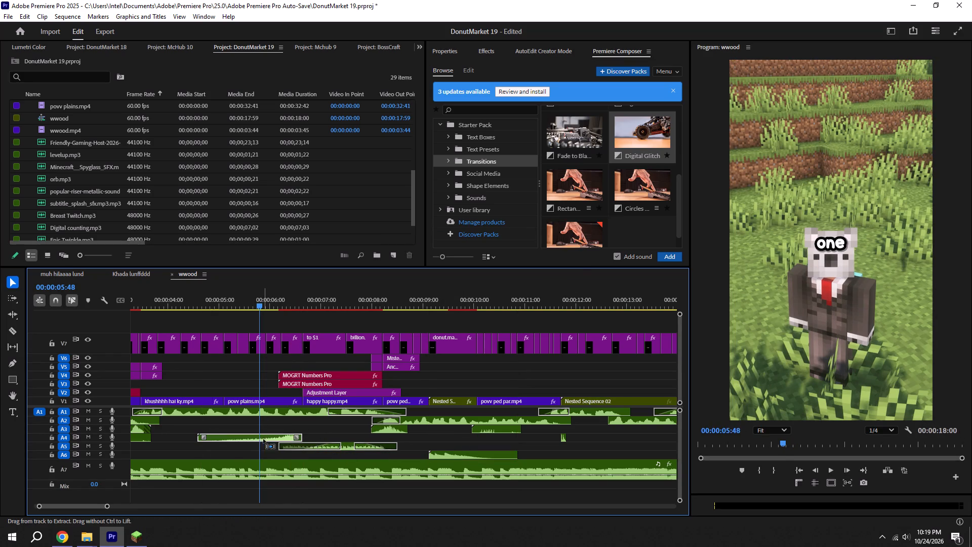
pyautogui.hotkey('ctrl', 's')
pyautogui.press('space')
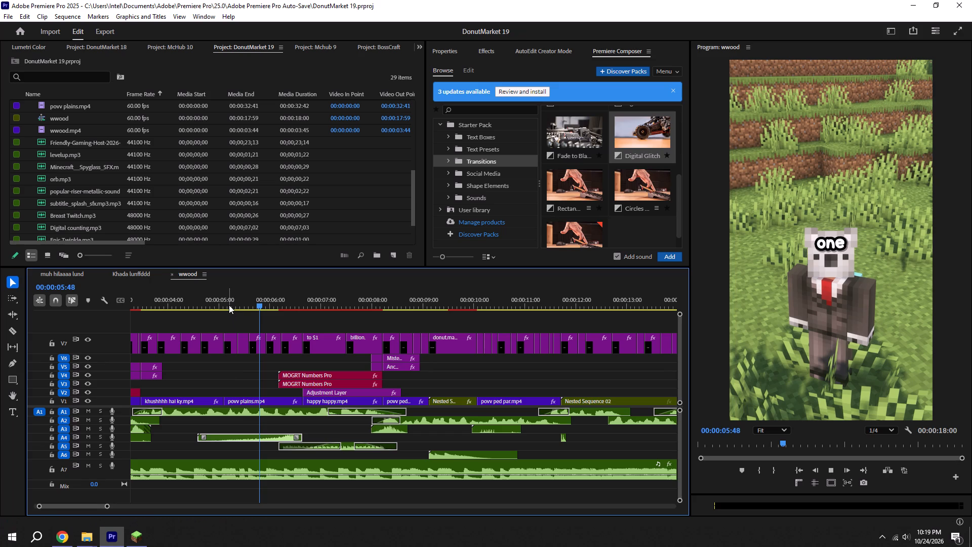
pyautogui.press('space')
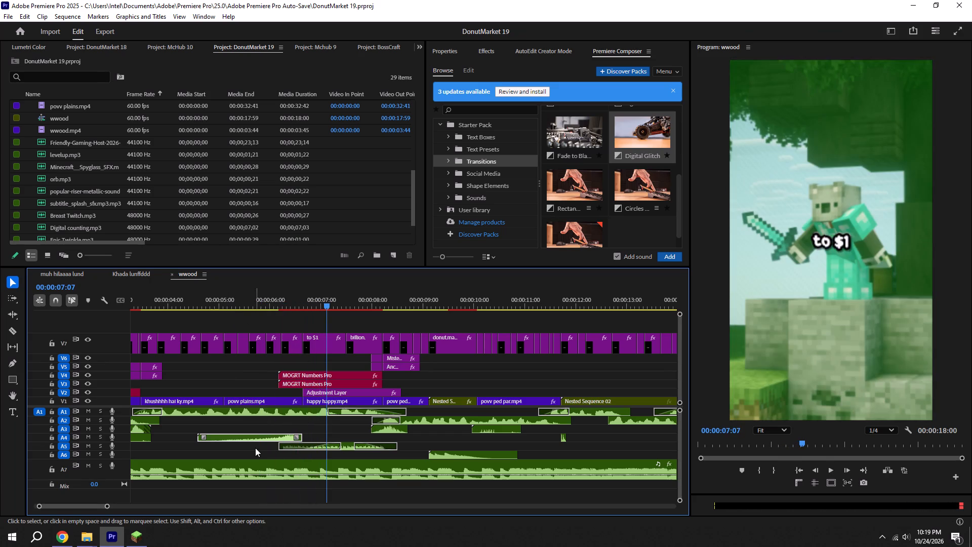
# Move the A4 riser sound so it ends where the donut.market shot starts, at about 00:00:09:06, save, and replay that section.
pyautogui.moveTo(268, 440); pyautogui.dragTo(415, 446)
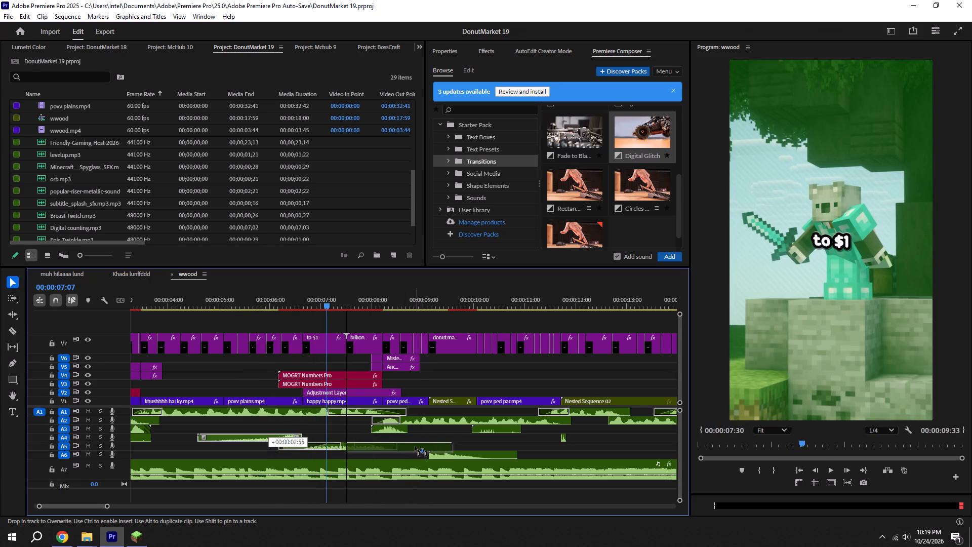
pyautogui.moveTo(415, 446); pyautogui.dragTo(397, 436)
pyautogui.hotkey('ctrl', 's')
pyautogui.press('space')
pyautogui.keyDown('alt'); pyautogui.scroll(-5, 389, 425); pyautogui.keyUp('alt')
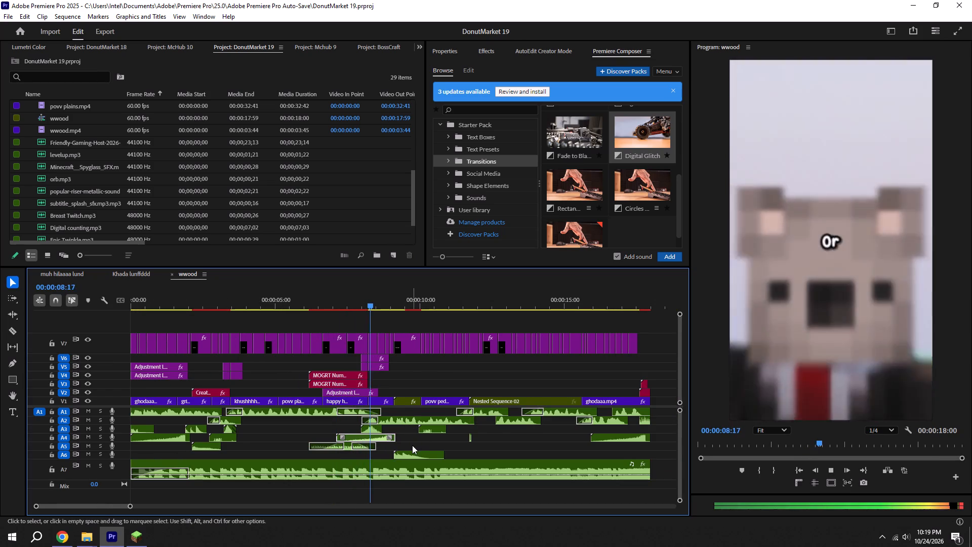
pyautogui.hotkey('ctrl', 's')
pyautogui.keyDown('alt'); pyautogui.scroll(-4, 409, 445); pyautogui.keyUp('alt')
pyautogui.hotkey('ctrl', 's')
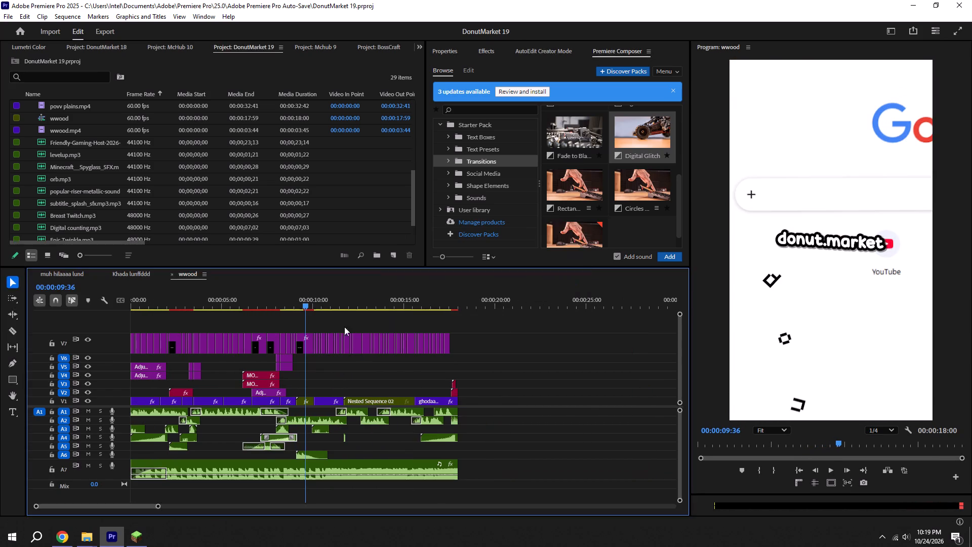
pyautogui.click(195, 302)
pyautogui.press('space')
pyautogui.keyDown('alt'); pyautogui.scroll(-3, 194, 302); pyautogui.keyUp('alt')
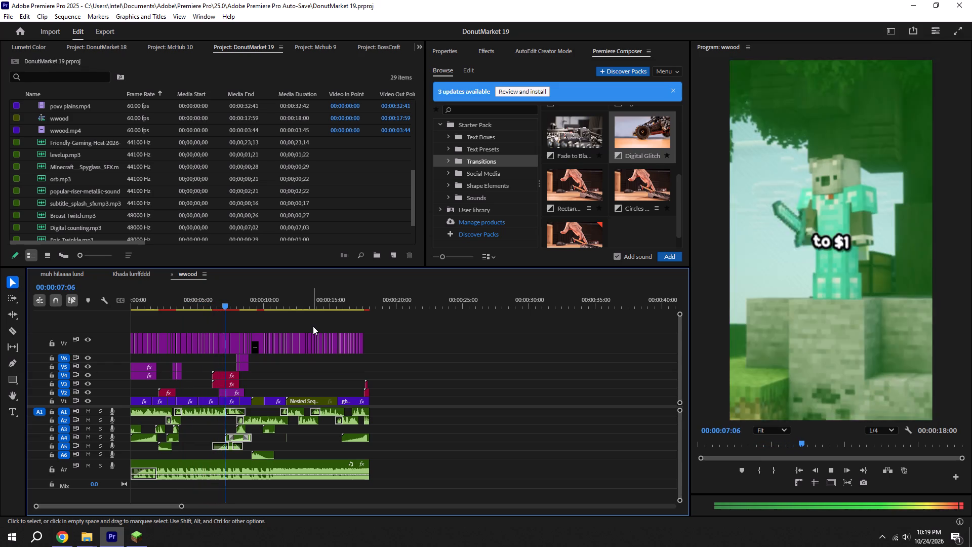
pyautogui.press('space')
pyautogui.hotkey('ctrl', 's')
# Duplicate the A3 sound effect under povv ped par.mp4 onto A2 at about 00:00:05:00, play it from 00:00:05:05, and save.
pyautogui.keyDown('alt'); pyautogui.scroll(10, 268, 368); pyautogui.keyUp('alt')
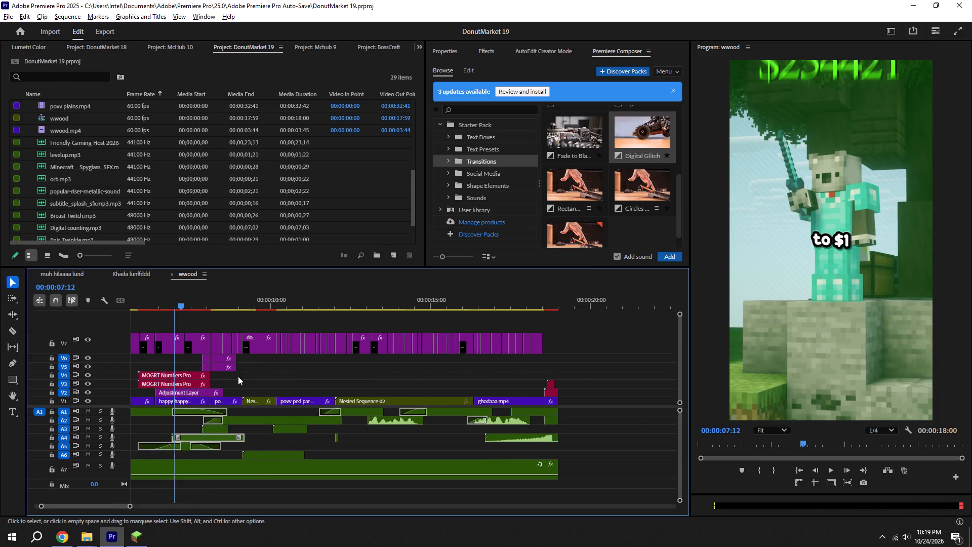
pyautogui.keyDown('alt'); pyautogui.scroll(6, 238, 376); pyautogui.keyUp('alt')
pyautogui.scroll(4, 186, 339)
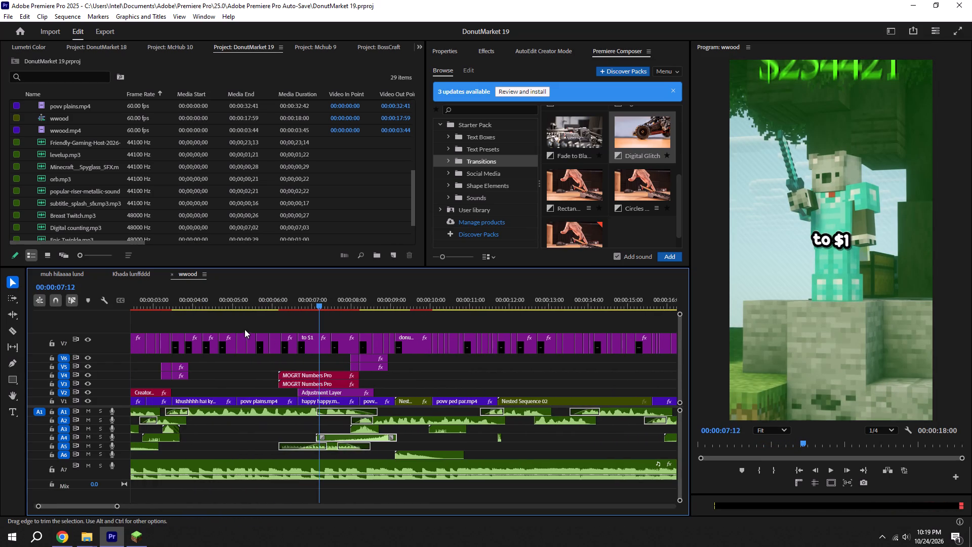
pyautogui.keyDown('shift'); pyautogui.click(240, 303); pyautogui.keyUp('shift')
pyautogui.hotkey('ctrl', 's')
pyautogui.keyDown('alt'); pyautogui.scroll(-1, 382, 408); pyautogui.keyUp('alt')
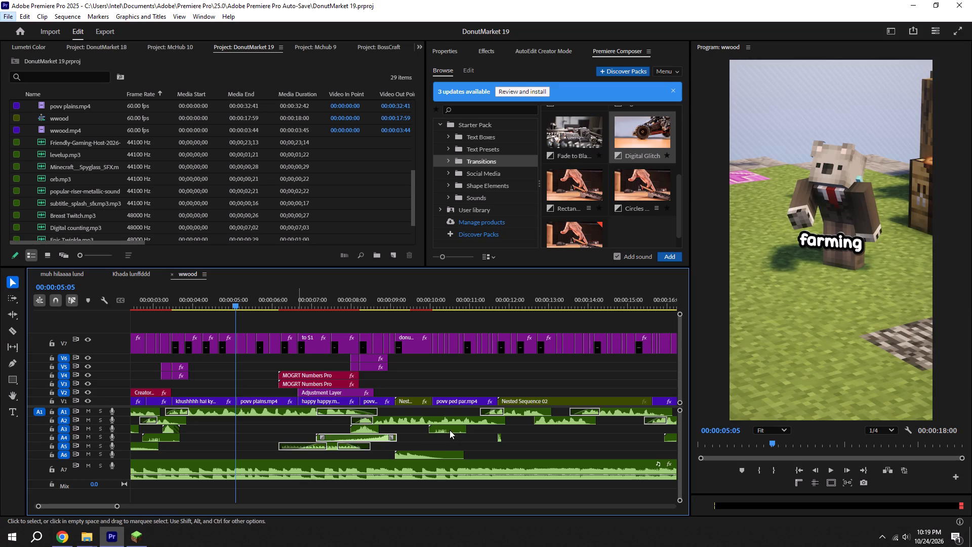
pyautogui.moveTo(450, 430); pyautogui.dragTo(254, 422)
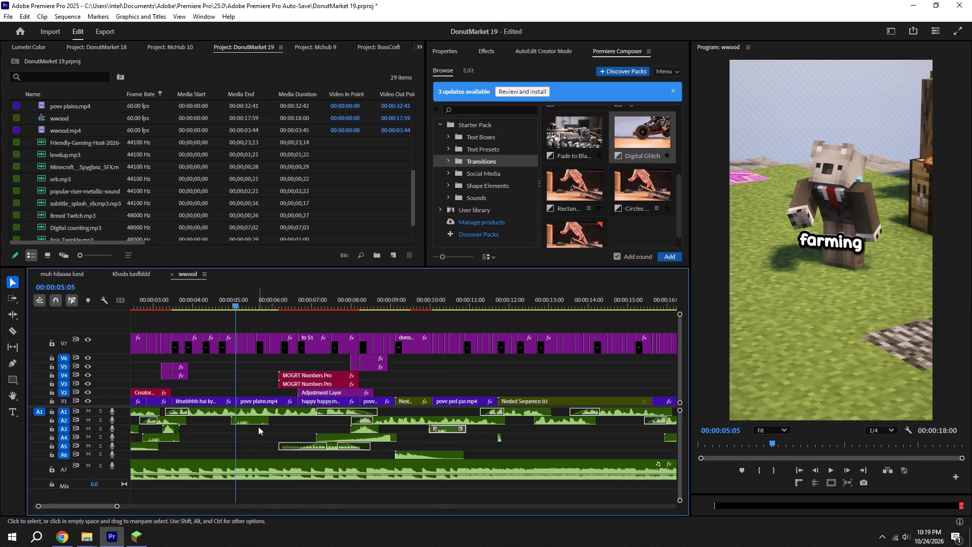
pyautogui.hotkey('ctrl', 's')
pyautogui.press('space')
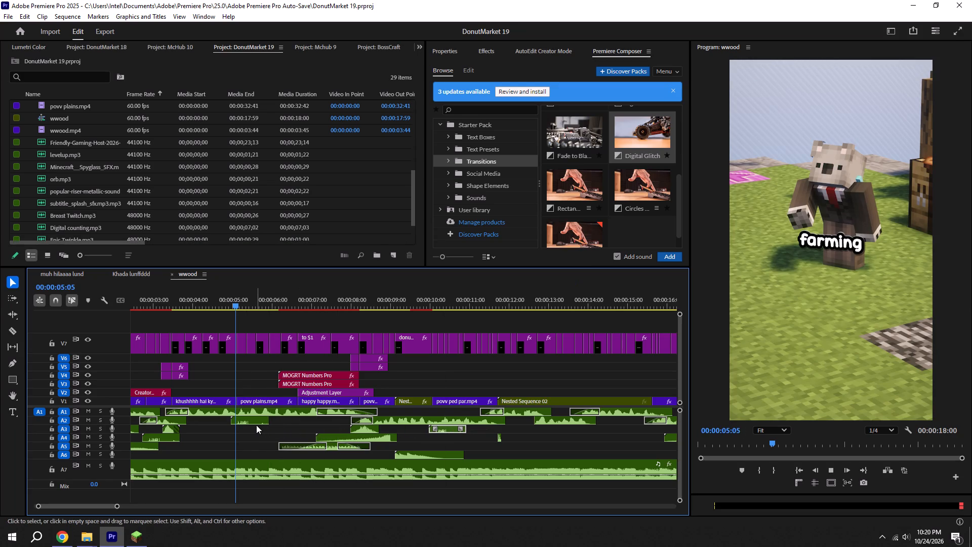
pyautogui.hotkey('ctrl', 's')
pyautogui.keyDown('alt'); pyautogui.scroll(-4, 256, 425); pyautogui.keyUp('alt')
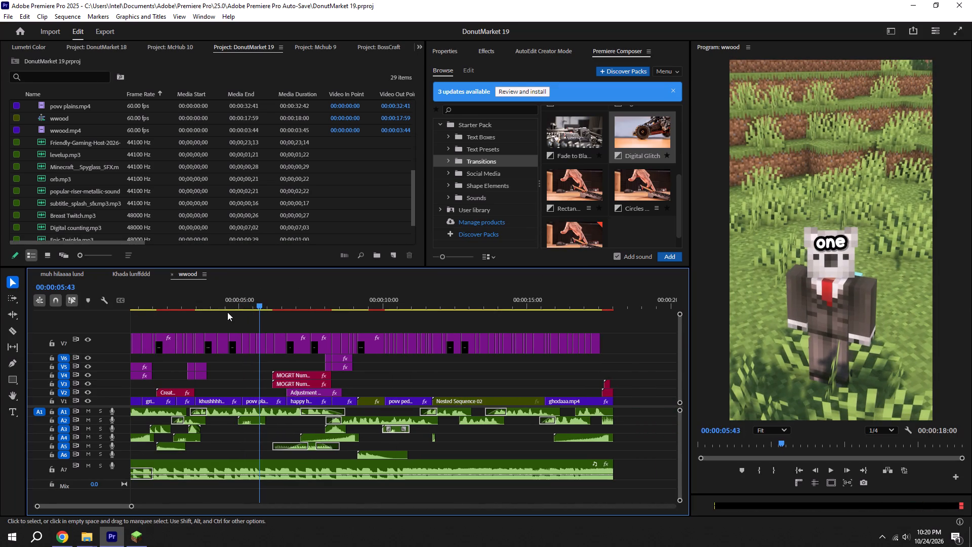
# Play the whole sequence from the beginning to its end at 00:00:18:00 to review the sound effects, and save.
pyautogui.moveTo(205, 305); pyautogui.dragTo(117, 305)
pyautogui.press('space')
pyautogui.keyDown('alt'); pyautogui.scroll(-6, 226, 367); pyautogui.keyUp('alt')
pyautogui.click(490, 416)
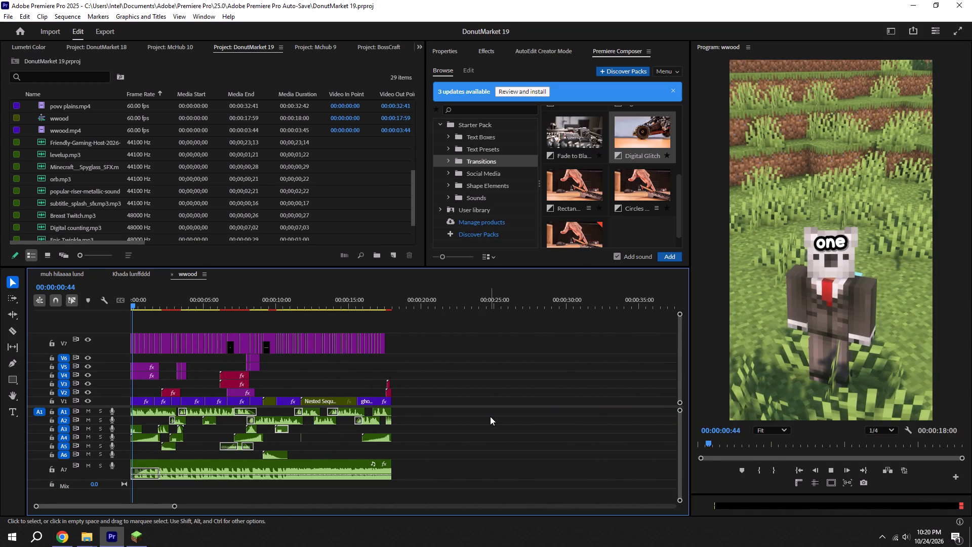
pyautogui.press('space')
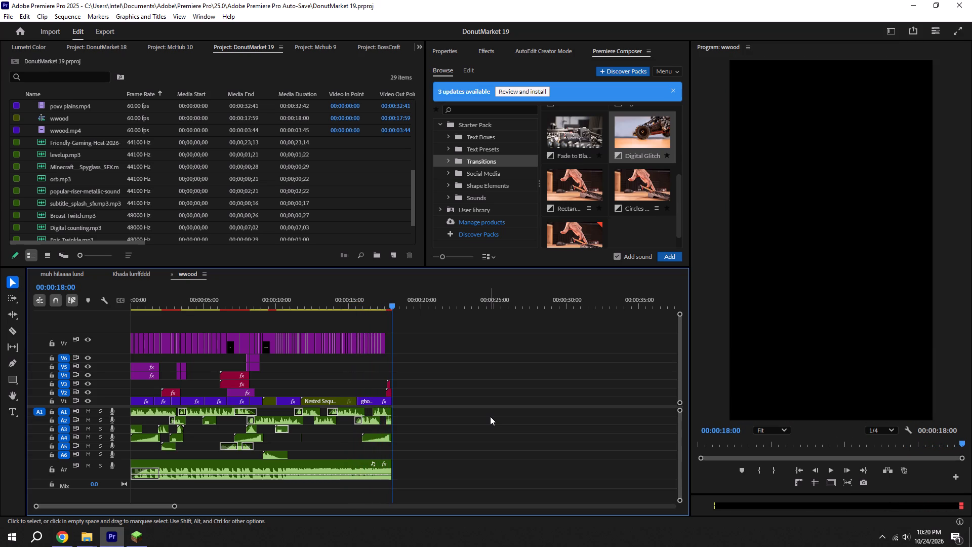
pyautogui.hotkey('ctrl', 's')
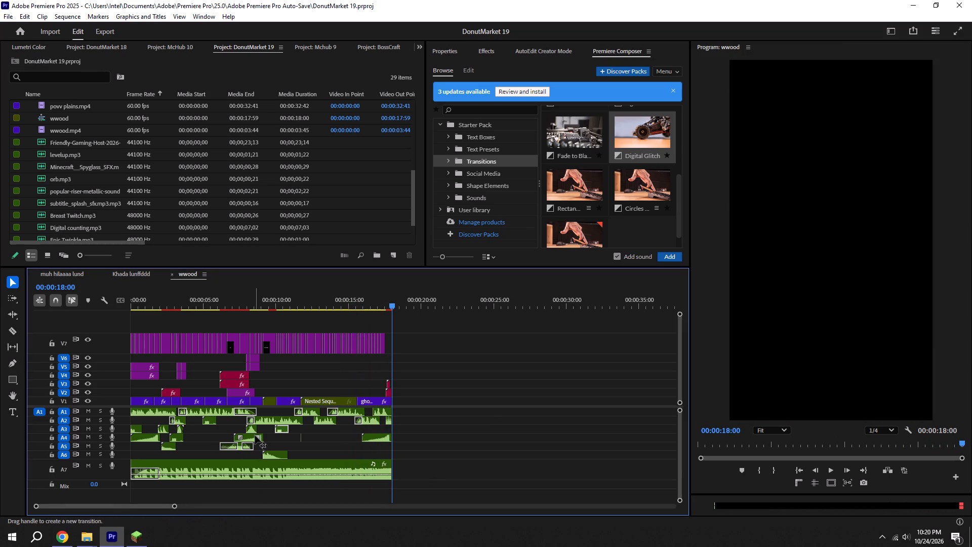
# Duplicate the A4 riser sound onto A5 under Nested Sequence 02, starting at about 00:00:11:50, play to check it, and save.
pyautogui.moveTo(251, 438); pyautogui.dragTo(315, 449)
pyautogui.hotkey('ctrl', 's')
pyautogui.click(286, 303)
pyautogui.press('space')
pyautogui.keyDown('alt'); pyautogui.scroll(2, 336, 431); pyautogui.keyUp('alt')
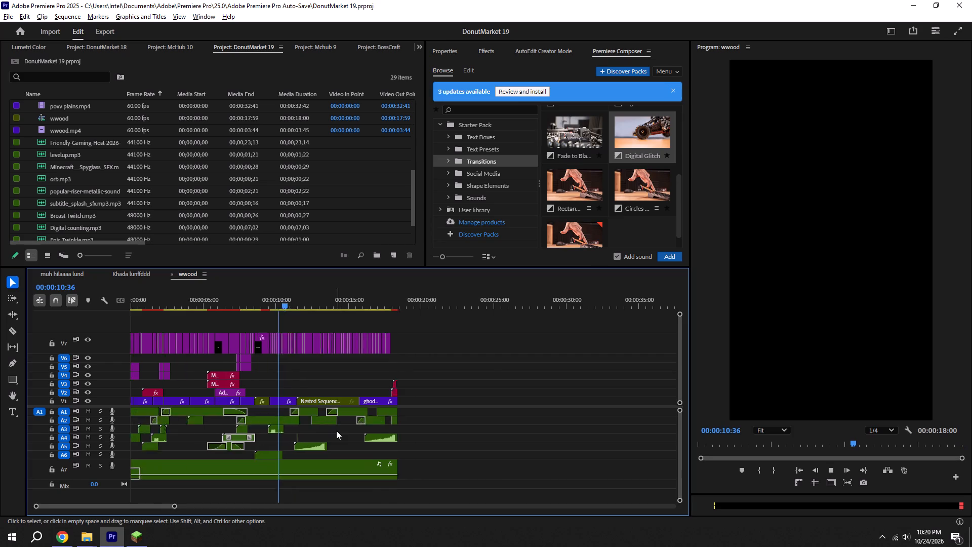
pyautogui.keyDown('alt'); pyautogui.scroll(2, 336, 431); pyautogui.keyUp('alt')
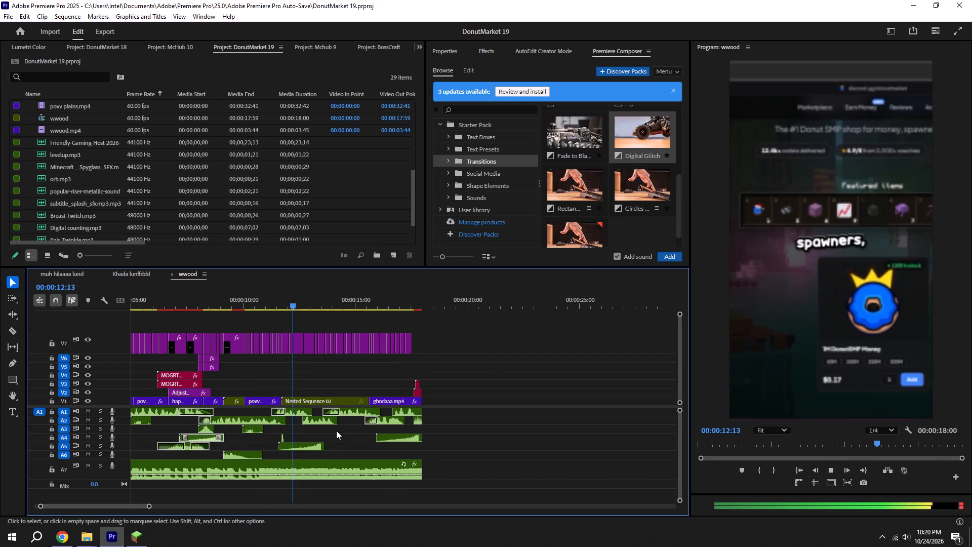
pyautogui.press('space')
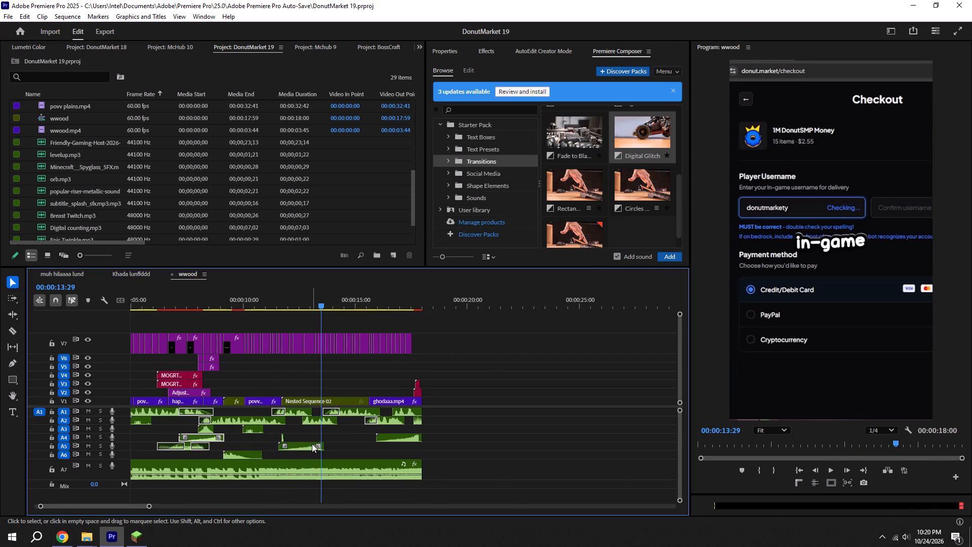
pyautogui.moveTo(312, 444); pyautogui.dragTo(317, 444)
pyautogui.hotkey('ctrl', 's')
pyautogui.press('space')
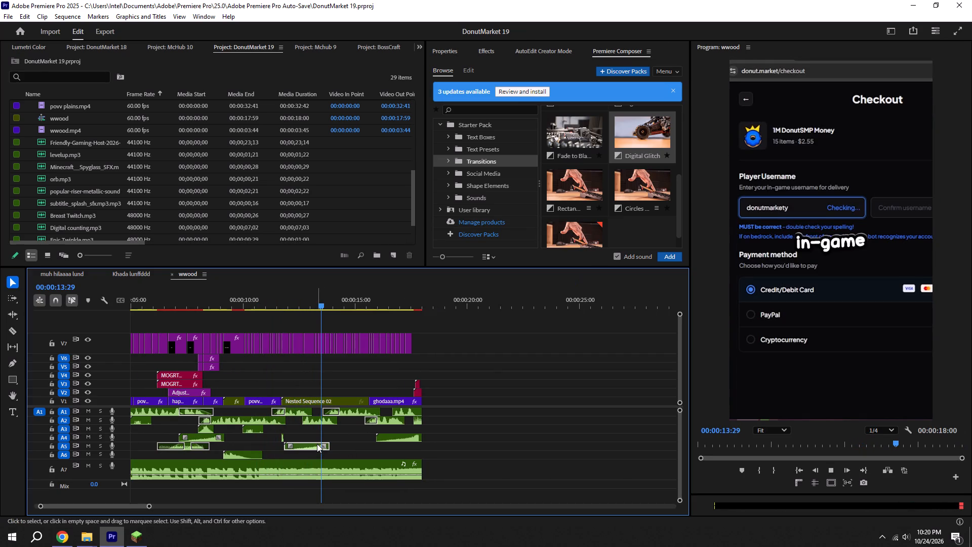
pyautogui.keyDown('alt'); pyautogui.scroll(-4, 317, 444); pyautogui.keyUp('alt')
pyautogui.hotkey('ctrl', 's')
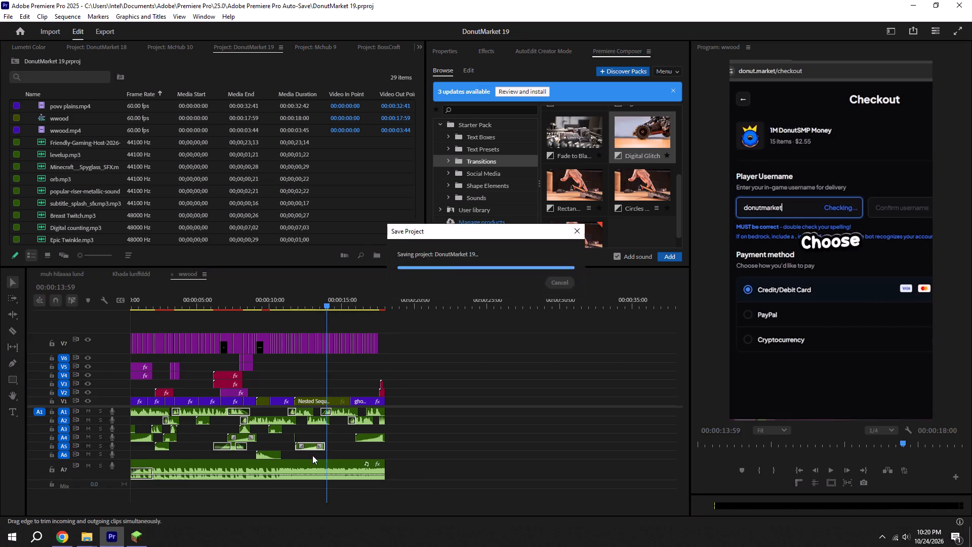
# Duplicate the A5 riser sound under Nested Sequence 02 onto A6 at about 00:00:03:20, and save.
pyautogui.keyDown('alt'); pyautogui.moveTo(313, 449); pyautogui.dragTo(189, 454); pyautogui.keyUp('alt')
pyautogui.hotkey('ctrl', 's')
# Play the sequence from the beginning to review the added sound effects.
pyautogui.moveTo(151, 307); pyautogui.dragTo(42, 297)
pyautogui.press('space')
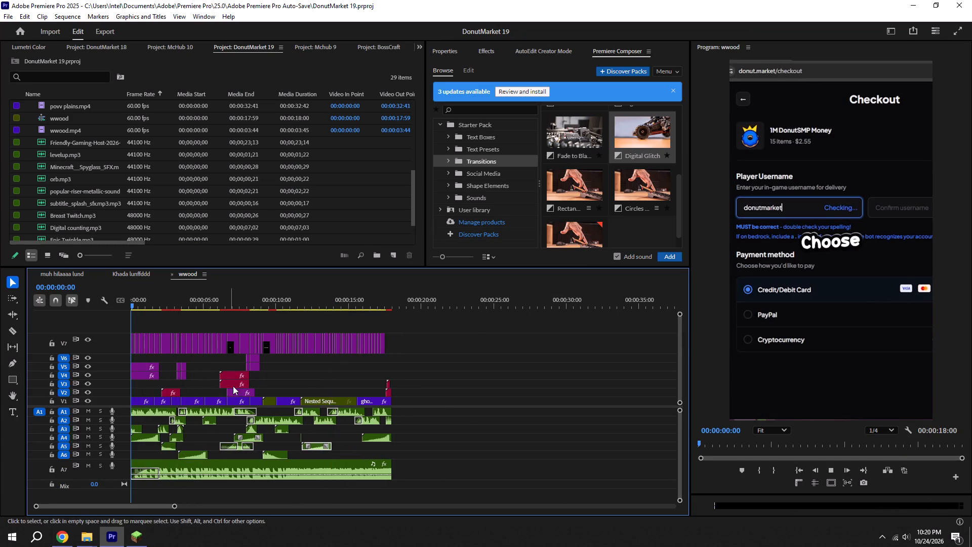
pyautogui.keyDown('alt'); pyautogui.scroll(9, 218, 412); pyautogui.keyUp('alt')
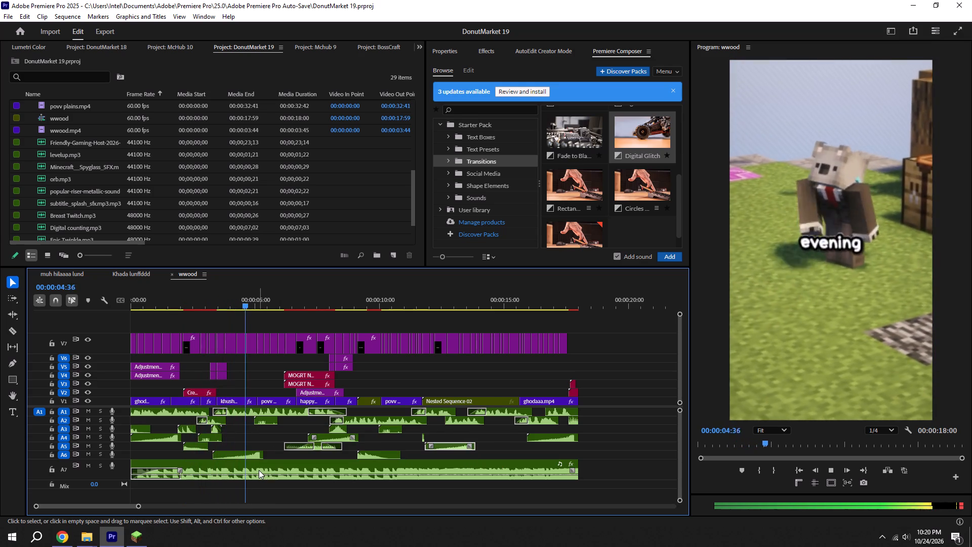
# Play the rest of the wwood sequence to its end at 00:00:18:00 to review the sound effects, and save.
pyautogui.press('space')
pyautogui.hotkey('ctrl', 's')
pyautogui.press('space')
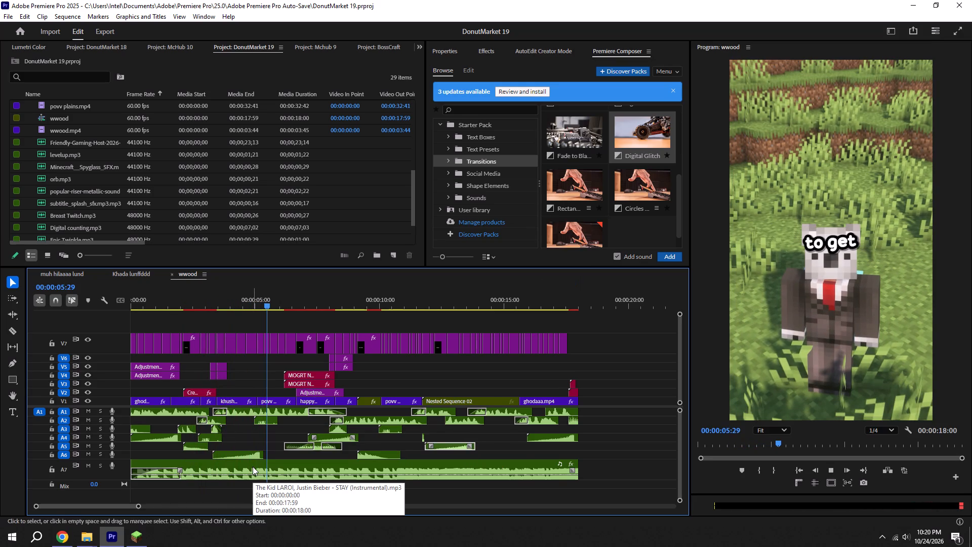
pyautogui.keyDown('alt'); pyautogui.scroll(-4, 253, 466); pyautogui.keyUp('alt')
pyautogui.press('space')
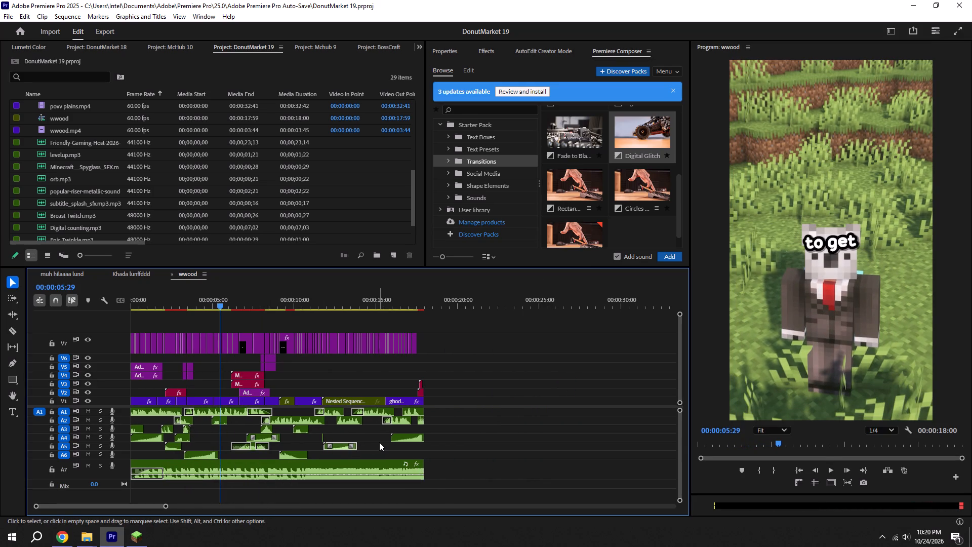
pyautogui.click(379, 442)
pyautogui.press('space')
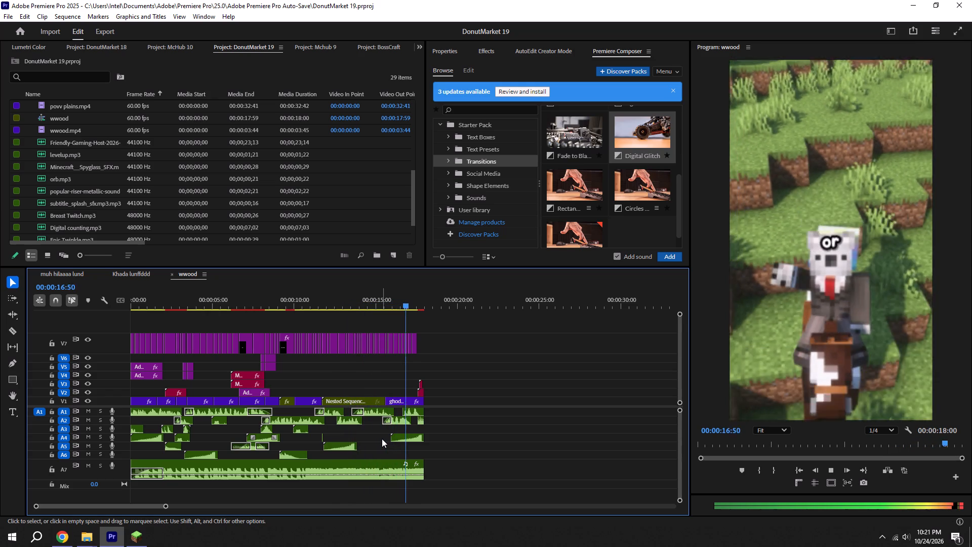
pyautogui.hotkey('ctrl', 's')
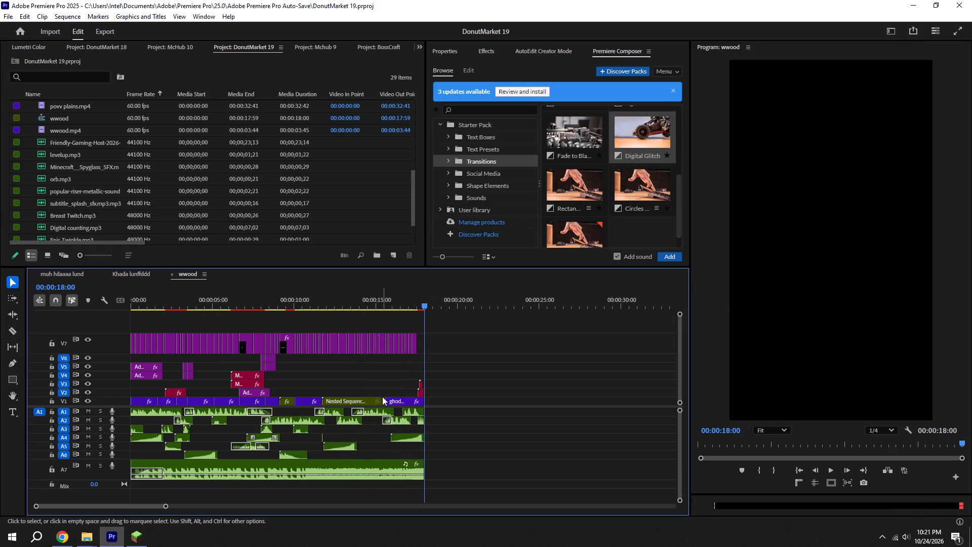
# Open the export settings for the wwood sequence and name the output file DonutMrarket 19.
pyautogui.click(103, 31)
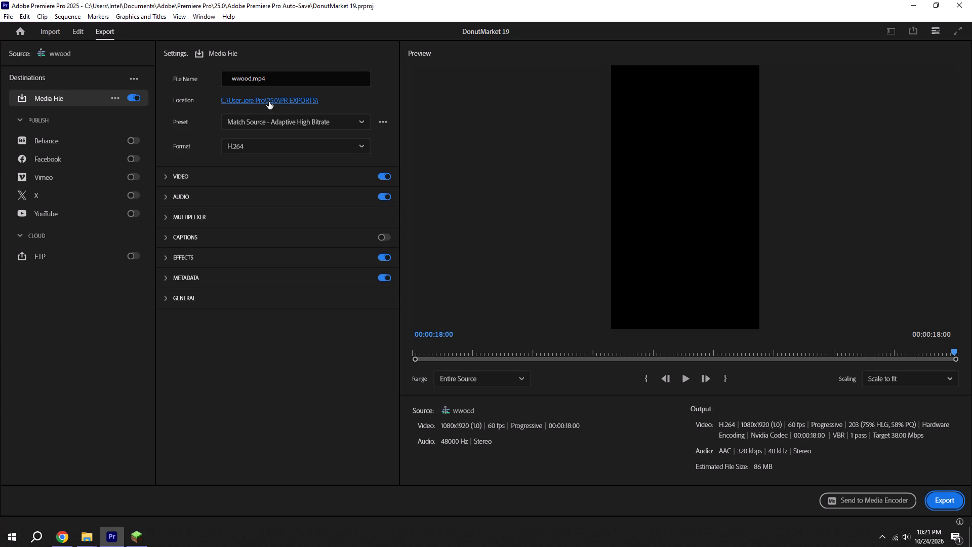
pyautogui.moveTo(293, 78); pyautogui.dragTo(79, 61)
pyautogui.press('BackSpace')
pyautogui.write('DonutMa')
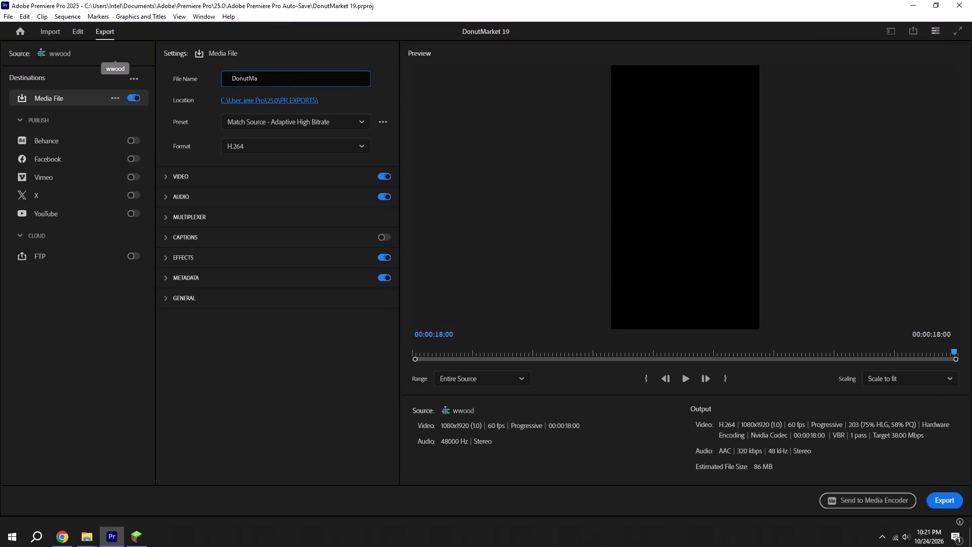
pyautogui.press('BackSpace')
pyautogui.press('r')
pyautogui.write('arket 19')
# Enable rendering at maximum depth and maximum render quality in the export's video settings.
pyautogui.click(165, 175)
pyautogui.click(182, 340)
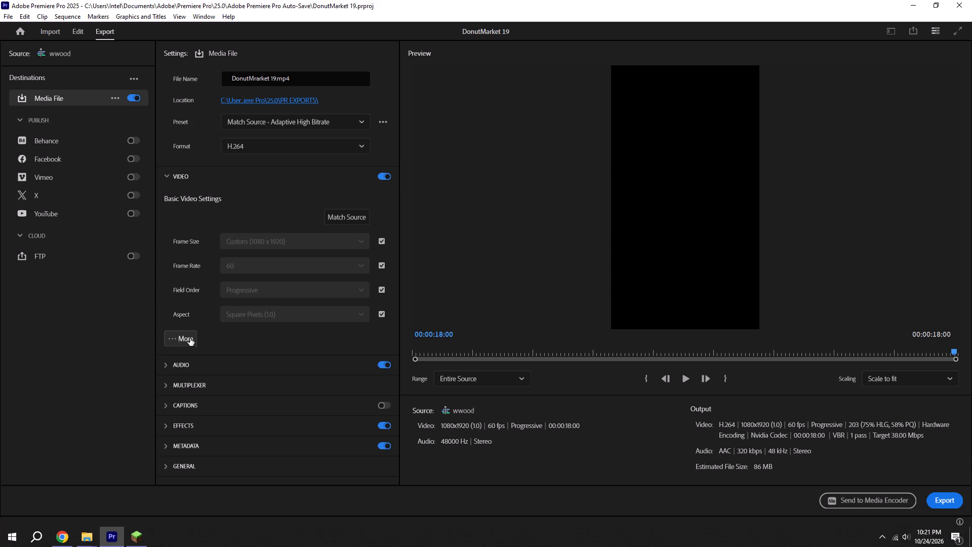
pyautogui.click(177, 363)
pyautogui.click(174, 381)
# Set the export's target bitrate to 50 Mbps and start exporting the video.
pyautogui.scroll(-7, 178, 388)
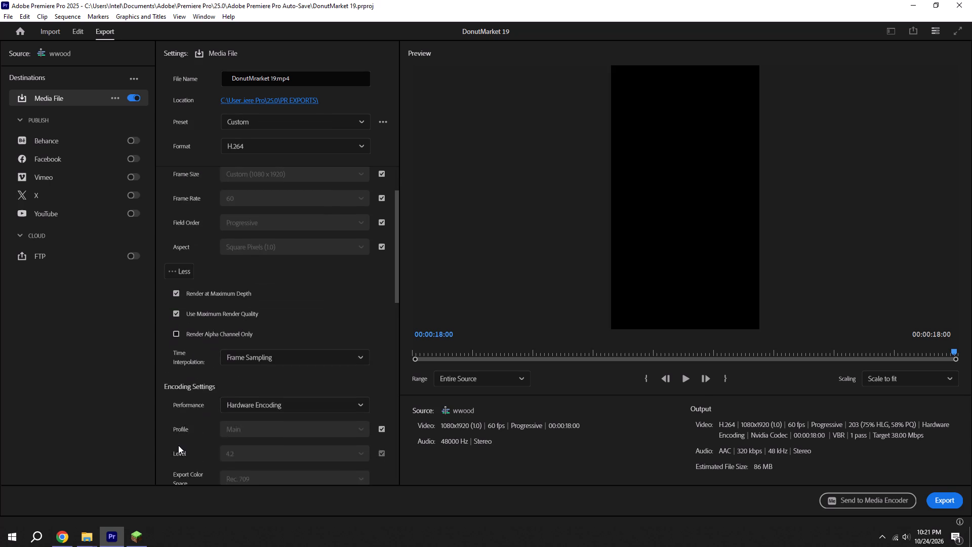
pyautogui.scroll(-19, 178, 445)
pyautogui.scroll(-20, 208, 397)
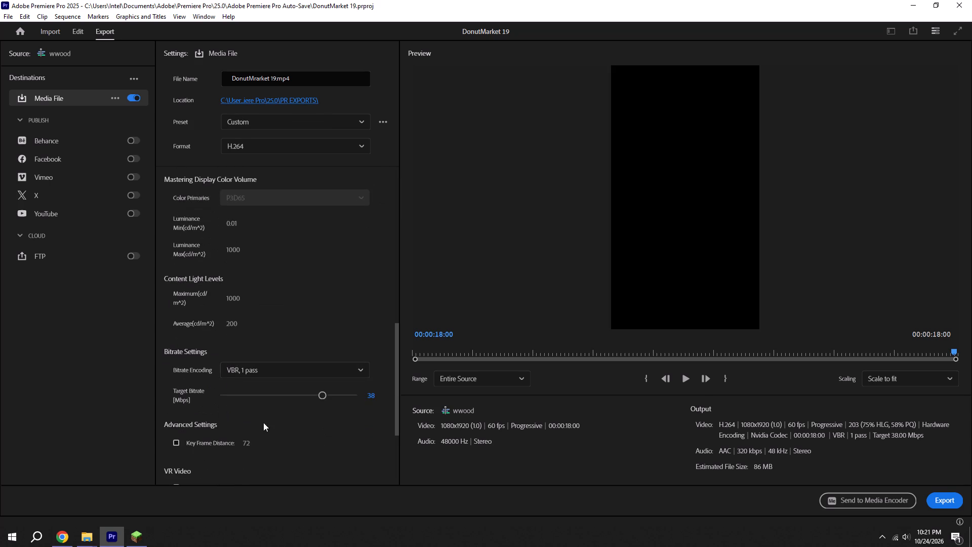
pyautogui.moveTo(324, 395); pyautogui.dragTo(612, 414)
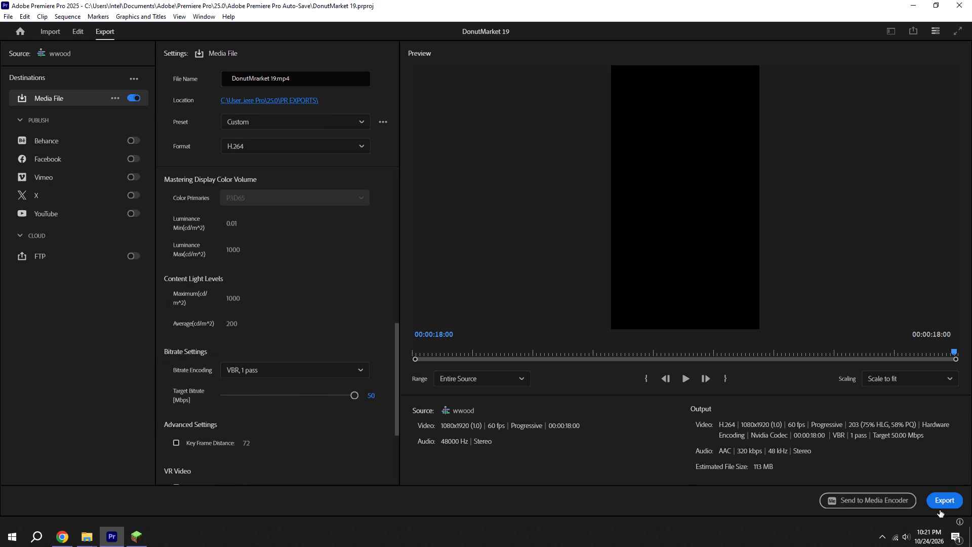
pyautogui.click(938, 500)
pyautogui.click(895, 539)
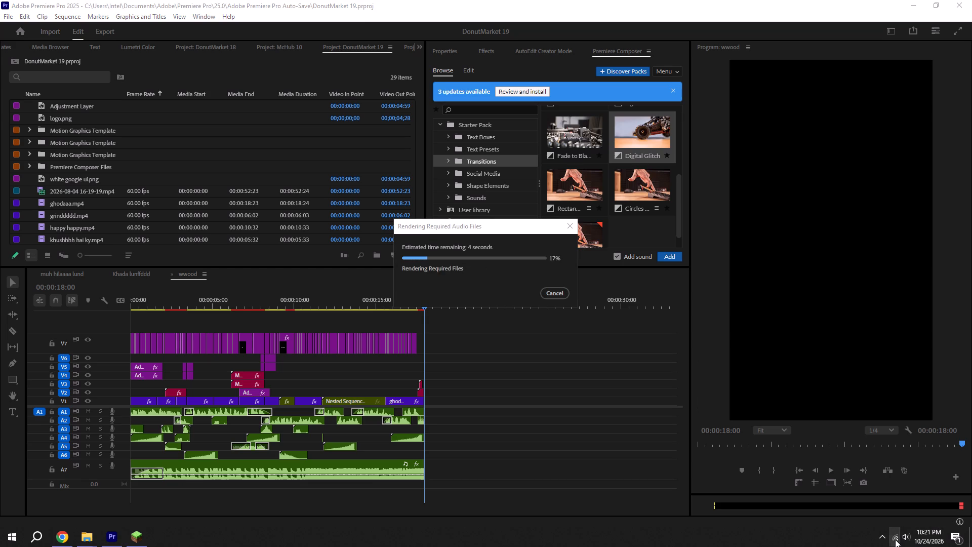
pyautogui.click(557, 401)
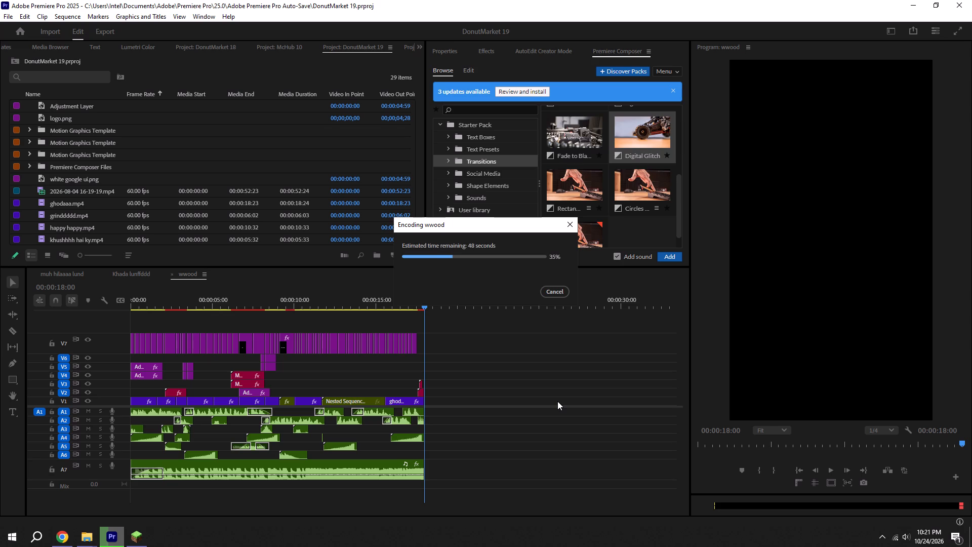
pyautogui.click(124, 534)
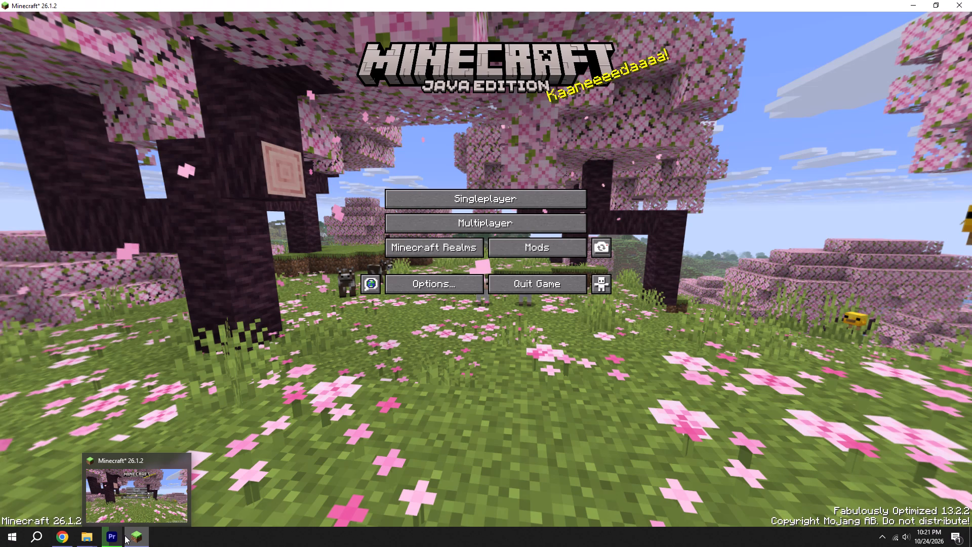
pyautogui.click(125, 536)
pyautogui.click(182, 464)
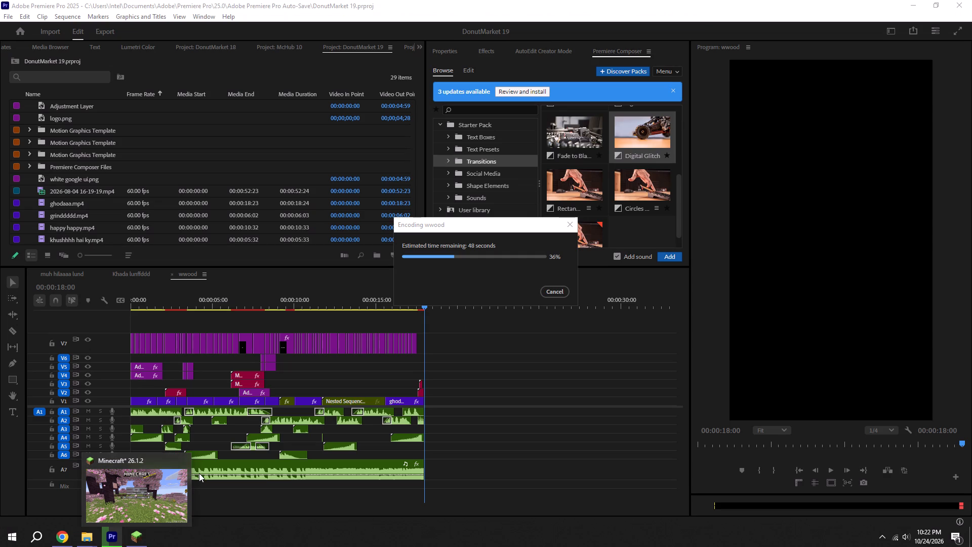
# Reveal the hidden background apps in the system tray.
pyautogui.click(884, 534)
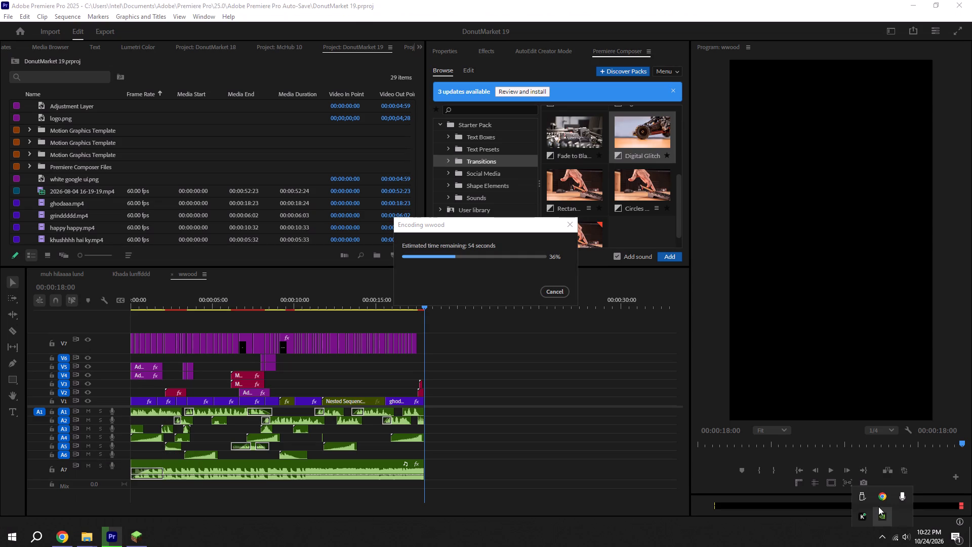